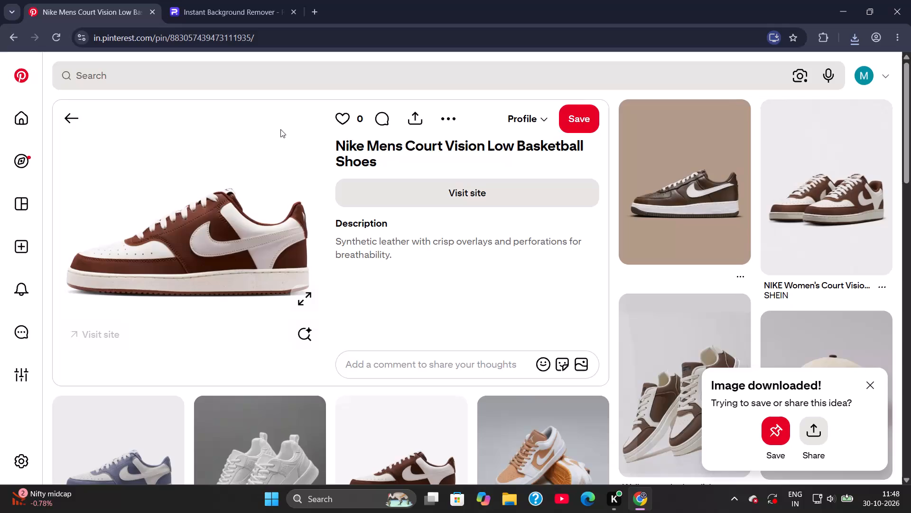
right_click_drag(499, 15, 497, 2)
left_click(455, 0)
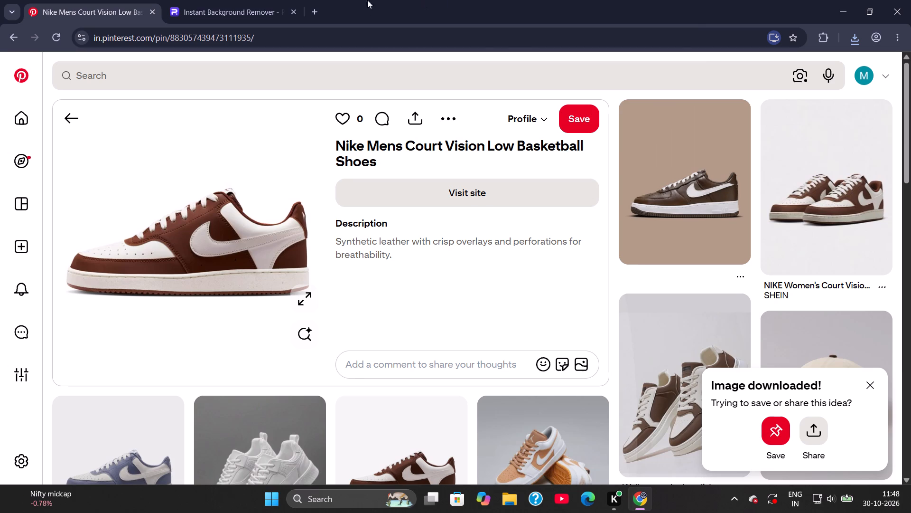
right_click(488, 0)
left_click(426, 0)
Dismiss the "Image downloaded!" notification on the Nike Court Vision shoe pin.
left_click(872, 384)
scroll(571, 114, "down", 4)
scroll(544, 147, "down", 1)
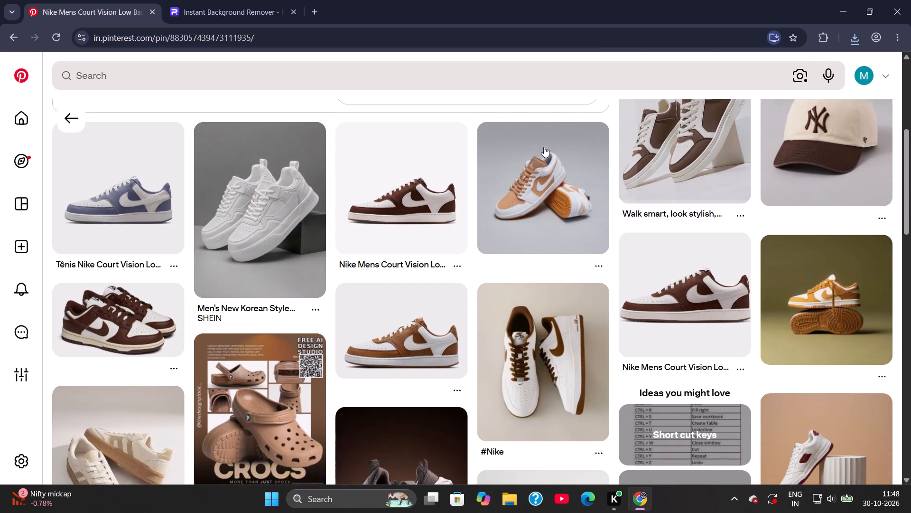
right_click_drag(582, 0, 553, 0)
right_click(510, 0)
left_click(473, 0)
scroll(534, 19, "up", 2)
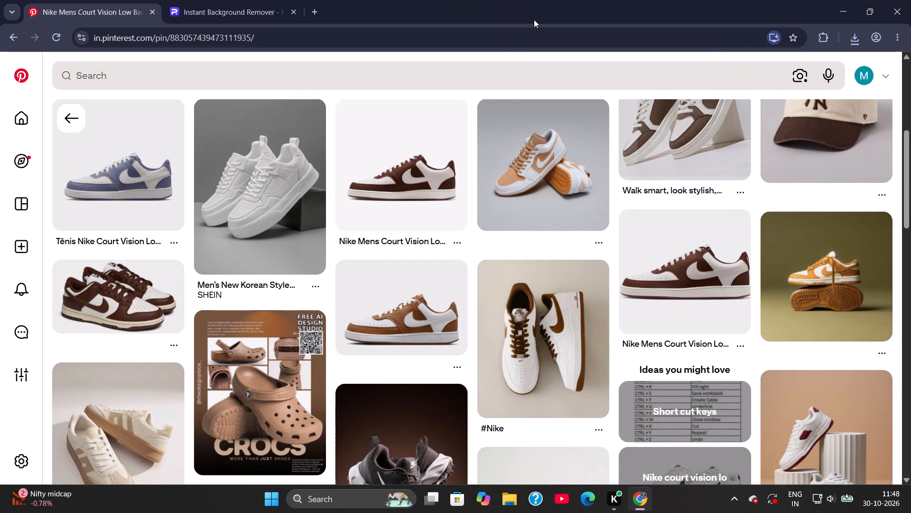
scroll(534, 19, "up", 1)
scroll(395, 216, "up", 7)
left_click(311, 9)
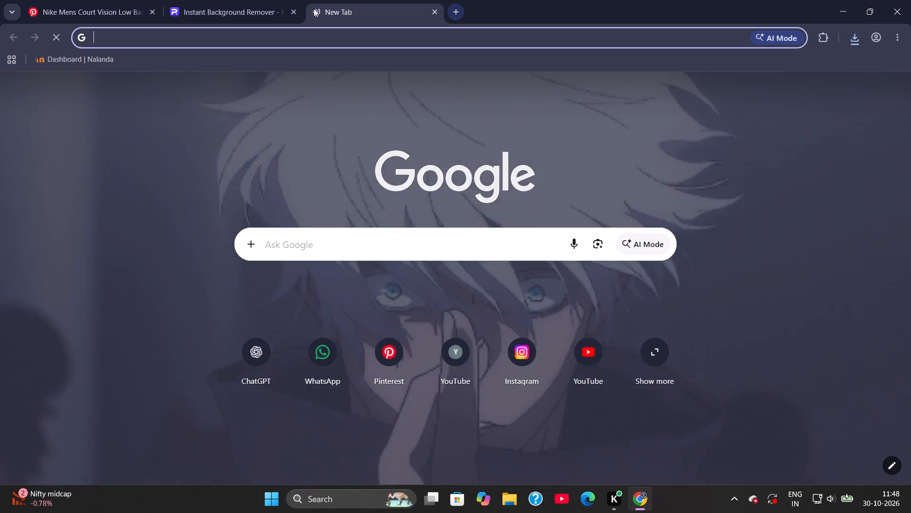
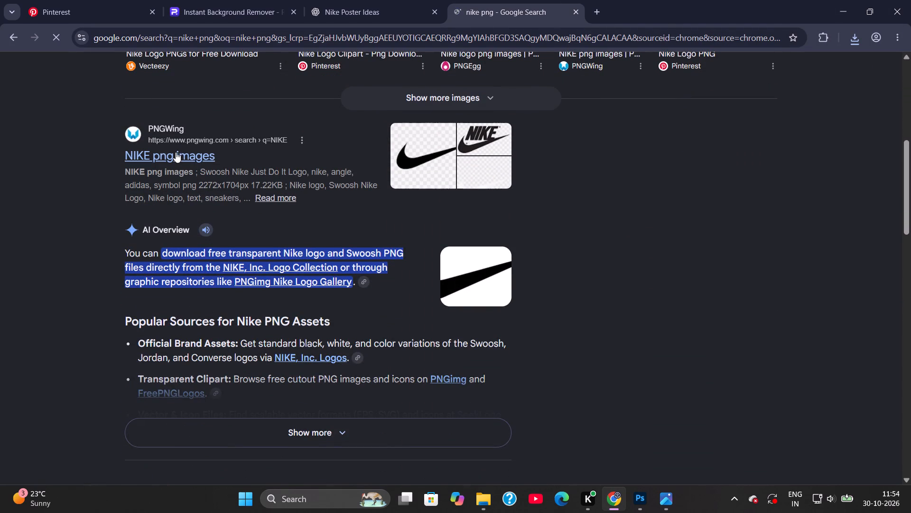
left_click(176, 152)
right_click_drag(786, 0, 779, 0)
right_click(674, 8)
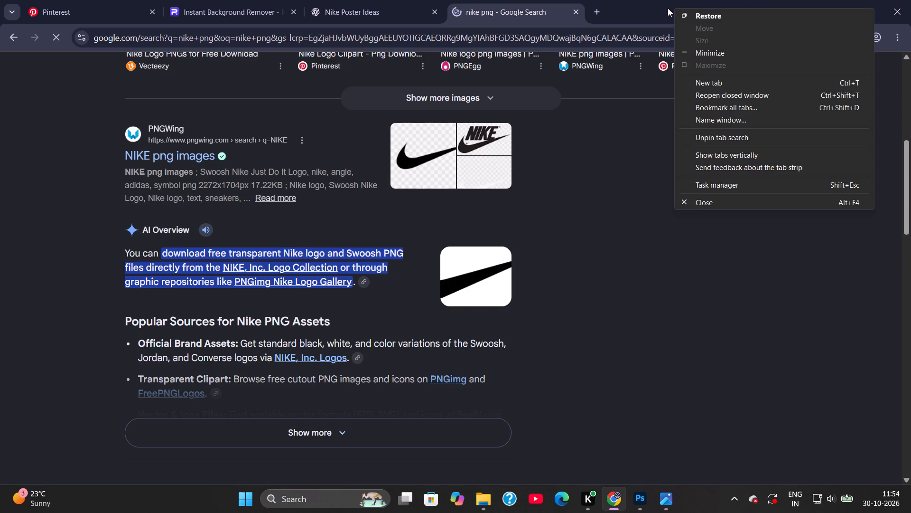
left_click(668, 8)
right_click(708, 1)
right_click_drag(682, 3, 675, 3)
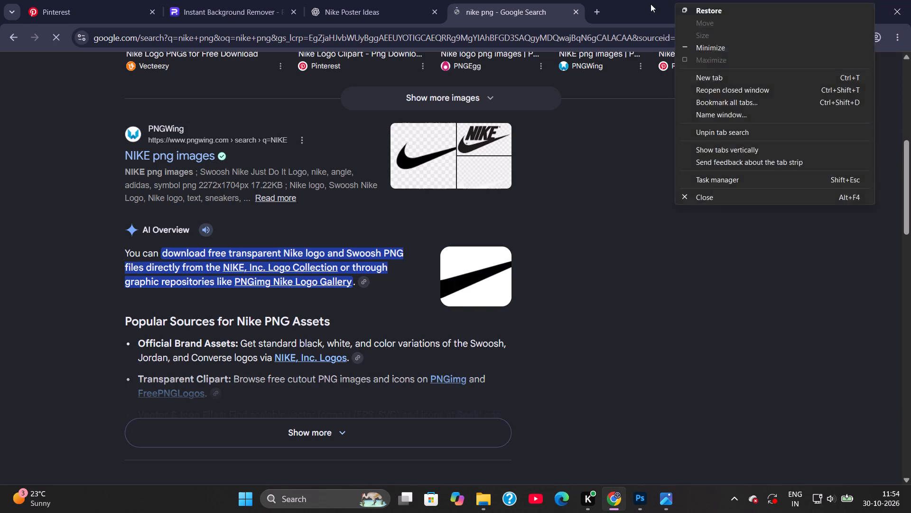
left_click(651, 4)
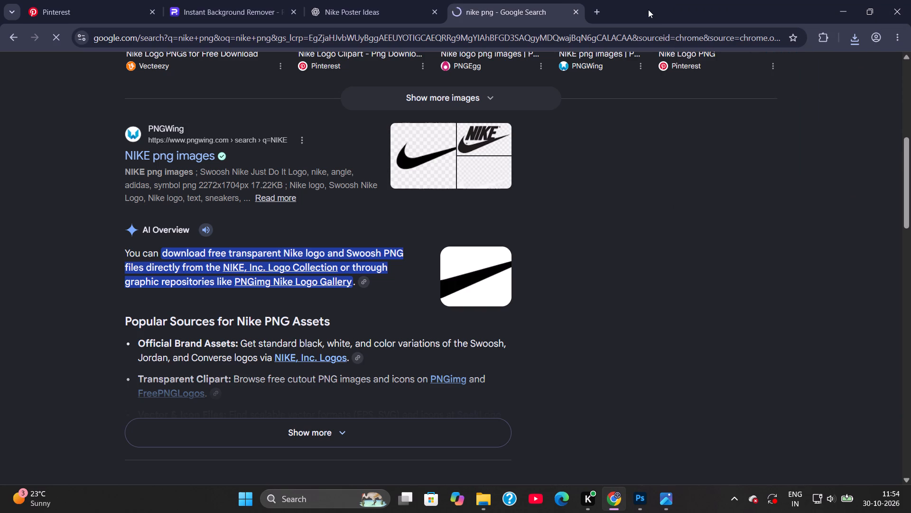
right_click(678, 0)
left_click(653, 0)
Switch to Photos and dismiss its image window.
left_click(664, 494)
left_click(729, 36)
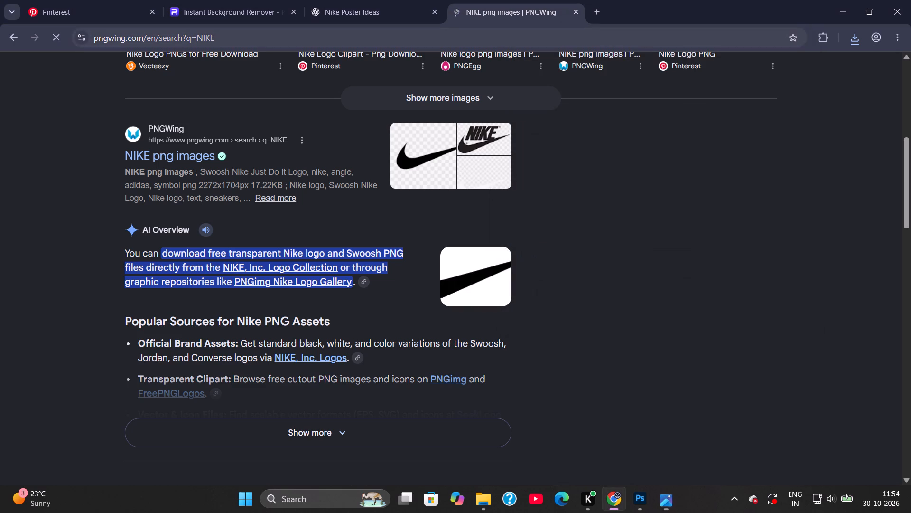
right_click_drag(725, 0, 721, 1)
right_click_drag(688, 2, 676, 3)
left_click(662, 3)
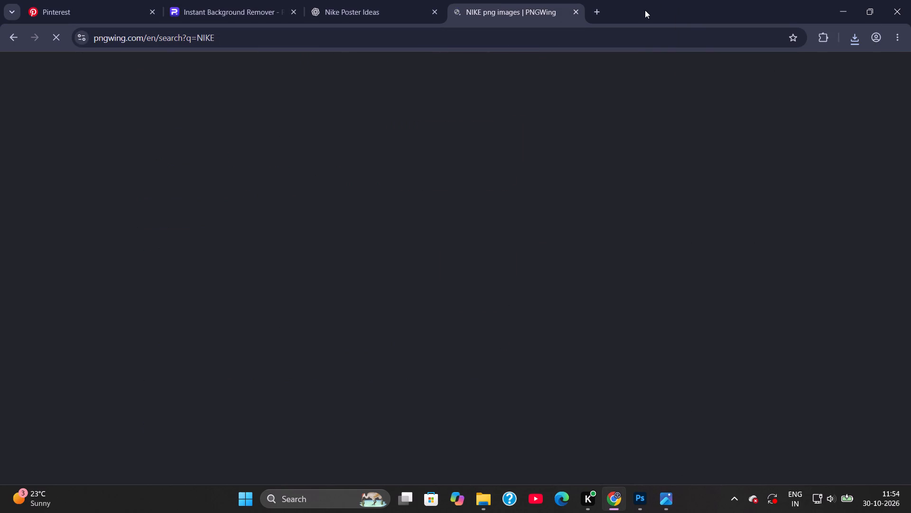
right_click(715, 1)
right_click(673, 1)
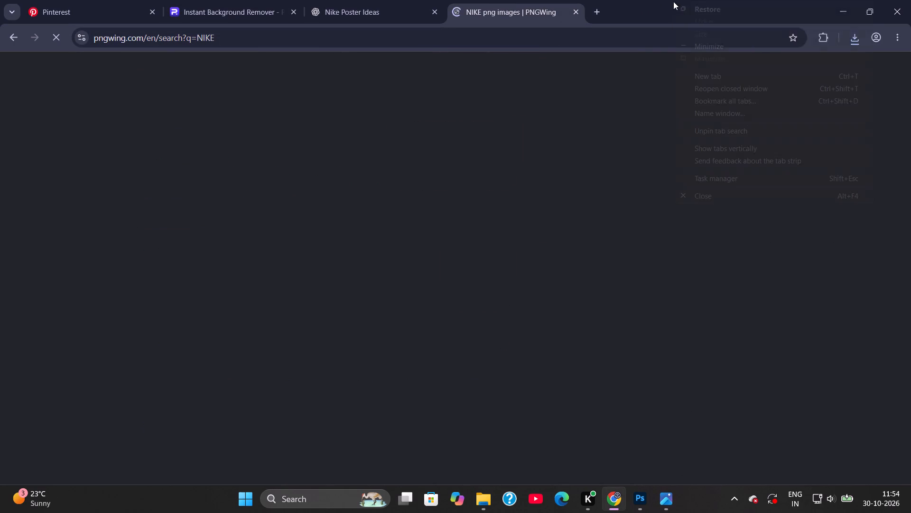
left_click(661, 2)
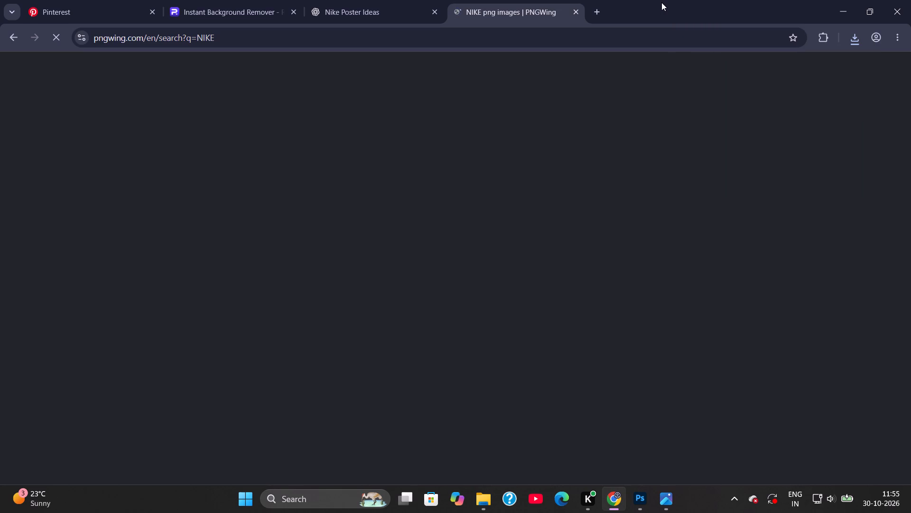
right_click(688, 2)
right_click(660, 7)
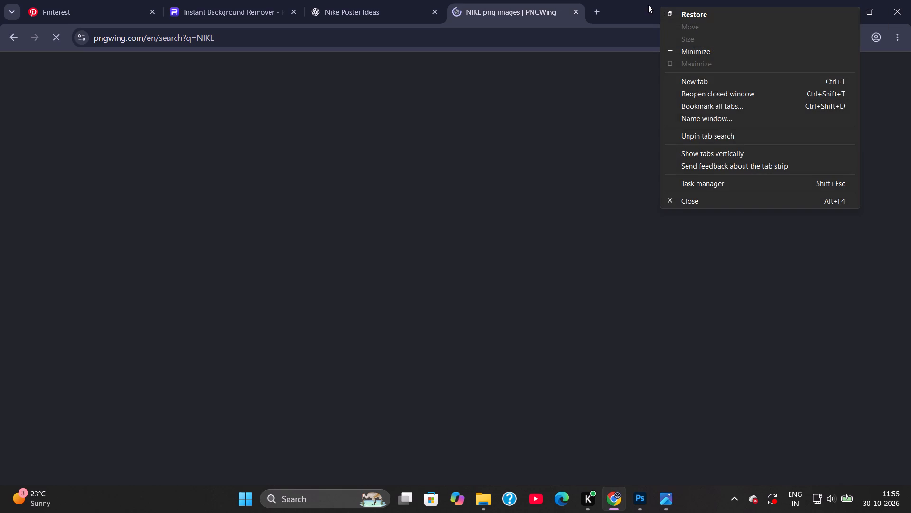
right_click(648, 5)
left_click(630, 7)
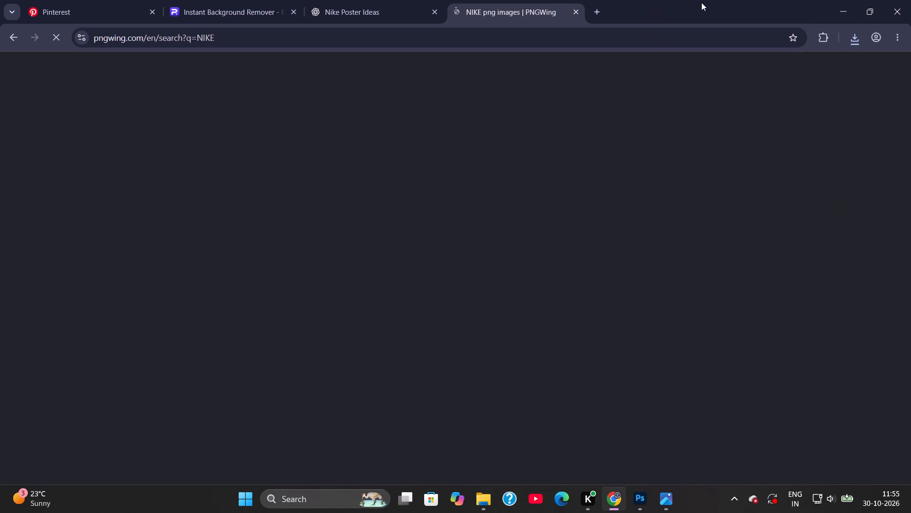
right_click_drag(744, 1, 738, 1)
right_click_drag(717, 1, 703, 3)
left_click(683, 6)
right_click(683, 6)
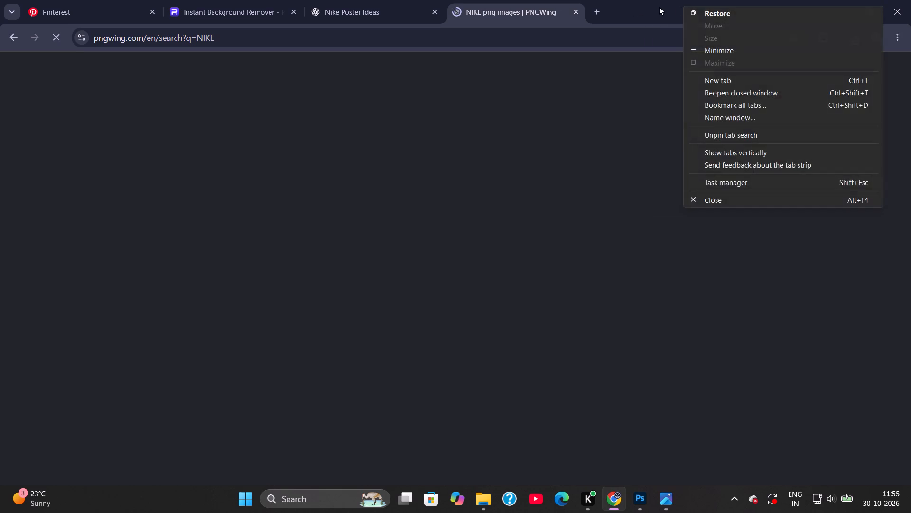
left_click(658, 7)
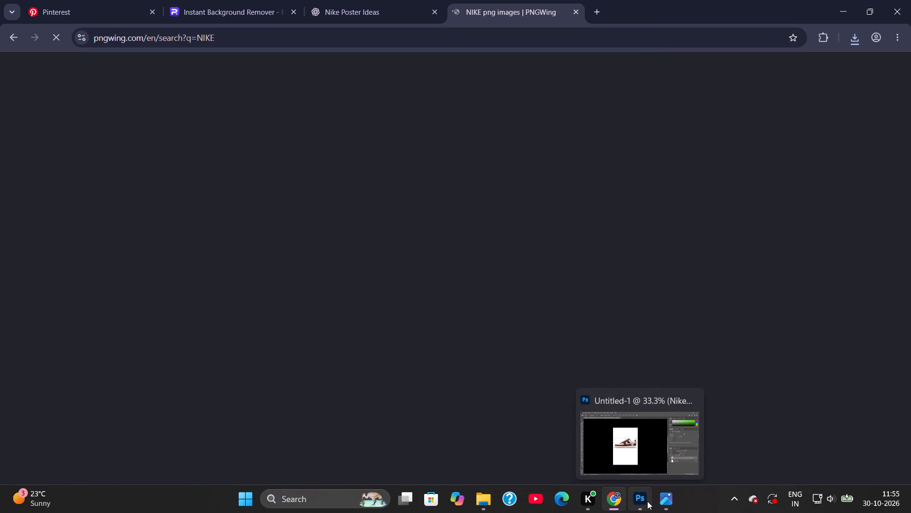
Switch to Photoshop and unlock the Background layer of the poster document.
left_click(647, 501)
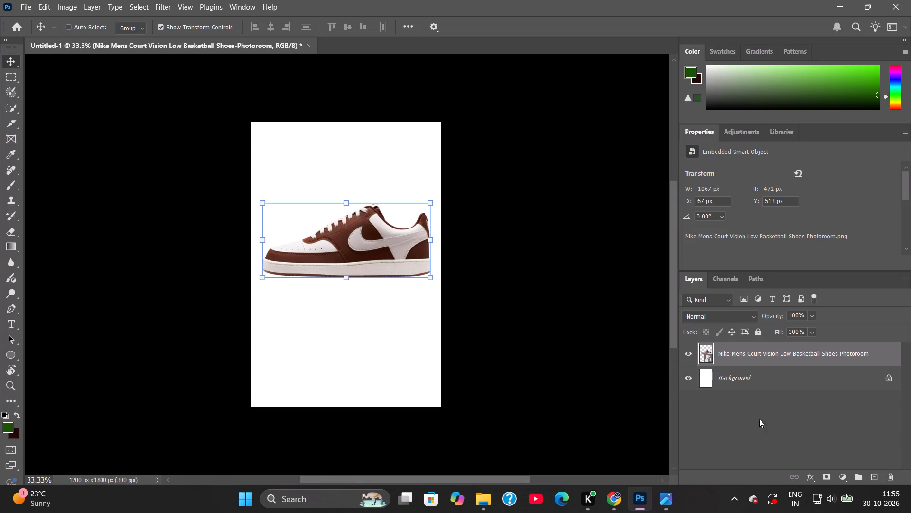
scroll(779, 436, "left", 1)
left_click(506, 285)
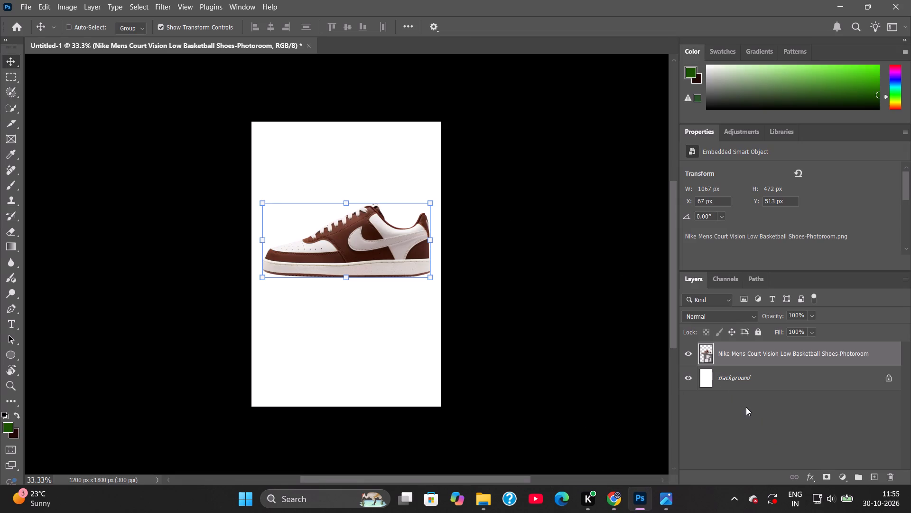
left_click(747, 407)
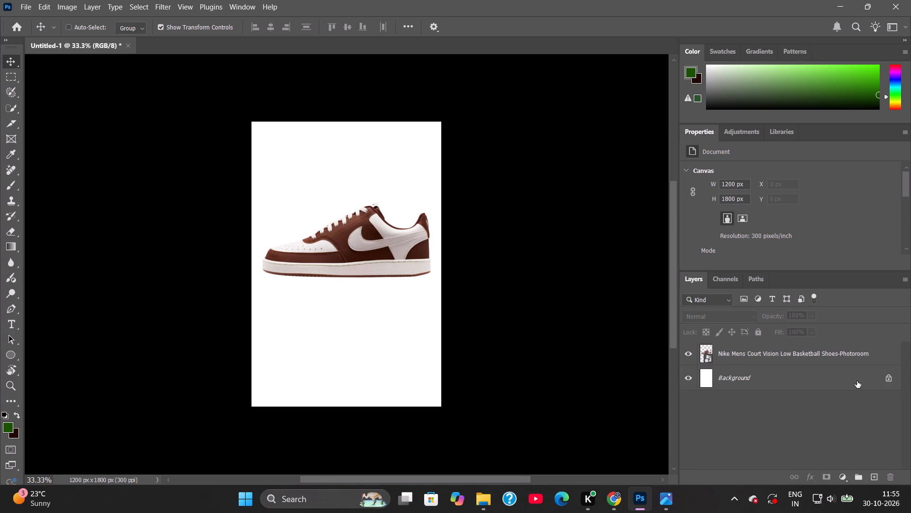
left_click(857, 381)
left_click(886, 378)
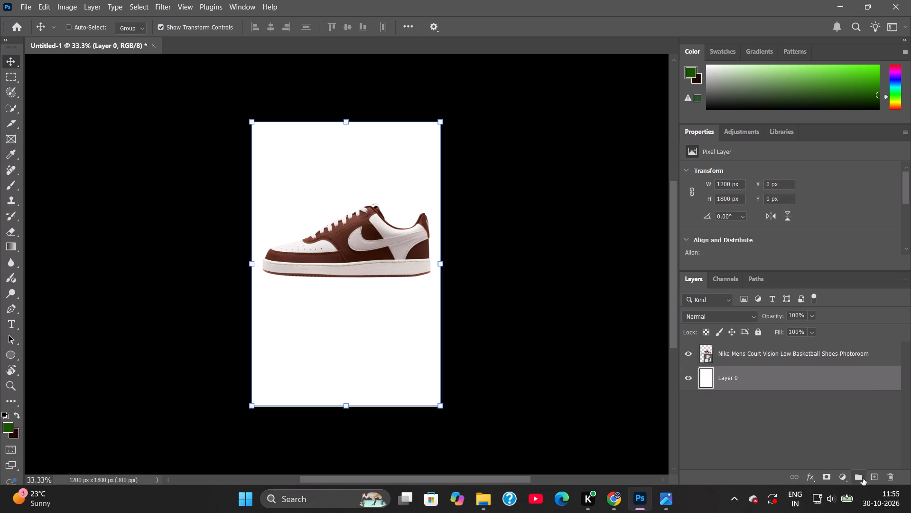
Add a Solid Color fill layer beneath the shoe, using dark brown #572b1f sampled from the shoe's upper.
left_click(846, 480)
left_click(830, 276)
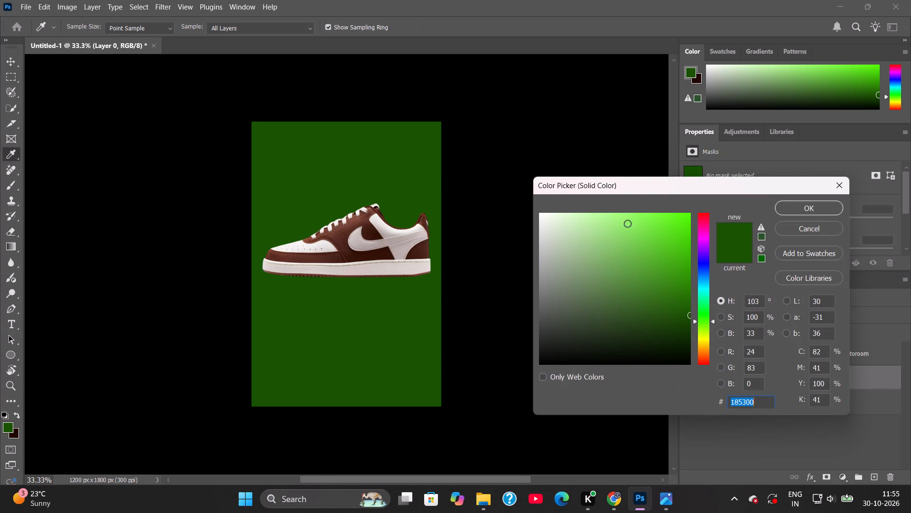
left_click(349, 231)
left_click(351, 222)
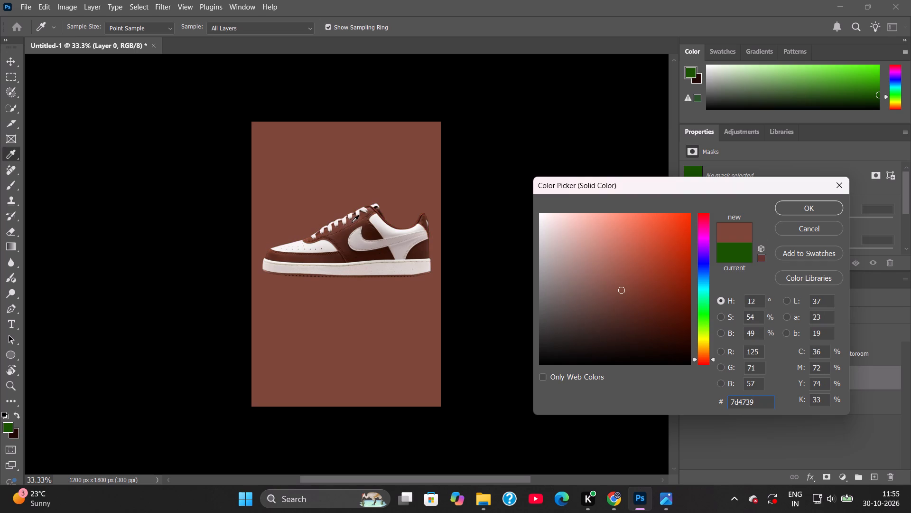
left_click(343, 233)
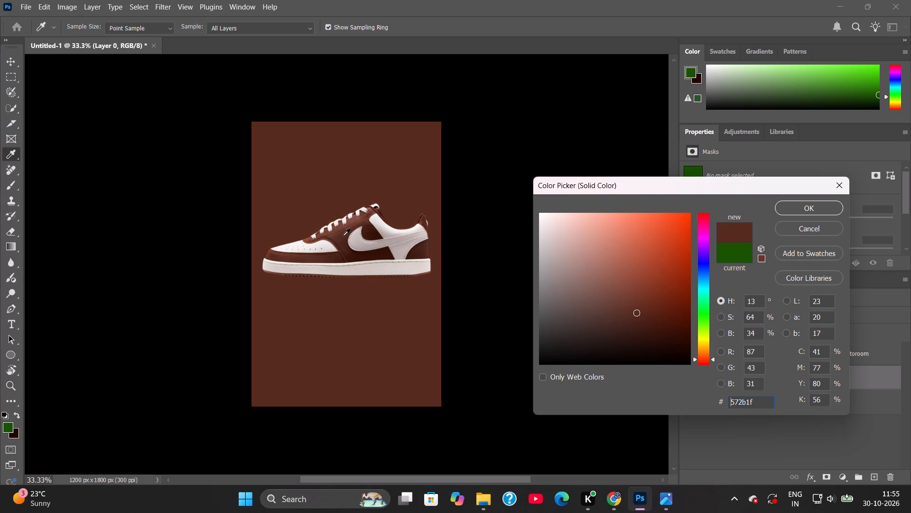
left_click(806, 209)
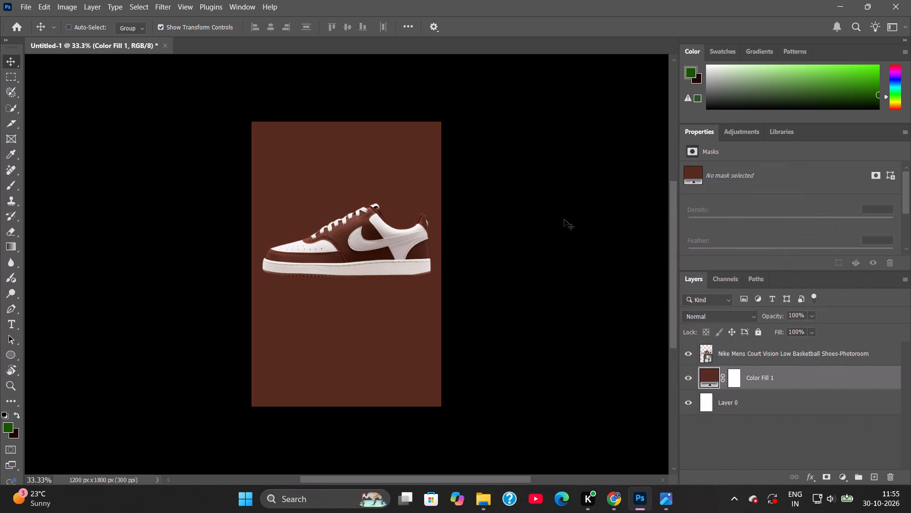
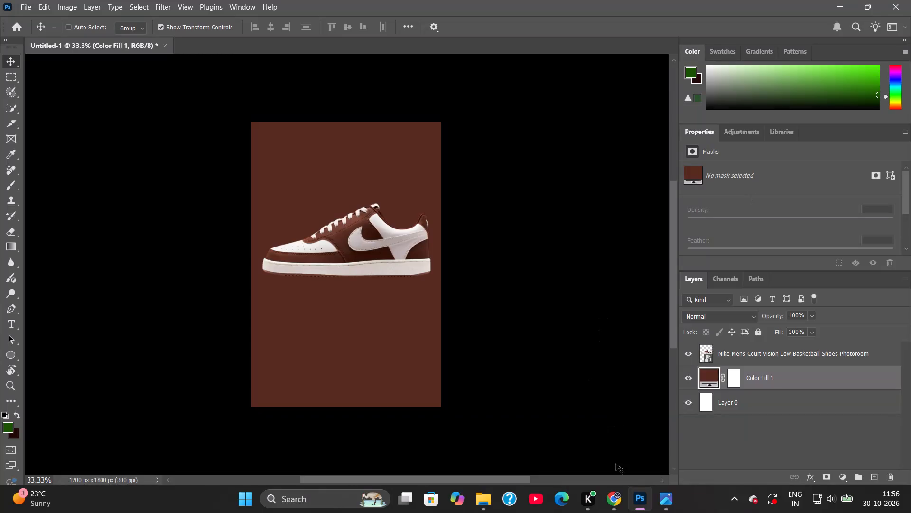
Switch to Chrome and open the black Swoosh Nike Just Do It Logo image from PNGWing's NIKE results.
left_click(616, 495)
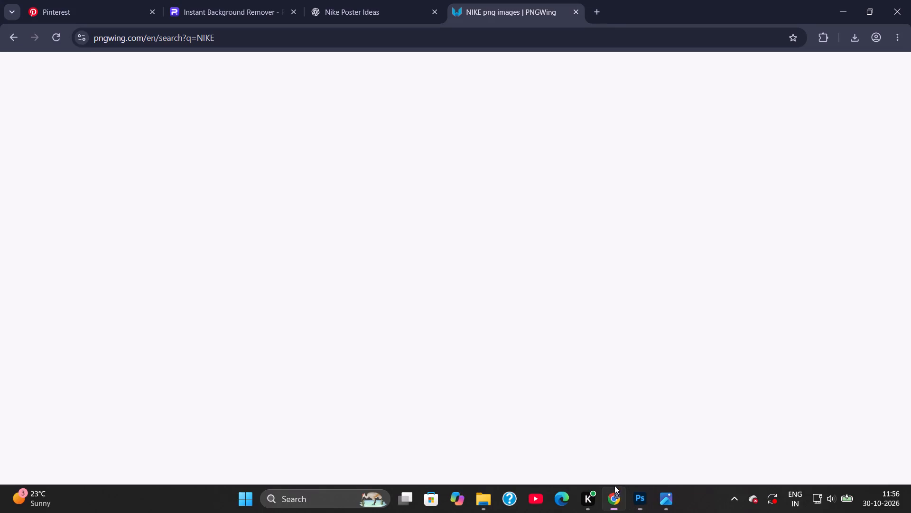
right_click_drag(716, 0, 708, 0)
right_click(653, 3)
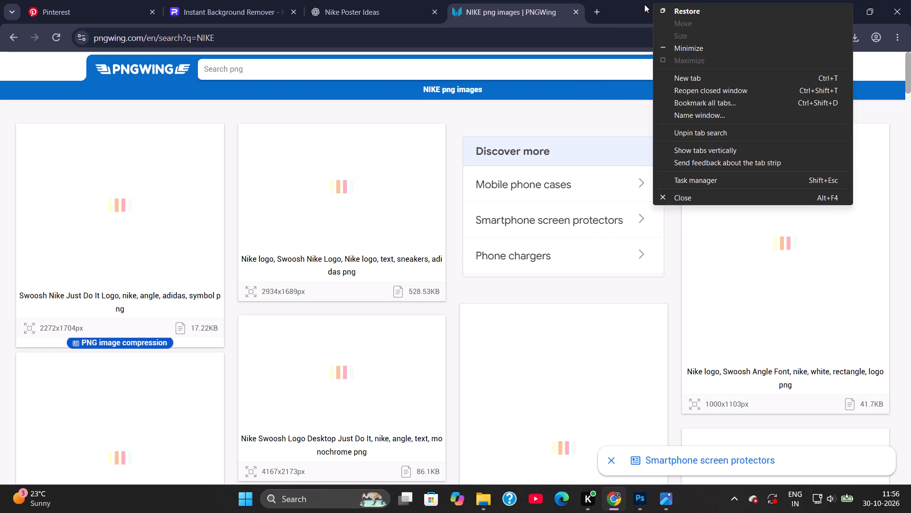
left_click(644, 4)
scroll(624, 149, "up", 4)
scroll(622, 153, "down", 12)
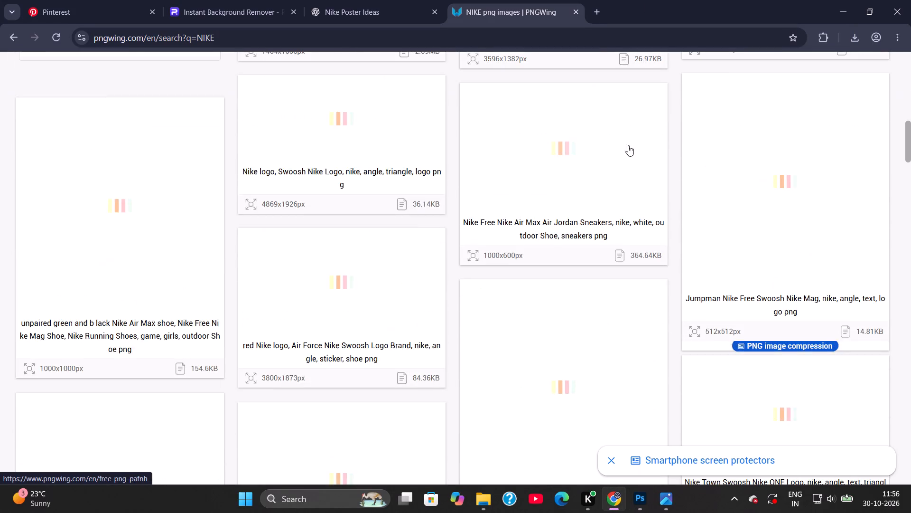
scroll(641, 126, "up", 15)
right_click_drag(726, 0, 706, 0)
left_click(686, 0)
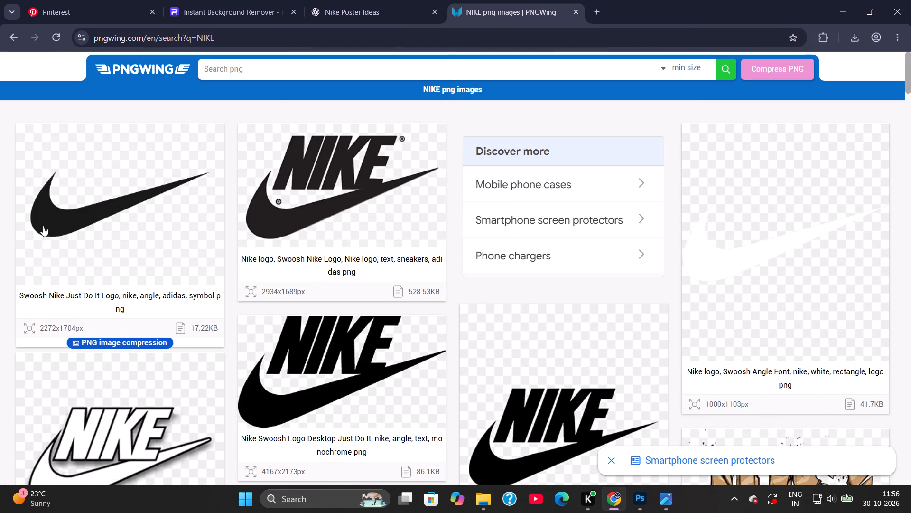
left_click(118, 235)
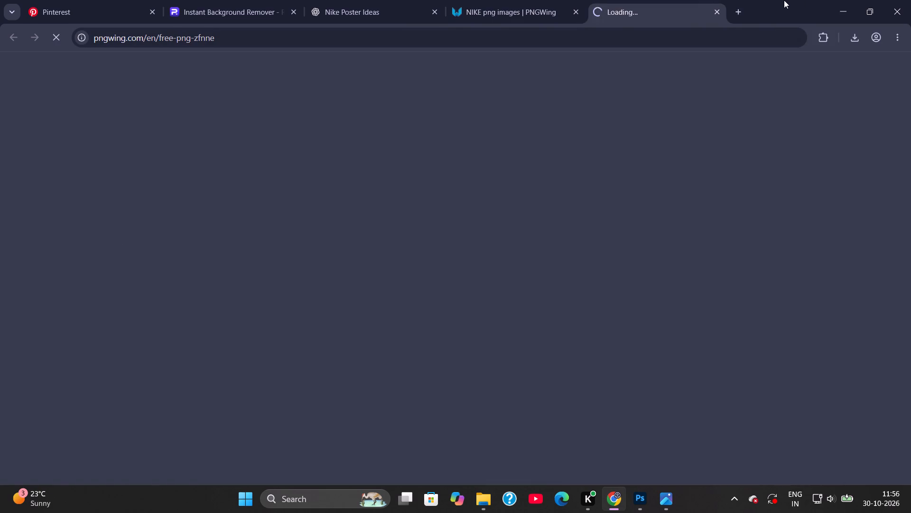
Open the free download page for the Swoosh Nike Just Do It Logo PNG.
right_click(781, 0)
left_click(632, 114)
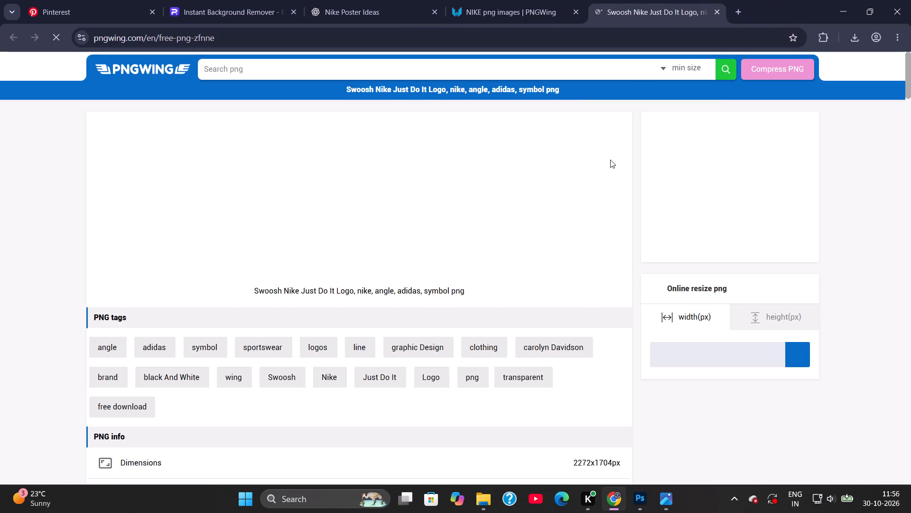
scroll(630, 286, "down", 5)
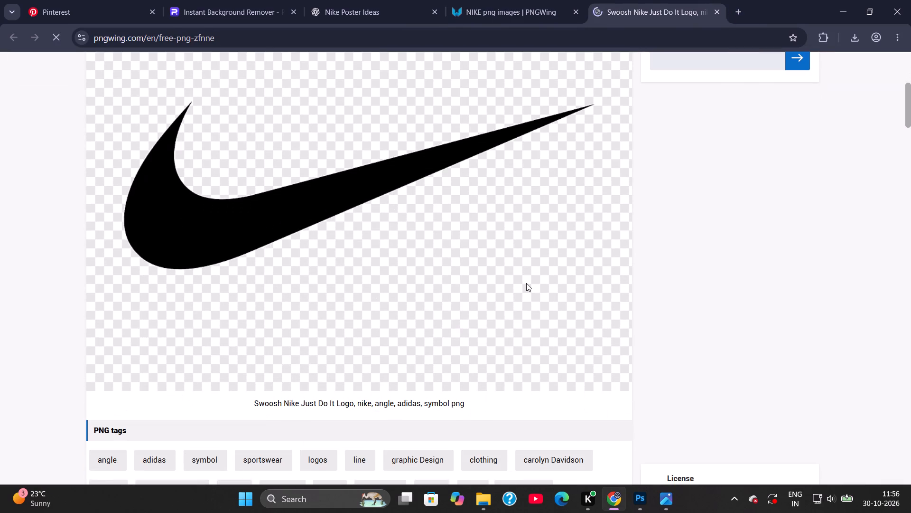
scroll(525, 283, "down", 4)
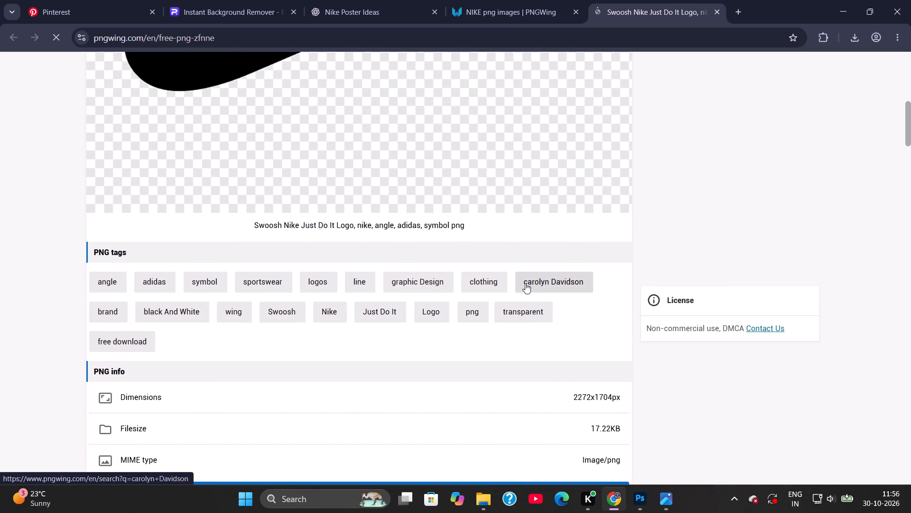
left_click(436, 431)
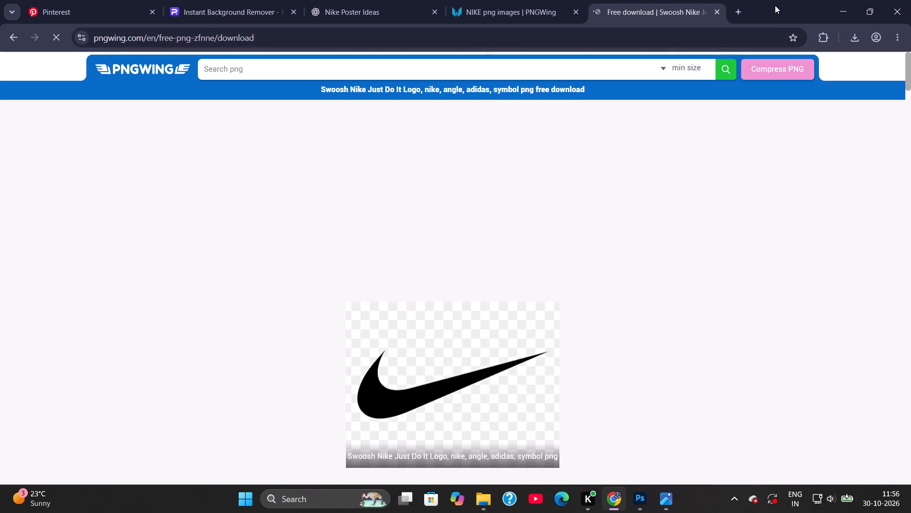
Download the Swoosh logo PNG, completing the site's character-order check.
scroll(628, 245, "down", 4)
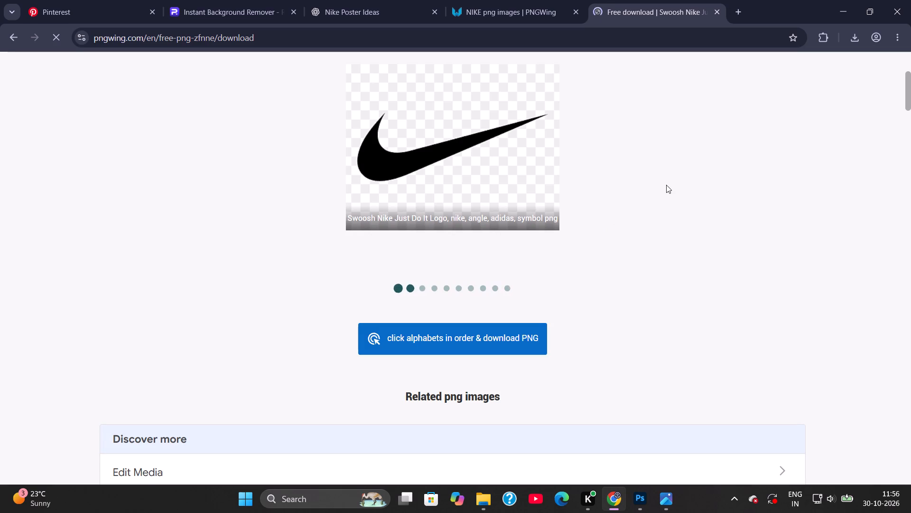
scroll(641, 243, "up", 2)
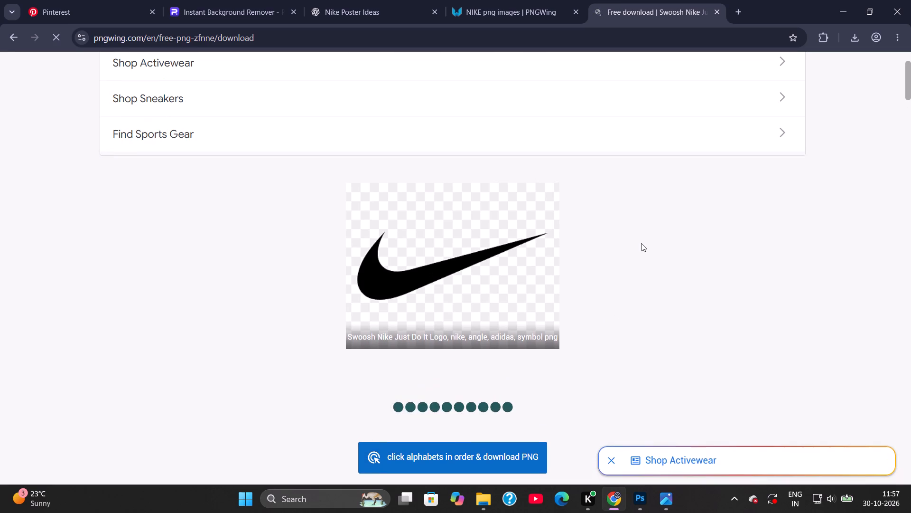
scroll(641, 243, "down", 2)
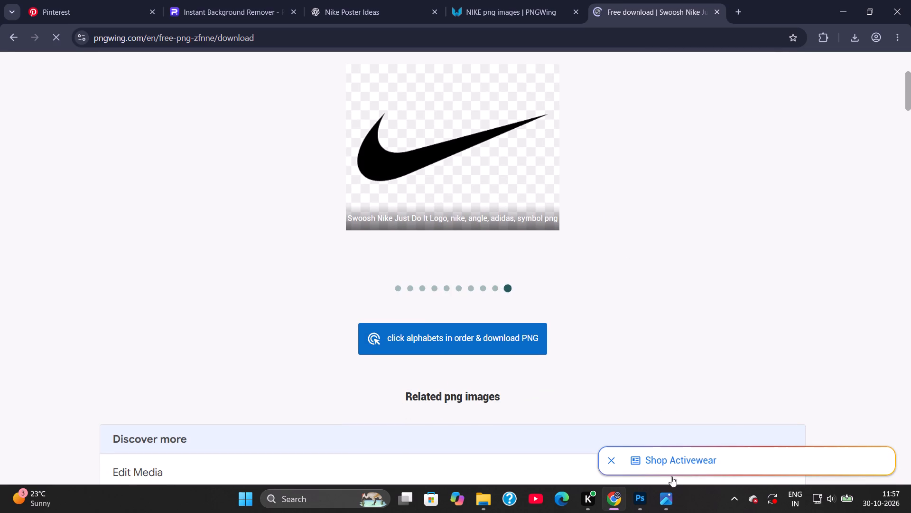
right_click(716, 258)
left_click(817, 180)
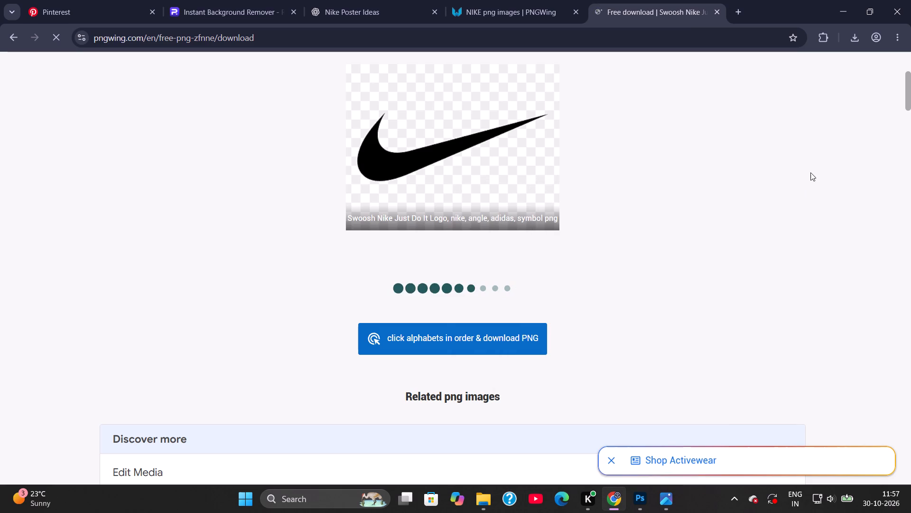
left_click(429, 332)
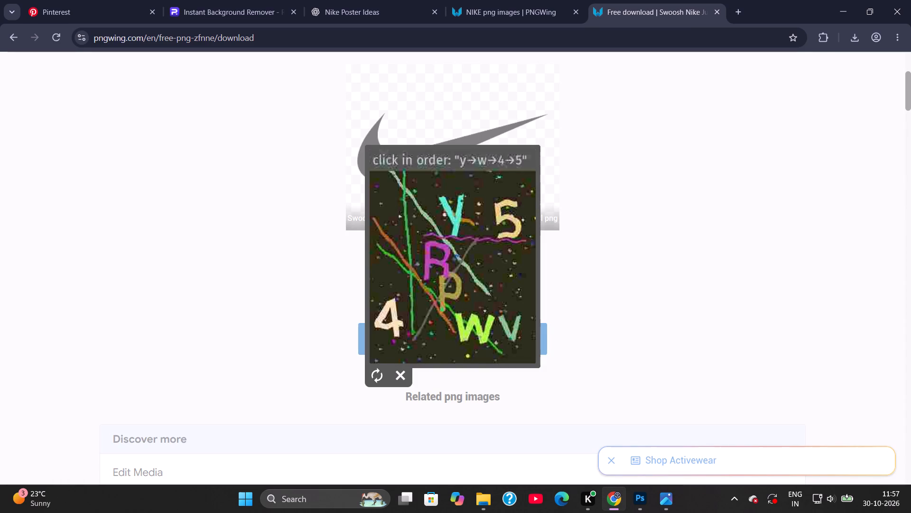
left_click(456, 214)
left_click(476, 327)
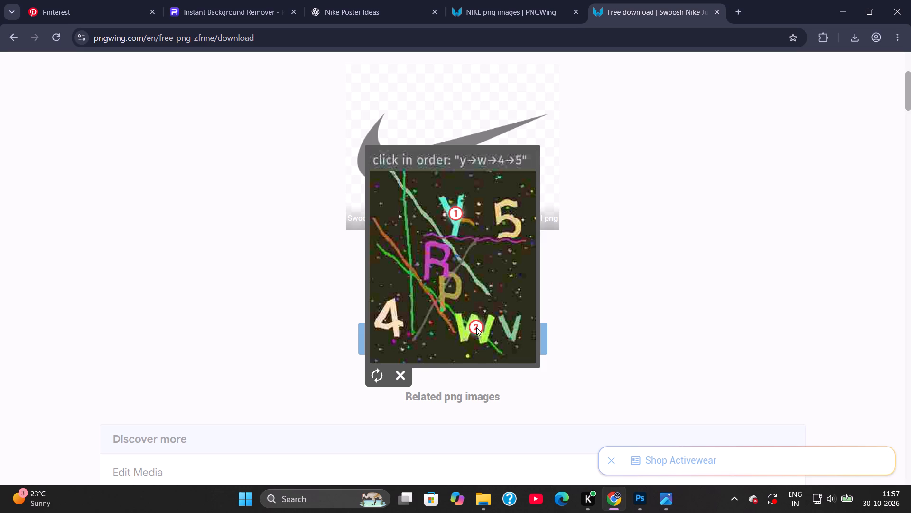
left_click(397, 318)
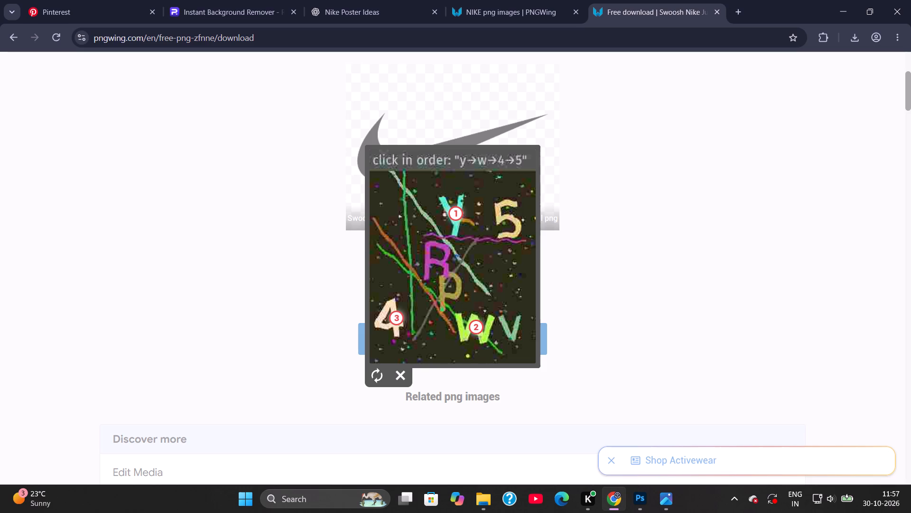
left_click(511, 220)
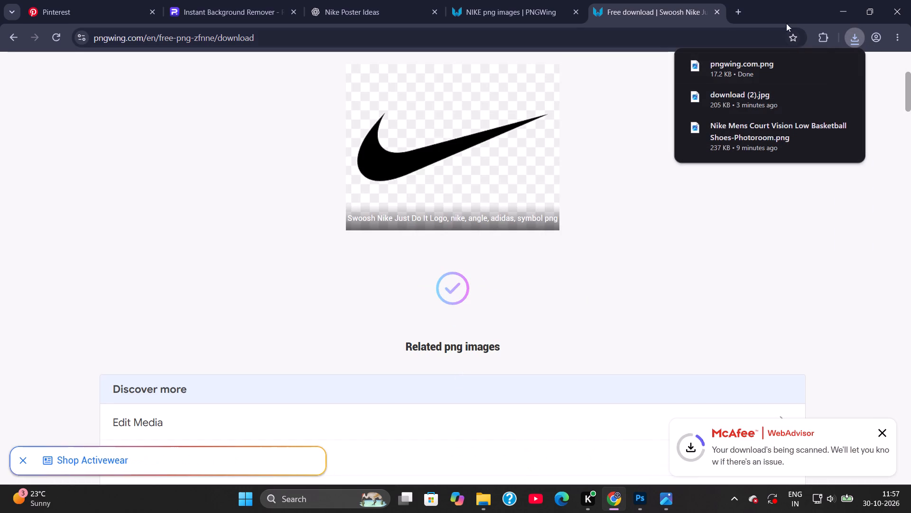
left_click(793, 9)
Go back to the NIKE png images page and switch to the poster document in Photoshop.
left_click(532, 0)
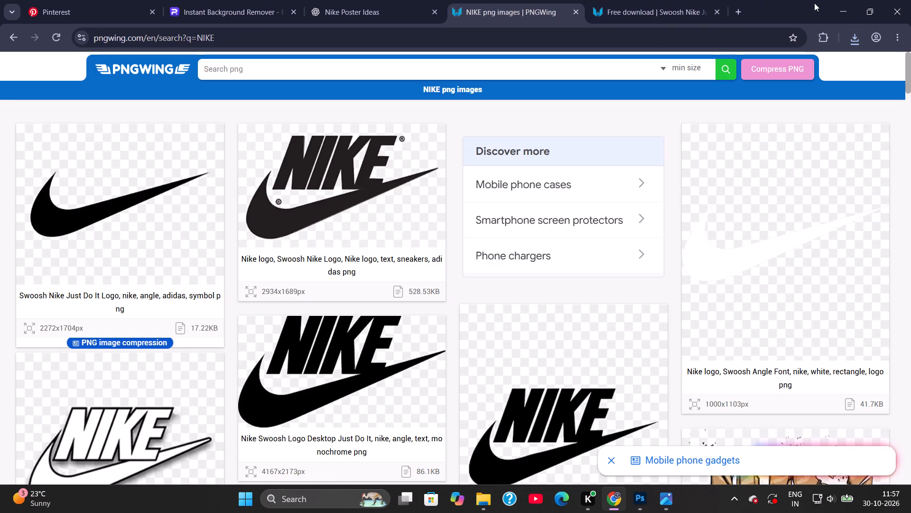
left_click(839, 9)
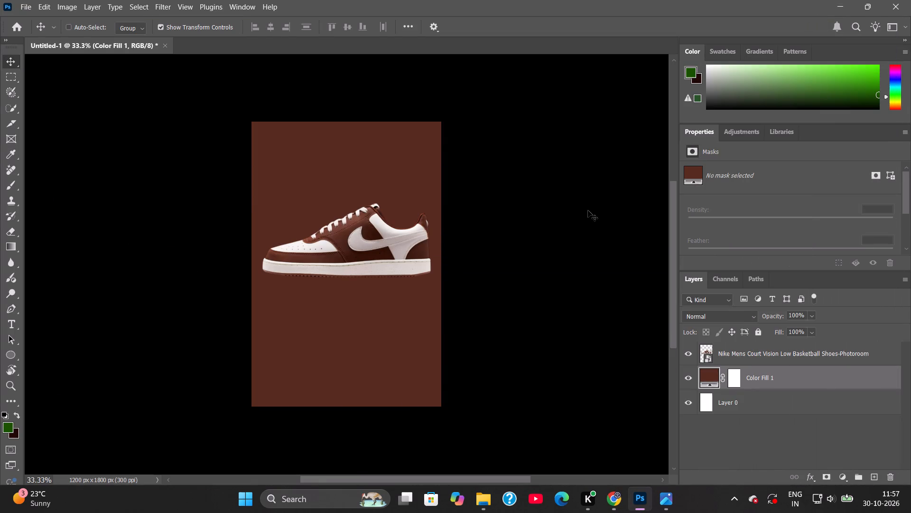
left_click(588, 210)
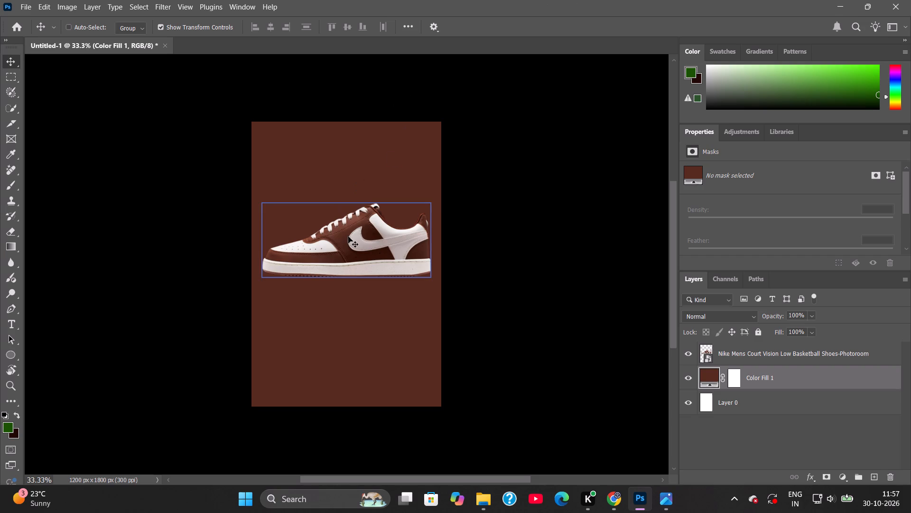
left_click_drag(348, 237, 358, 242)
Delete Layer 0, the white layer beneath the brown color fill, and clear the layer selection.
left_click(759, 400)
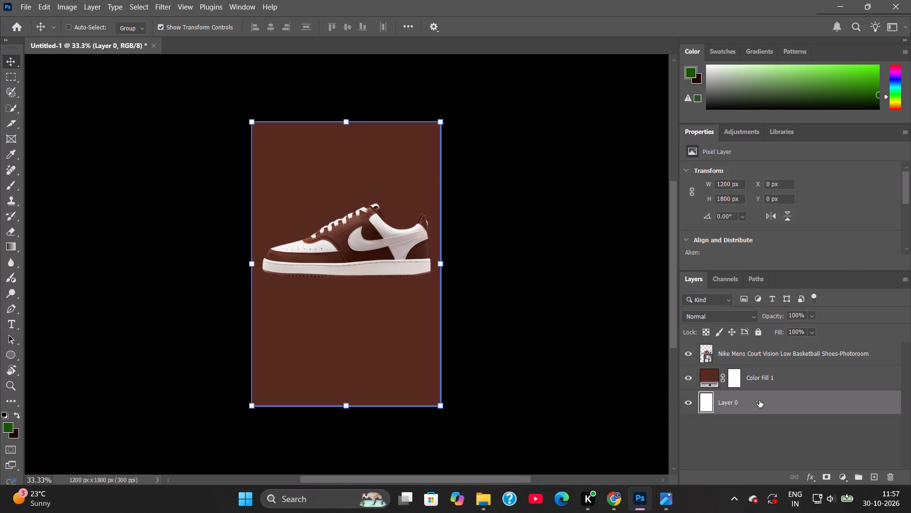
key("Delete")
left_click(781, 384)
left_click(721, 455)
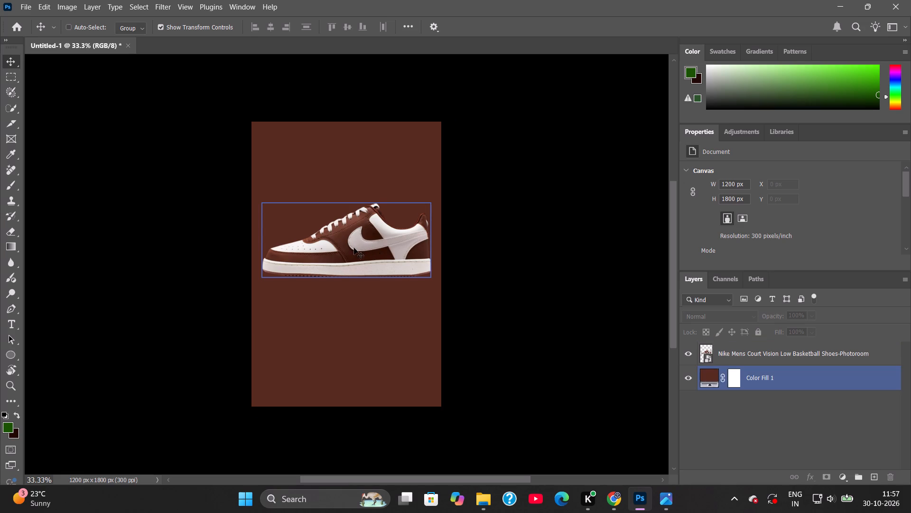
left_click_drag(352, 244, 369, 260)
left_click(421, 195)
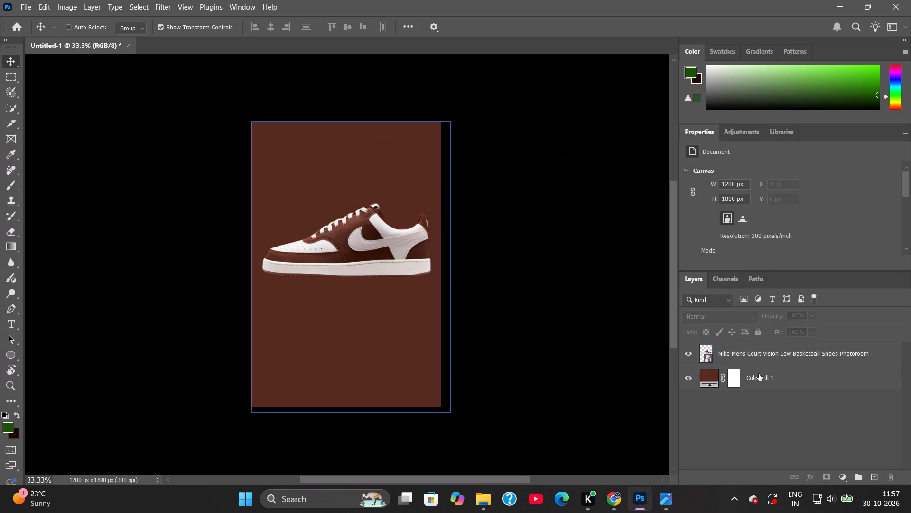
Rename the shoe image layer as Shoes.
double_click(753, 354)
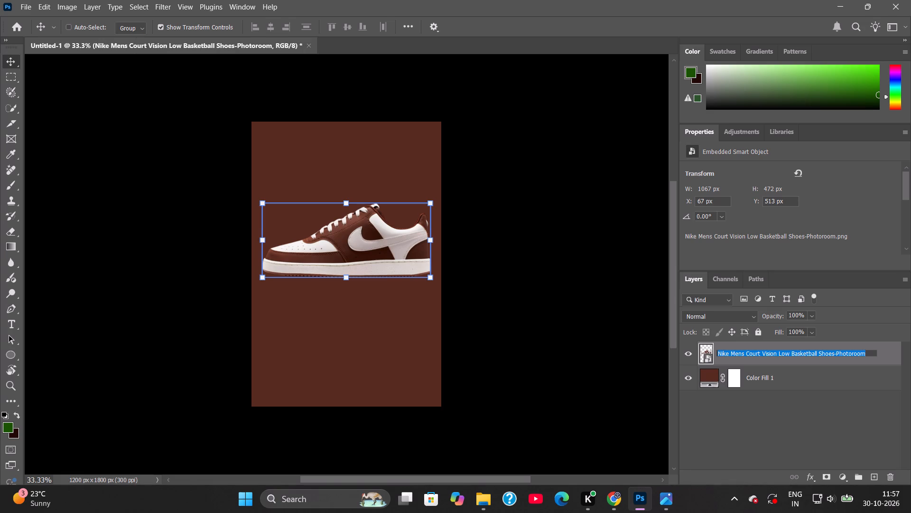
type("shoes")
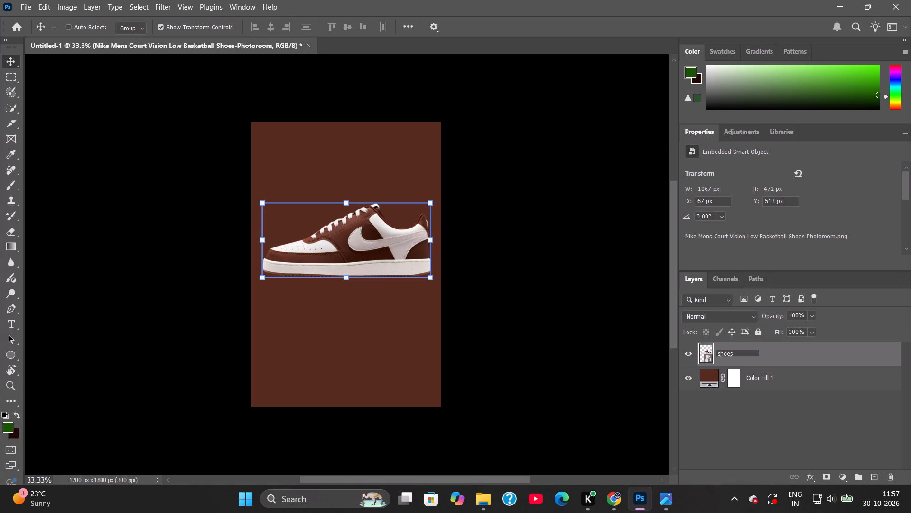
key("ctrl+a")
type("Shoes")
key("Return")
left_click(752, 419)
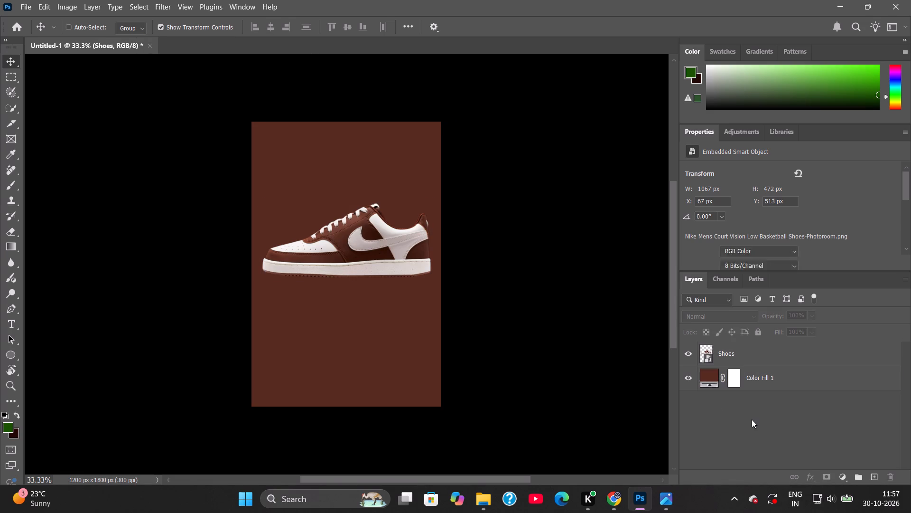
Move the Shoes layer down and to the right to about X 600 px, Y 805 px, running off the poster's right edge.
left_click(391, 241)
left_click(445, 191)
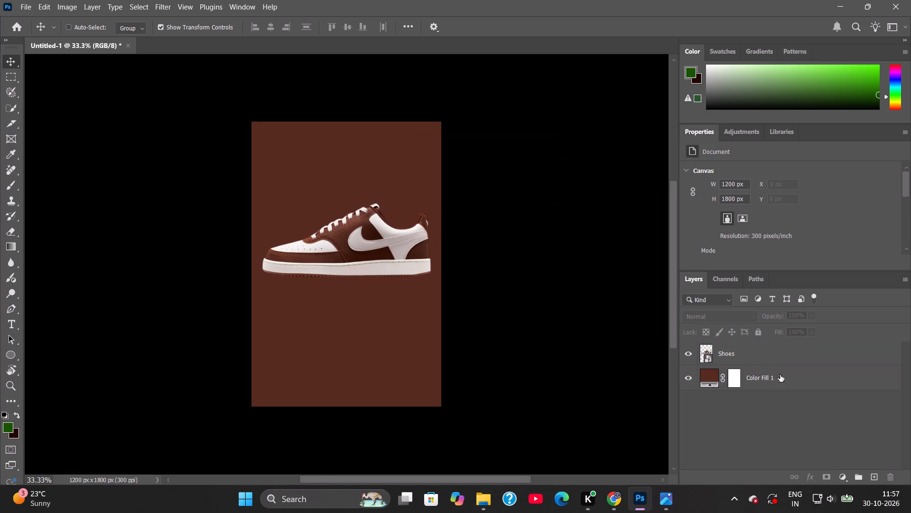
left_click(772, 360)
left_click_drag(352, 259, 437, 304)
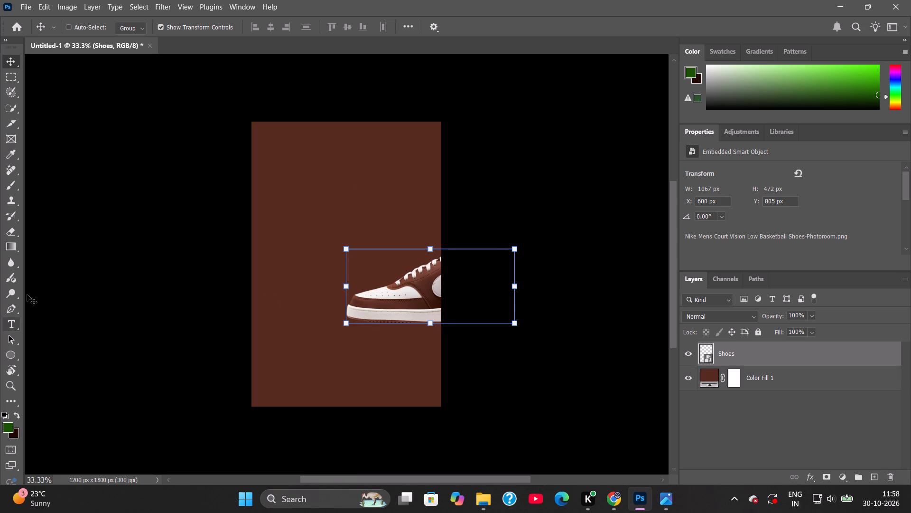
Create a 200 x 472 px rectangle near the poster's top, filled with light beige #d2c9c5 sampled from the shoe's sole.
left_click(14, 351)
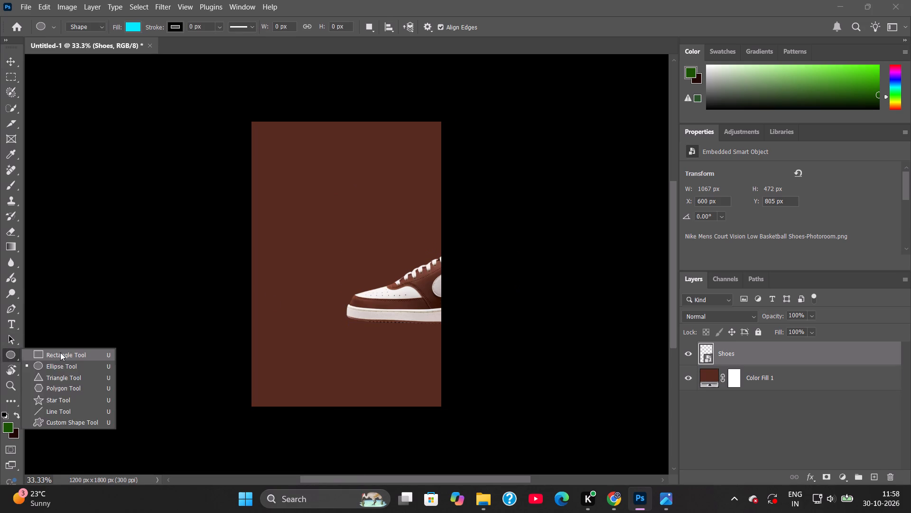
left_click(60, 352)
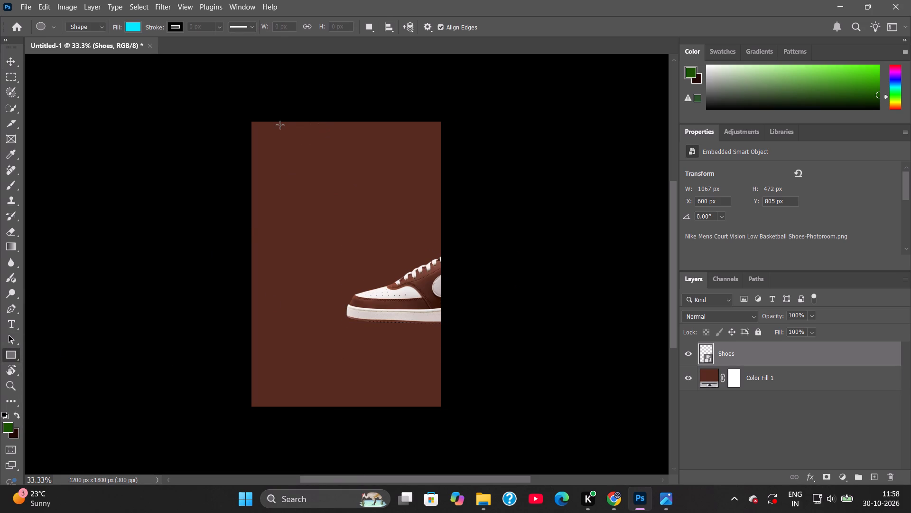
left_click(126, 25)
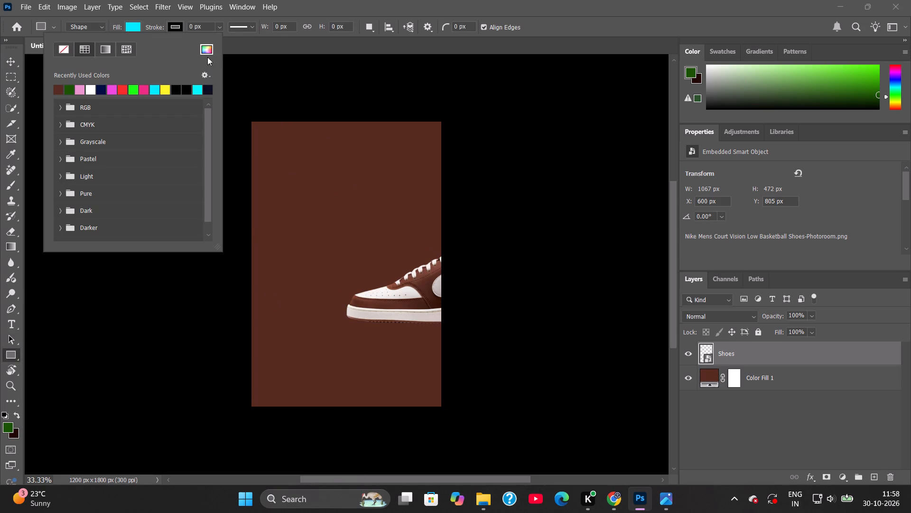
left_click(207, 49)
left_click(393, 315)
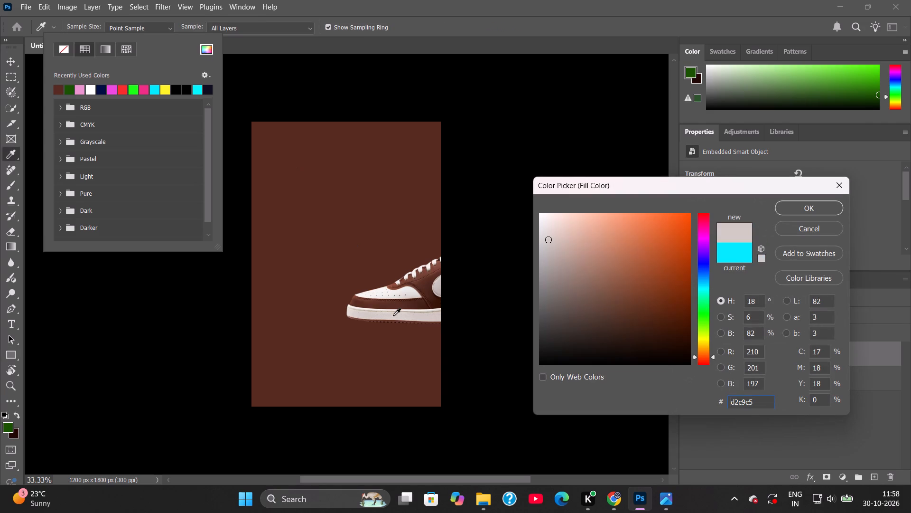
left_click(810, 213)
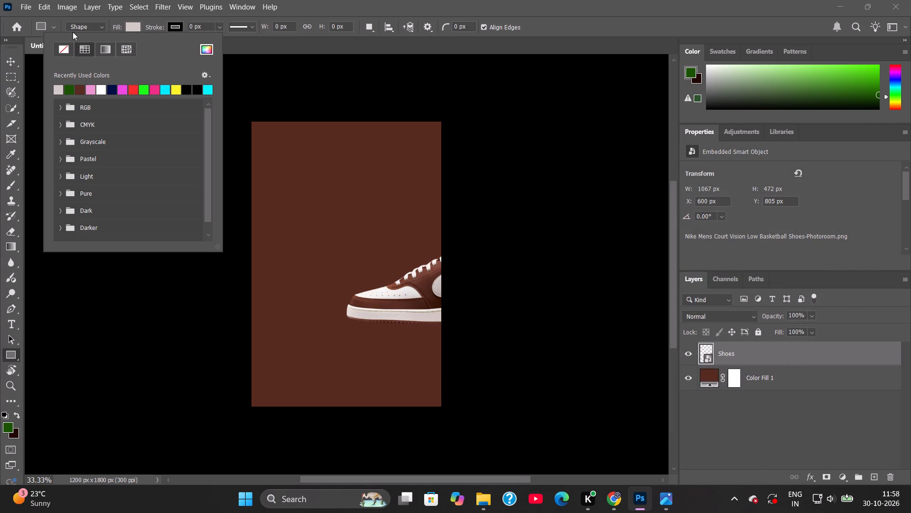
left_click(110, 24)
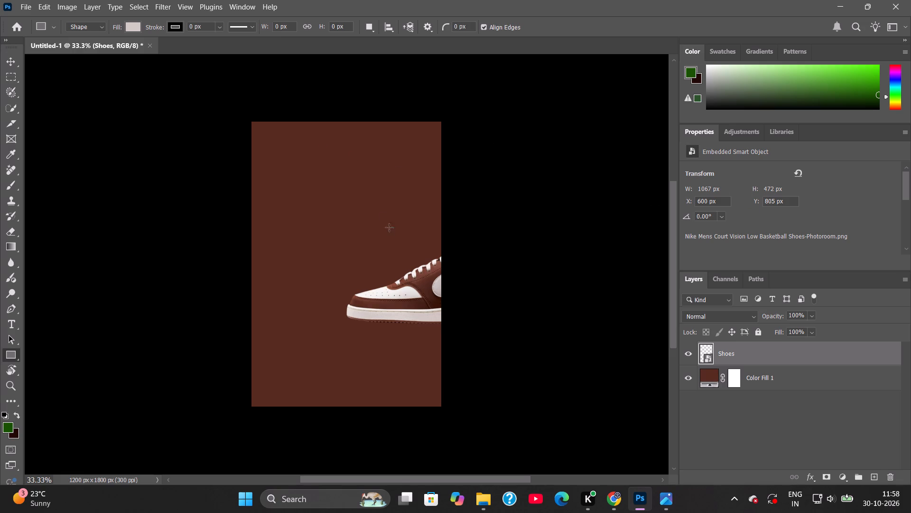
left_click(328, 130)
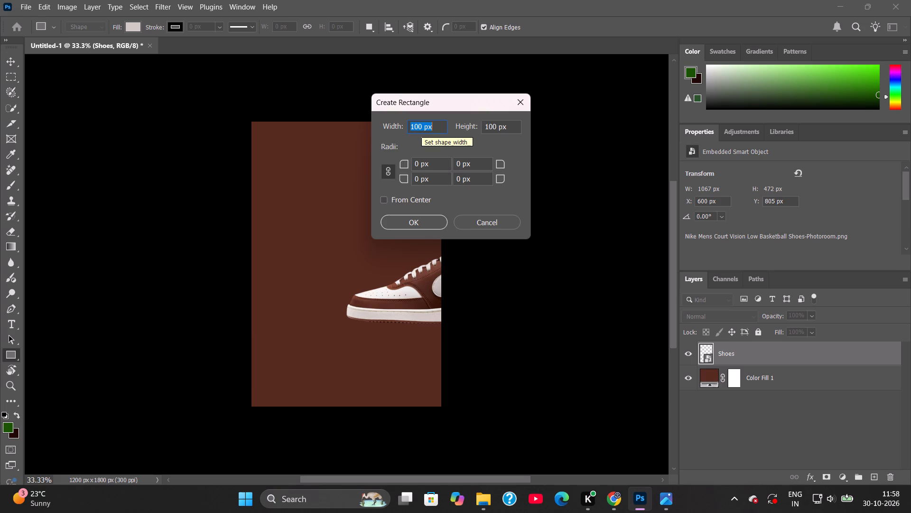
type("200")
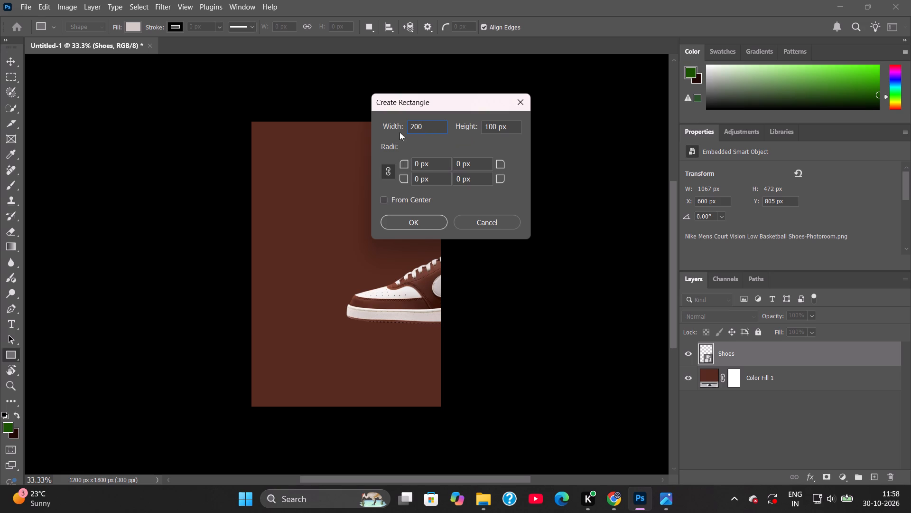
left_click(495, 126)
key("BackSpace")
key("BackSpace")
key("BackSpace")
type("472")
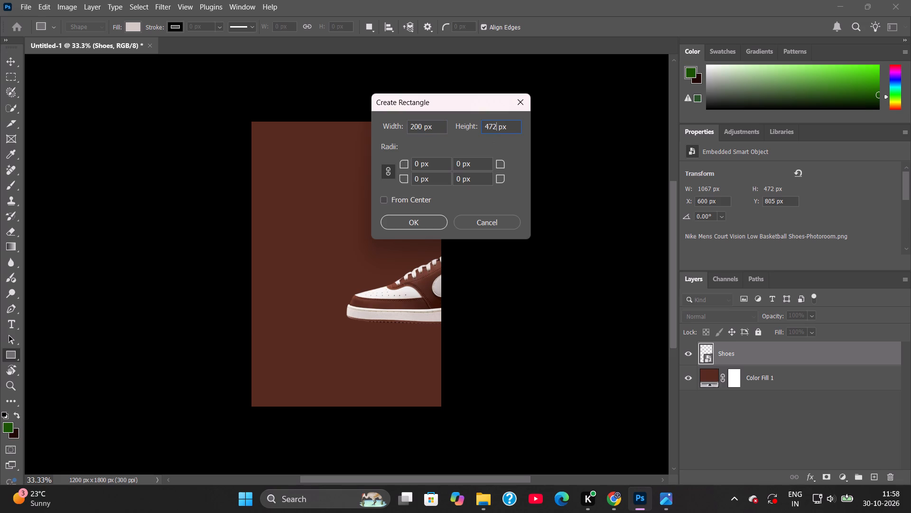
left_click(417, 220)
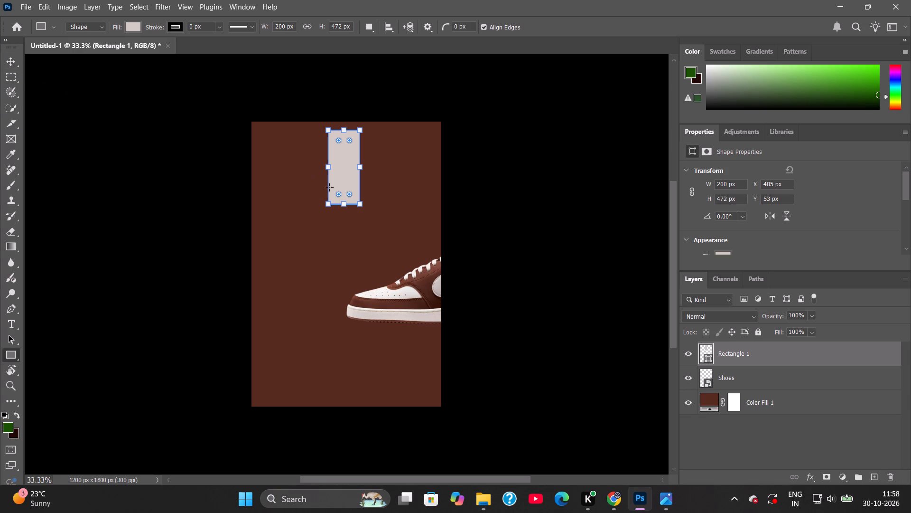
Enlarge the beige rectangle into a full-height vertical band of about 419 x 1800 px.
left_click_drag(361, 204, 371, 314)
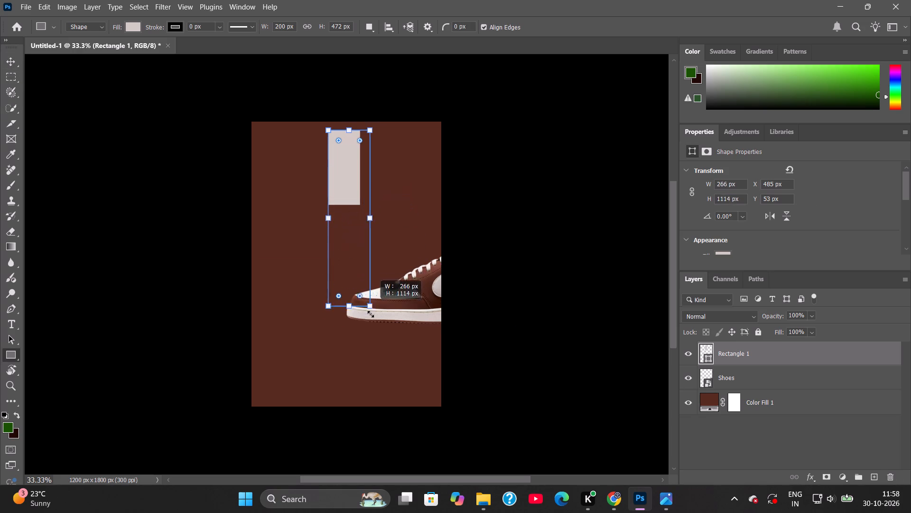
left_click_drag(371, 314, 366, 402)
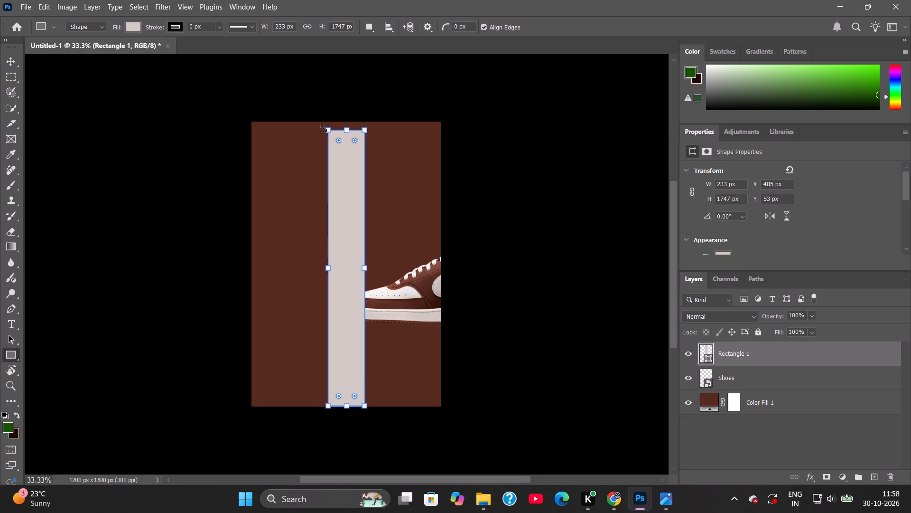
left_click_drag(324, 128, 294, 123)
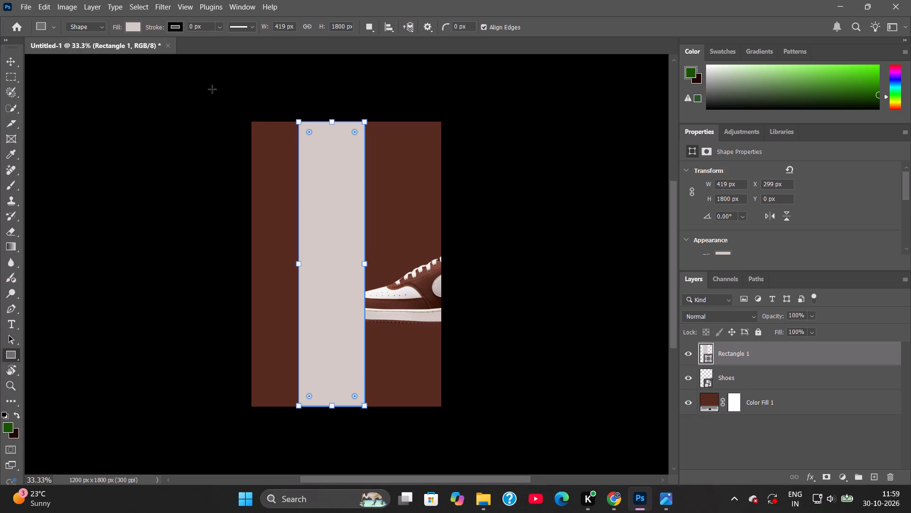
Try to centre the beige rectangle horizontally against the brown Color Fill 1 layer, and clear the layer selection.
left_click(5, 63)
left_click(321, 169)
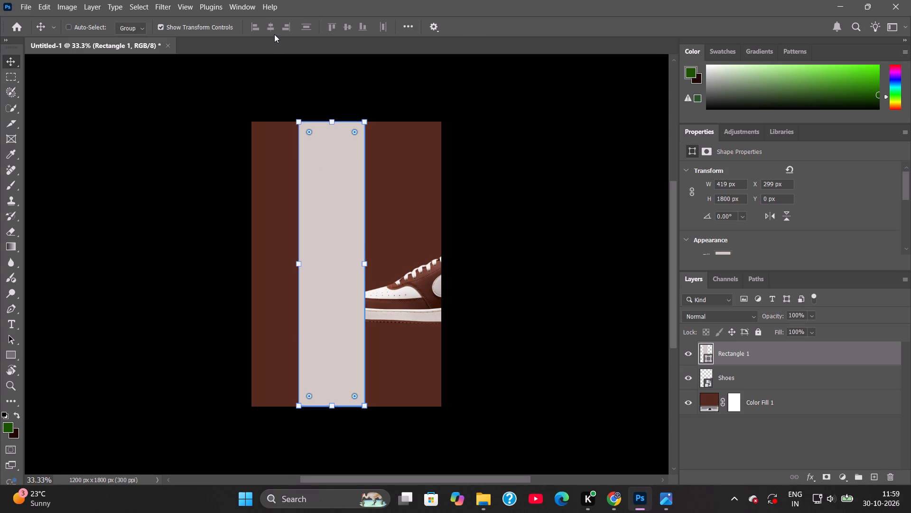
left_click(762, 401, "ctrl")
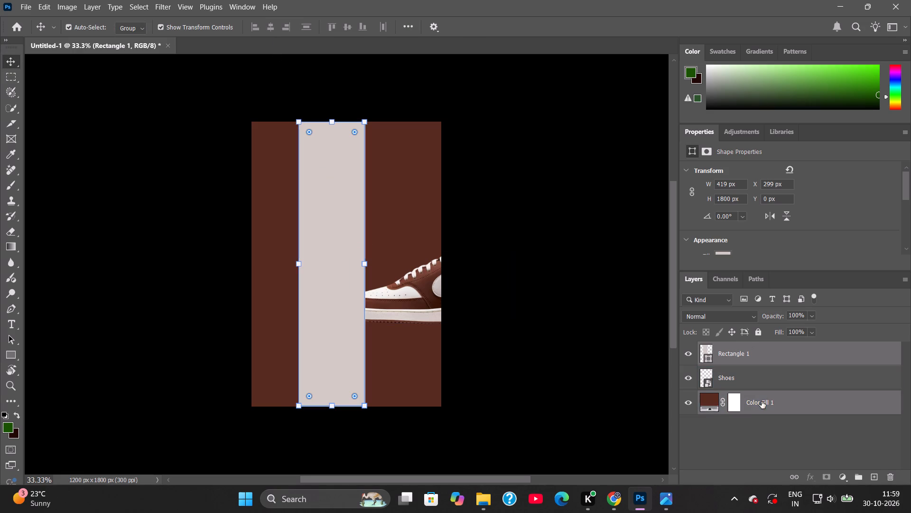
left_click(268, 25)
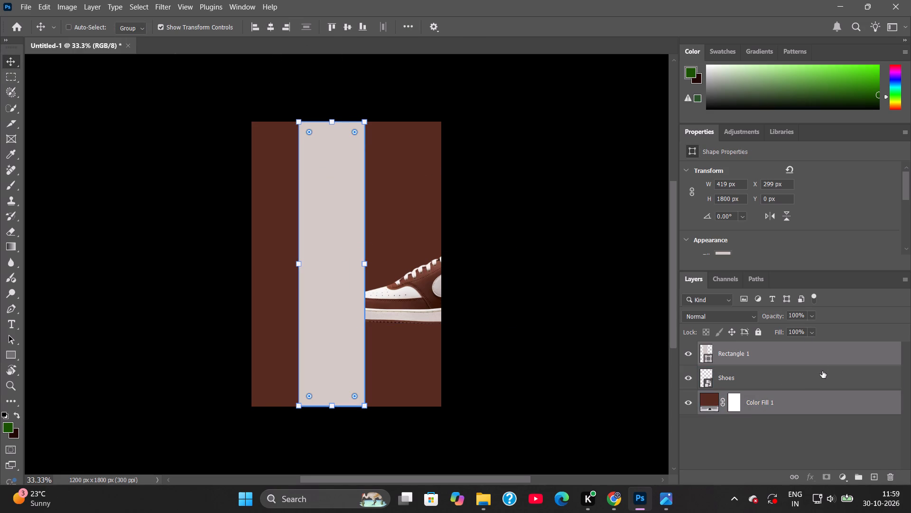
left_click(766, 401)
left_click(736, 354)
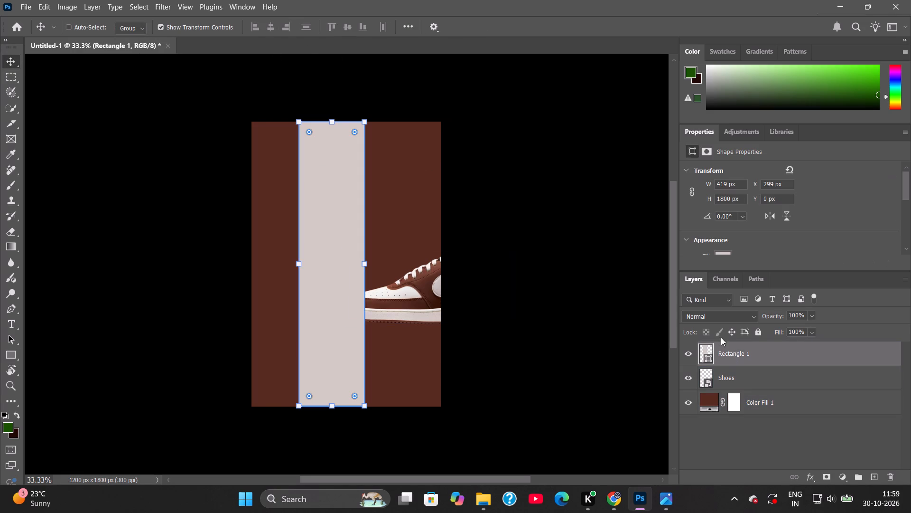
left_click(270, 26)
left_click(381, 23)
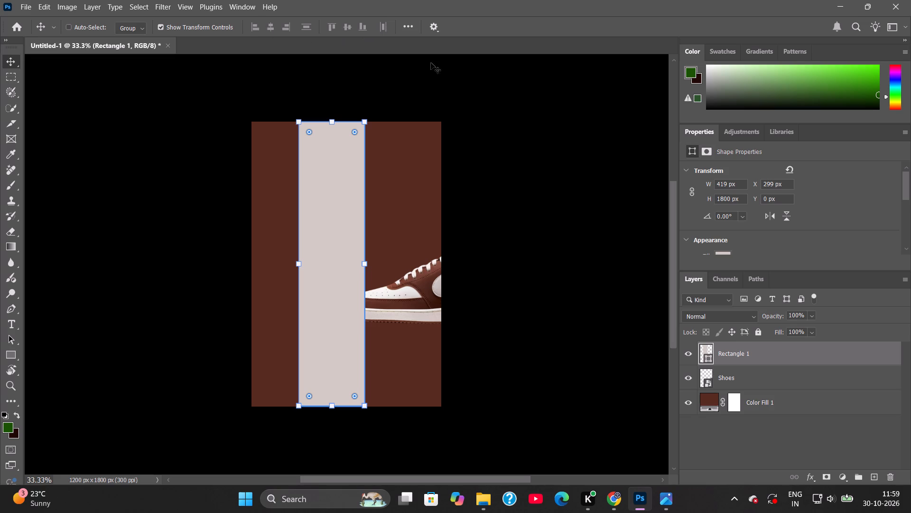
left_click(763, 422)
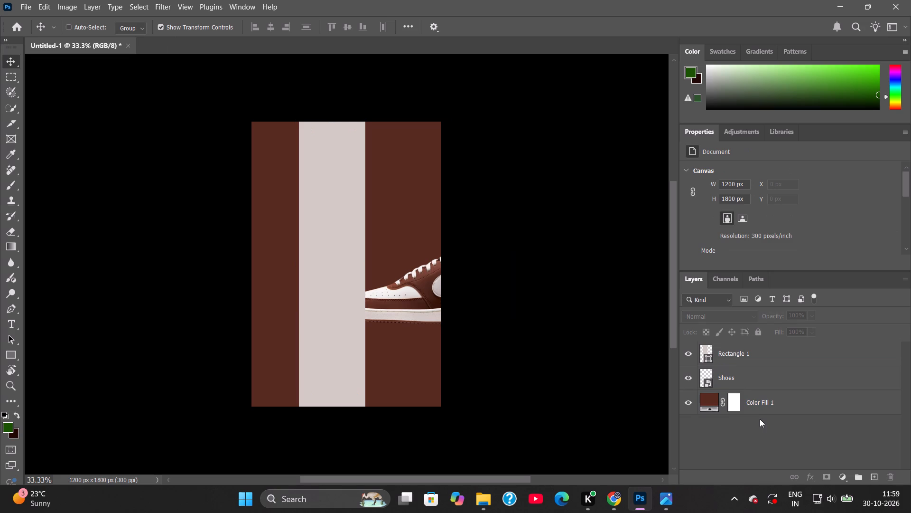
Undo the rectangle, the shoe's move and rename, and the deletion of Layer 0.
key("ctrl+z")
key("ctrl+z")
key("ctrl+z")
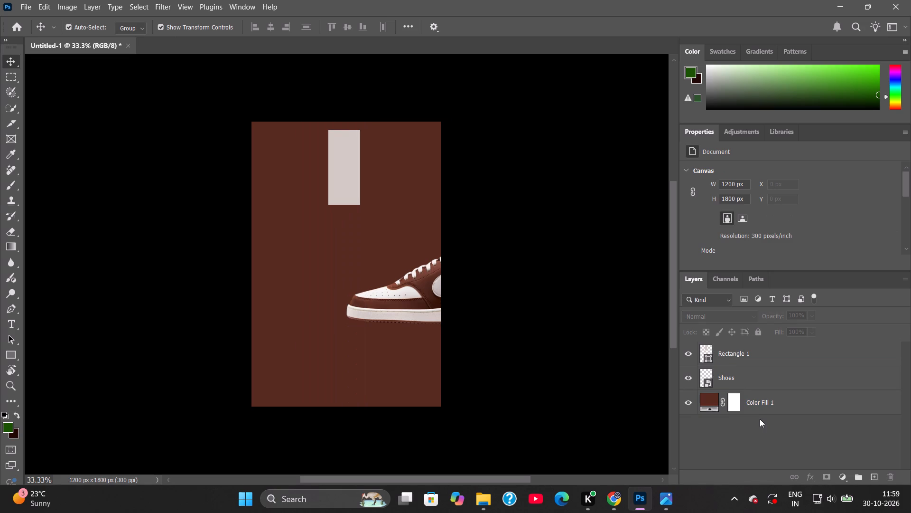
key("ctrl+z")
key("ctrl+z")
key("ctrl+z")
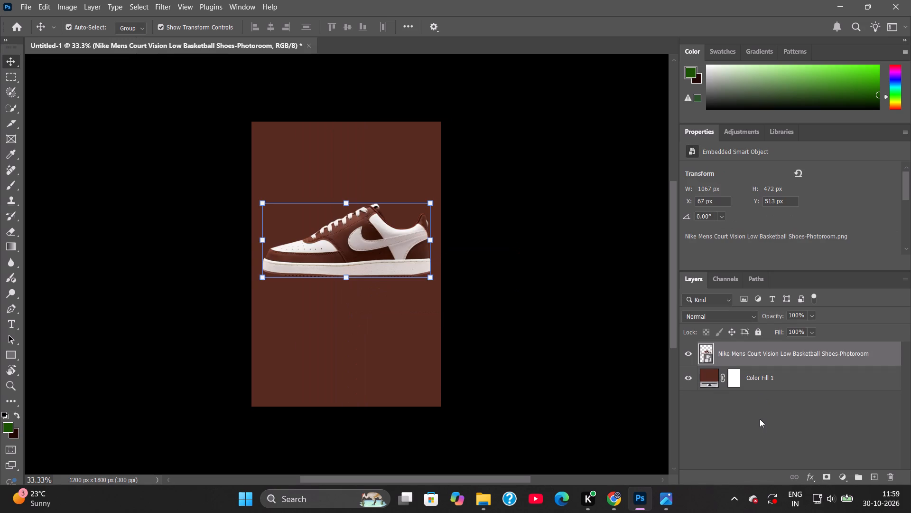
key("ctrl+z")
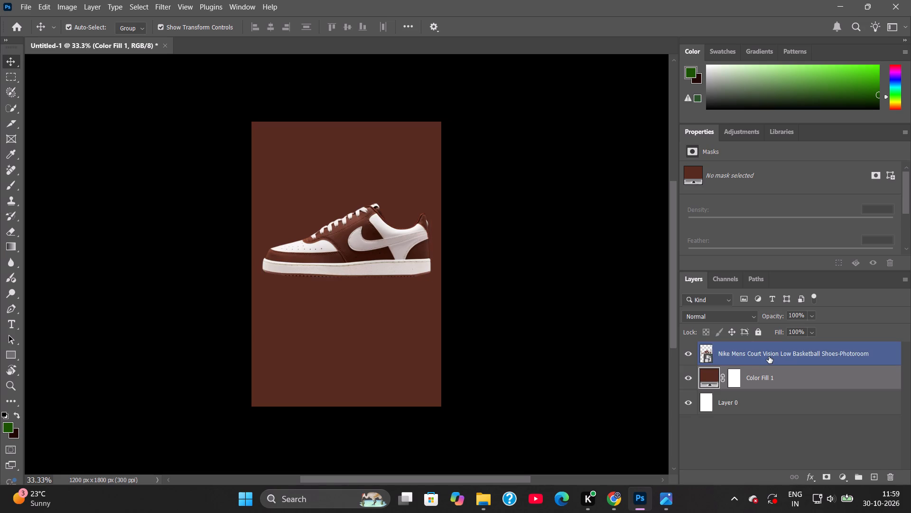
Rename the shoe image layer as Shoes.
double_click(770, 356)
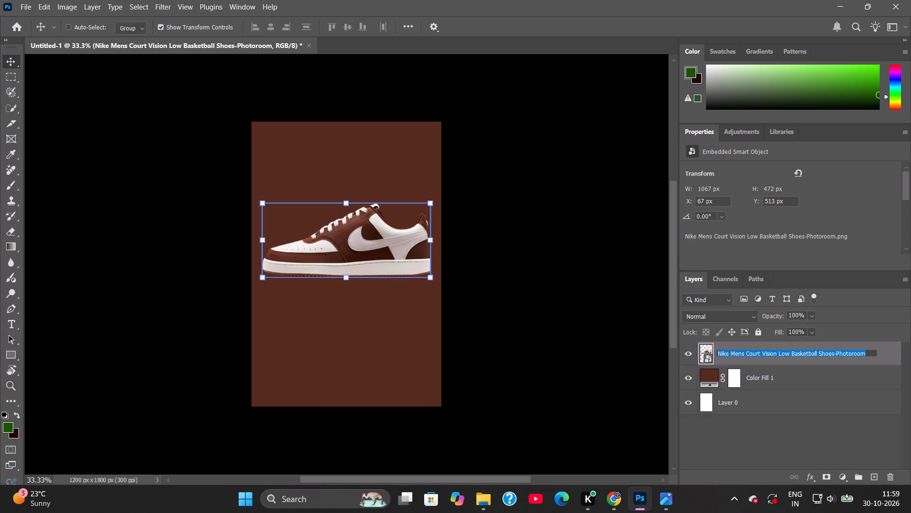
type("Shoes")
key("Return")
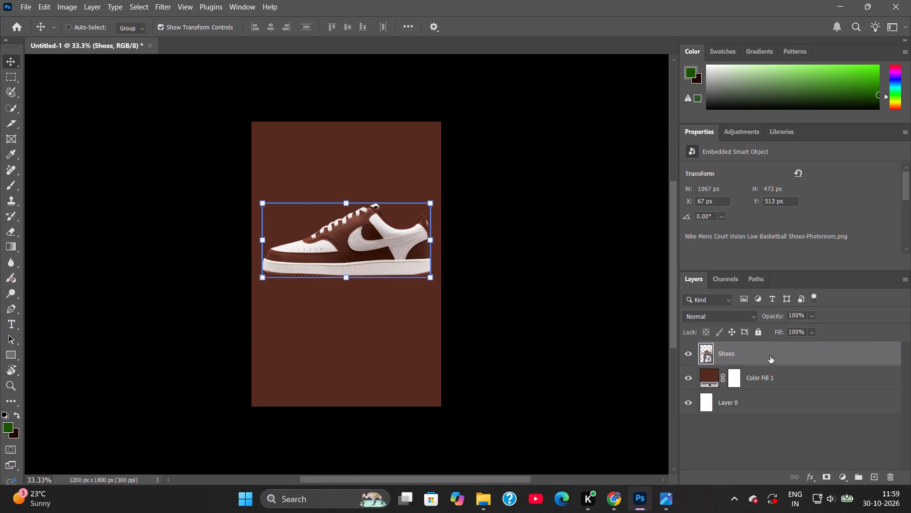
Move the Shoes layer to about X 544 px, Y 776 px, running off the poster's right edge.
left_click_drag(363, 236, 439, 280)
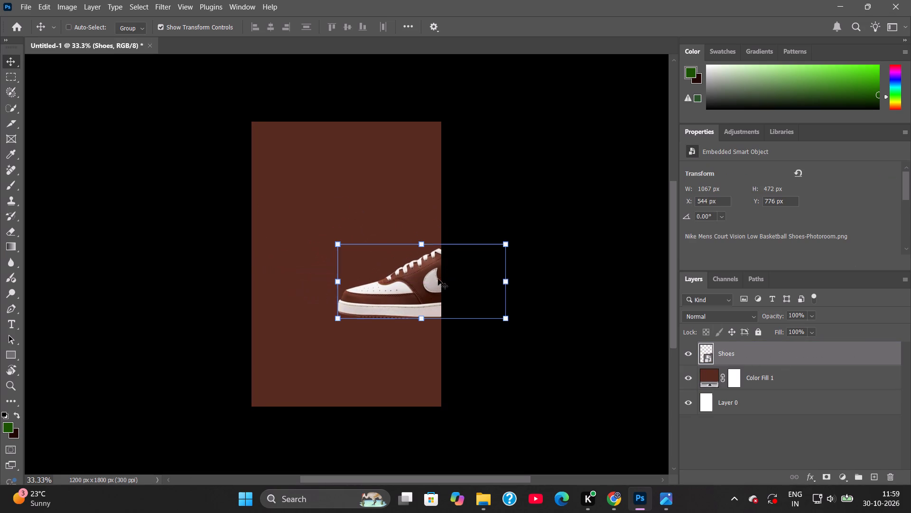
Draw a vertical rectangle about 443 x 1794 px down the poster's middle, filled with an off-white sampled from the shoe's sole.
left_click(13, 353)
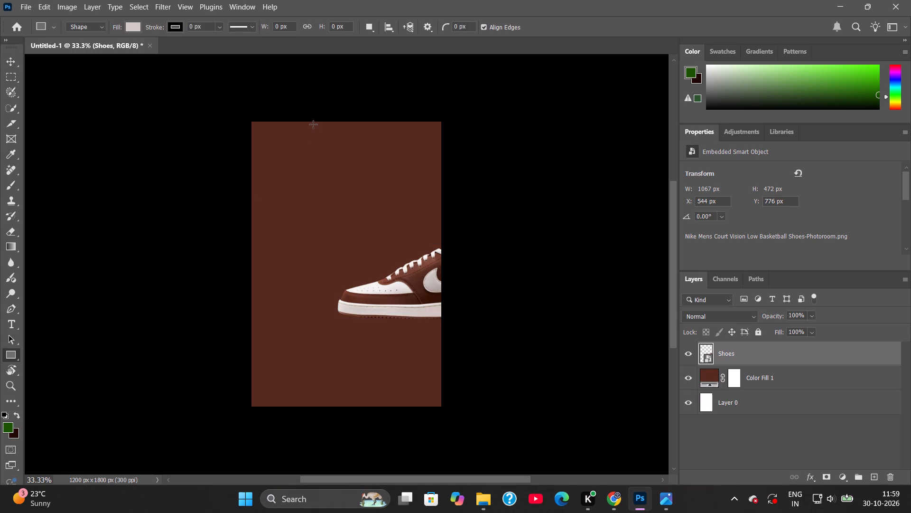
left_click(131, 29)
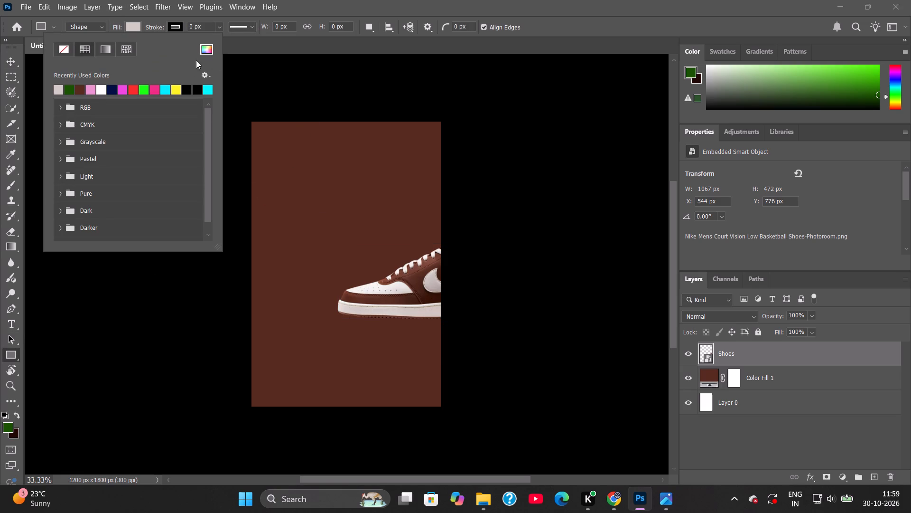
left_click(204, 50)
left_click(363, 309)
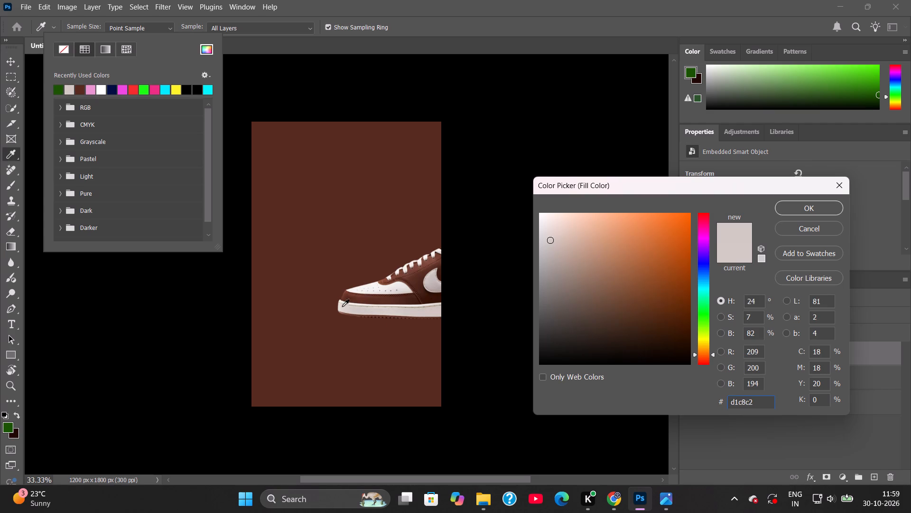
left_click(342, 306)
left_click(799, 204)
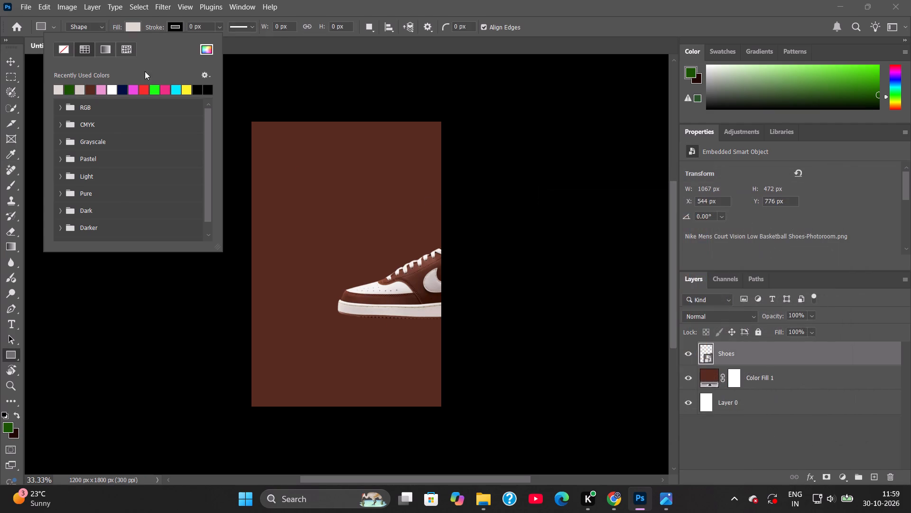
left_click(135, 13)
left_click(382, 4)
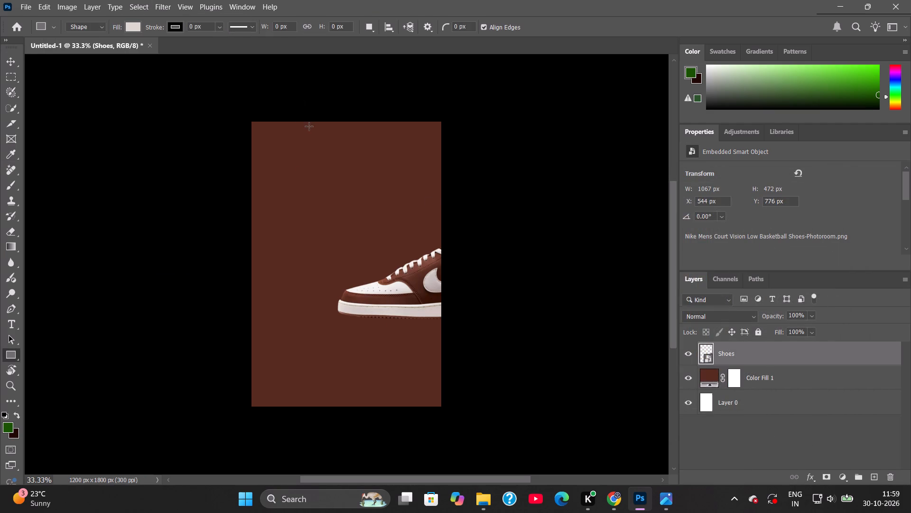
left_click_drag(306, 123, 370, 410)
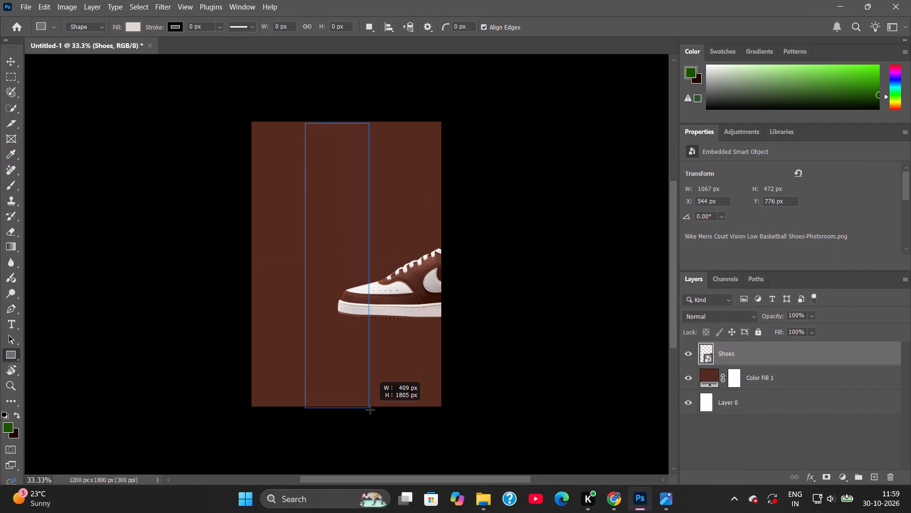
left_click_drag(370, 410, 375, 407)
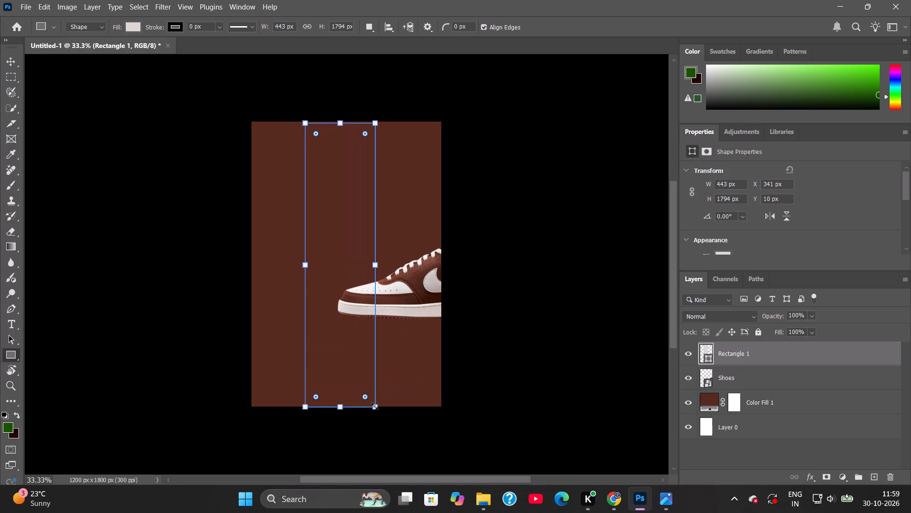
Stretch the off-white rectangle vertically to the poster's full 1800 px height, starting at Y 0 px.
left_click(8, 62)
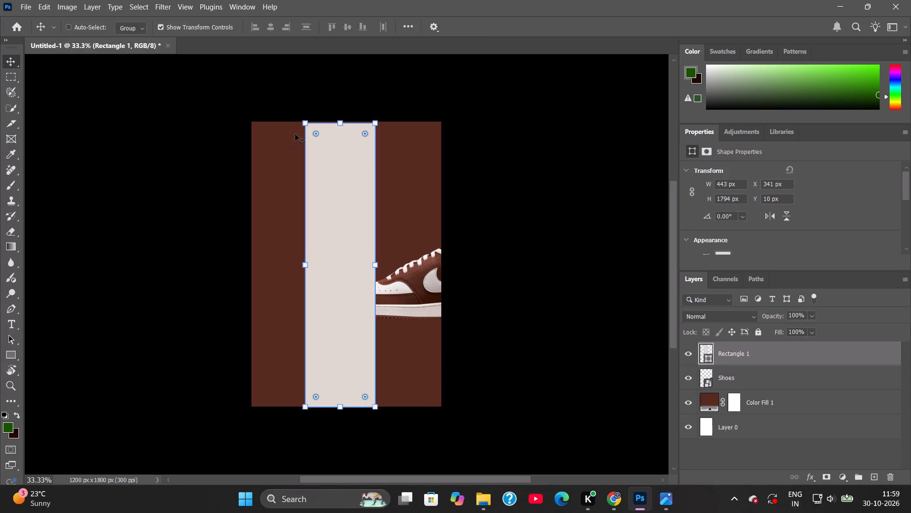
left_click(341, 121)
left_click(341, 121)
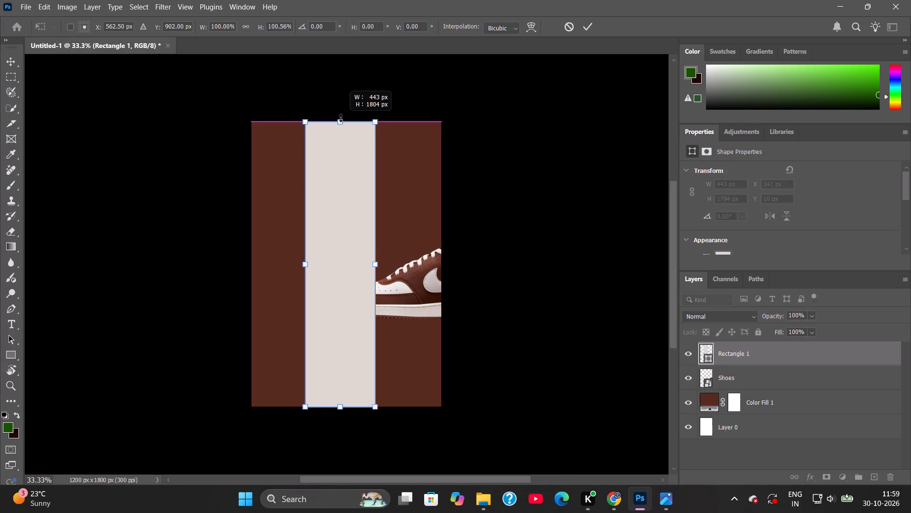
left_click(339, 405)
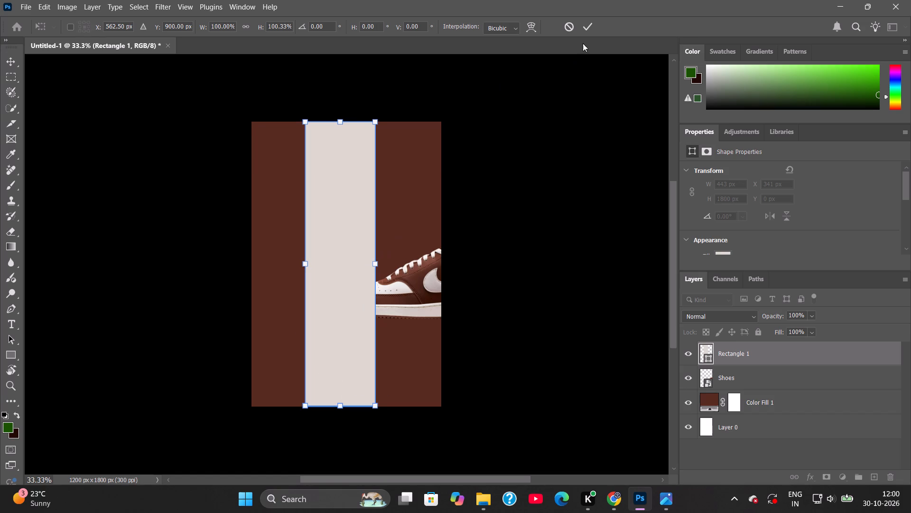
left_click(585, 26)
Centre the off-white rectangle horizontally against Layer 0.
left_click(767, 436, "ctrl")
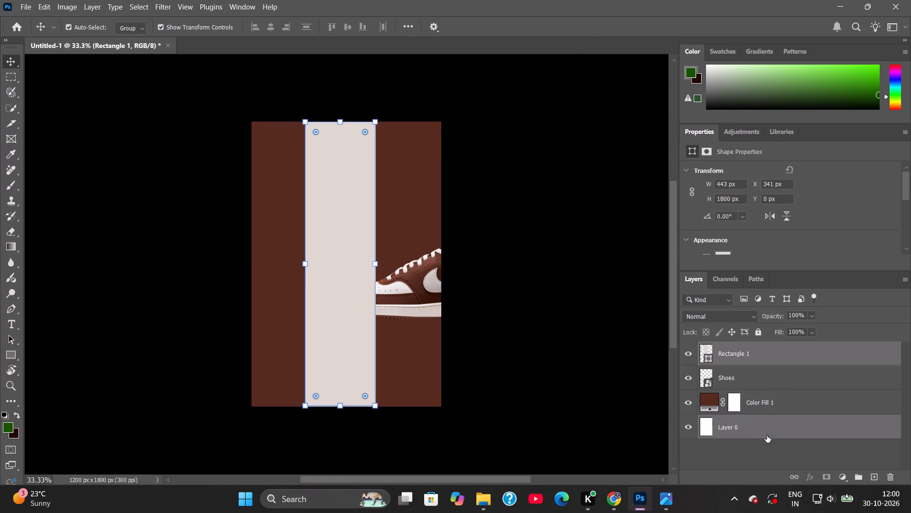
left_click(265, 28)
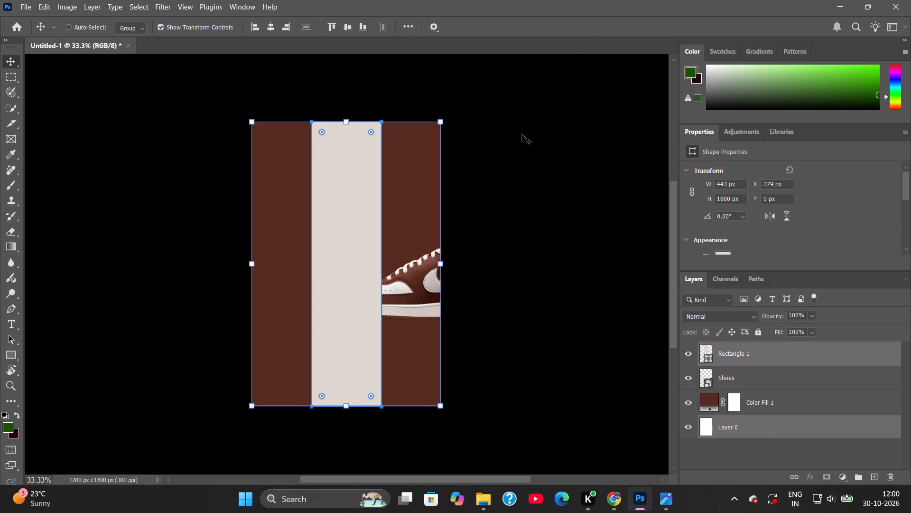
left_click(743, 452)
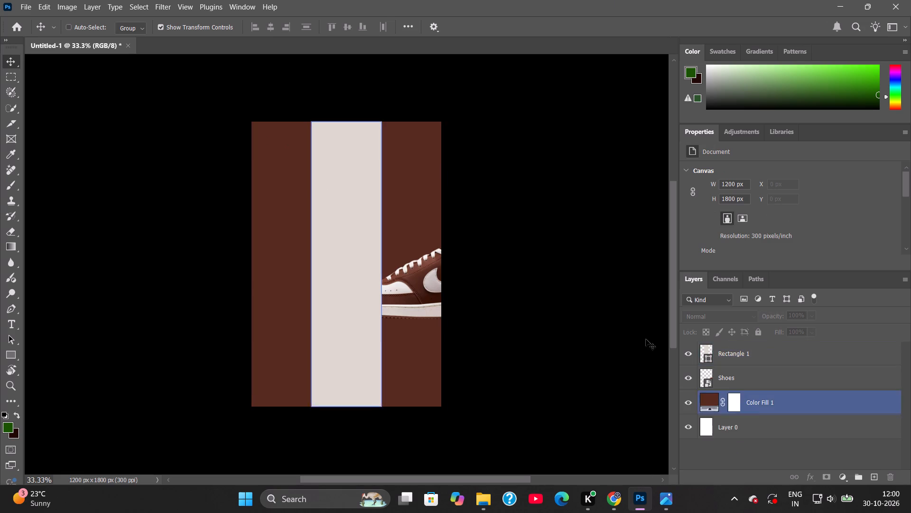
Widen the off-white rectangle to about 497 px by extending its left edge.
left_click(753, 364)
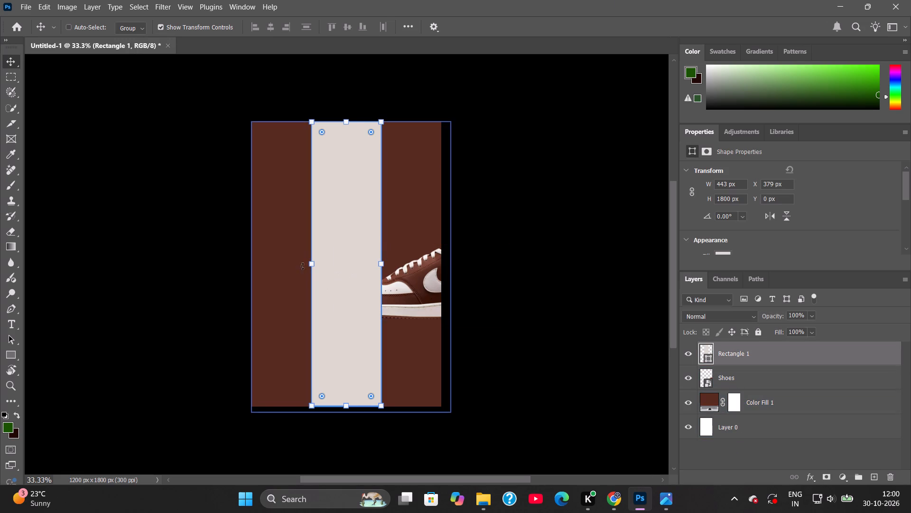
left_click(312, 265)
left_click_drag(310, 265, 302, 264)
left_click(585, 28)
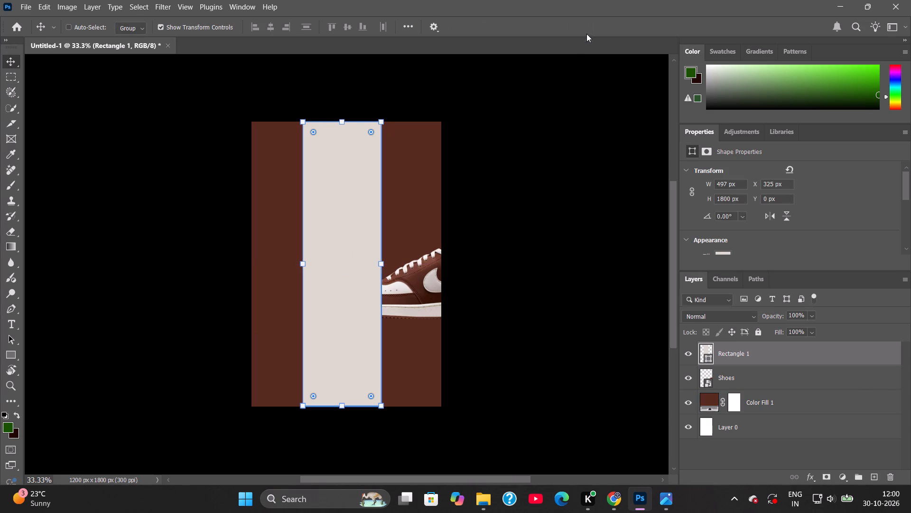
Centre the widened rectangle horizontally against Layer 0 and deselect the layers.
left_click(765, 439, "ctrl")
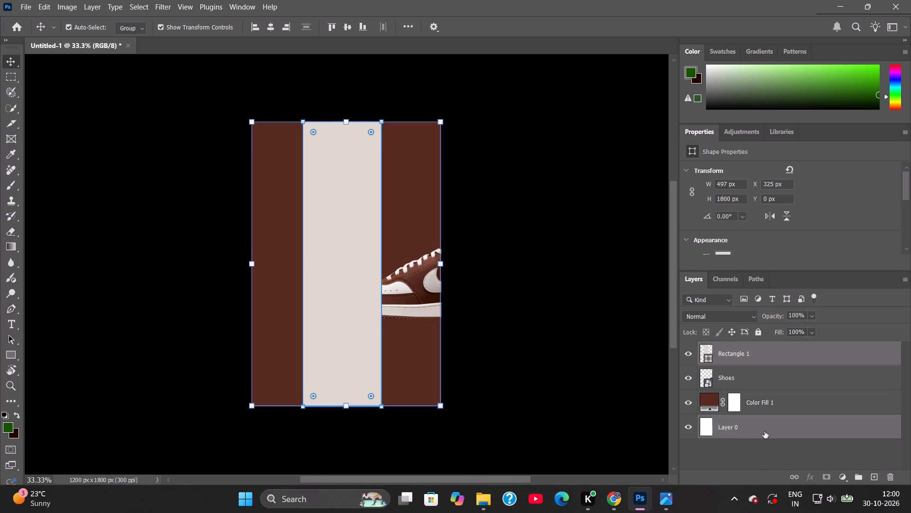
left_click(271, 31)
left_click(722, 458)
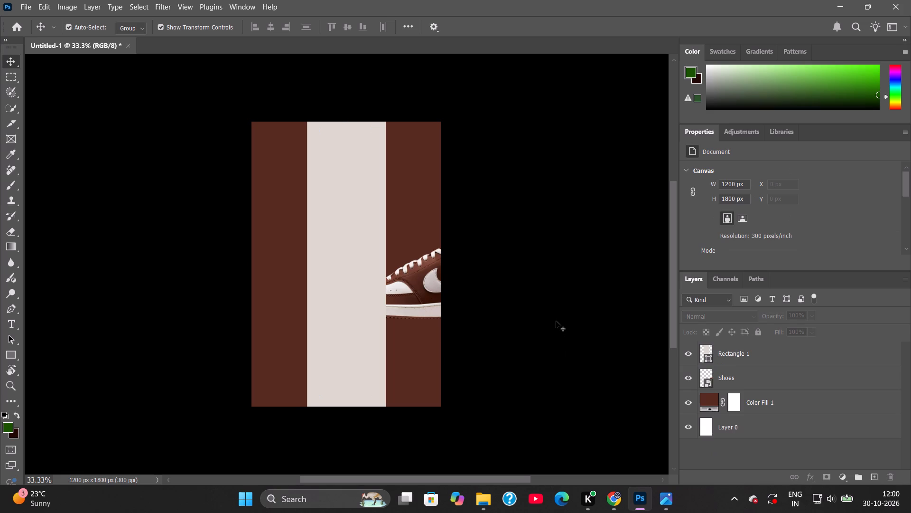
Save the document as a PSD named nike shoe in the projects > photoshop folder.
key("ctrl+s")
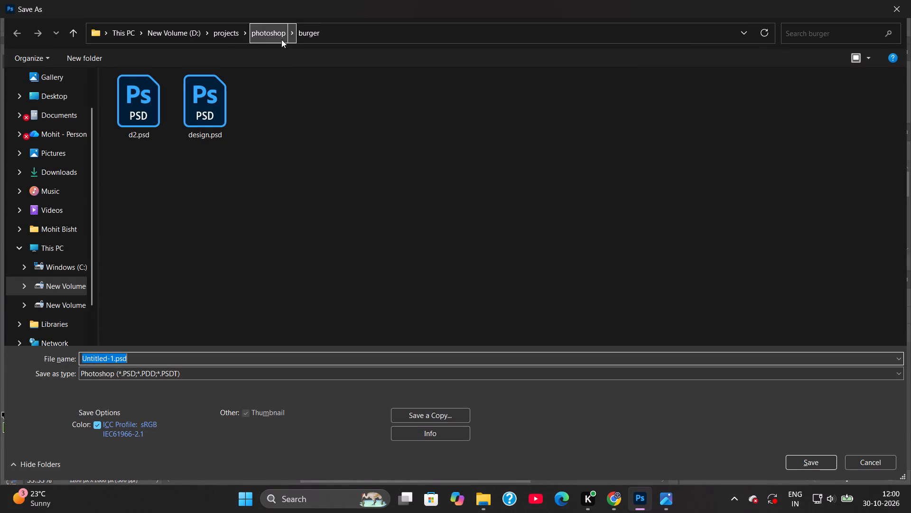
left_click(272, 35)
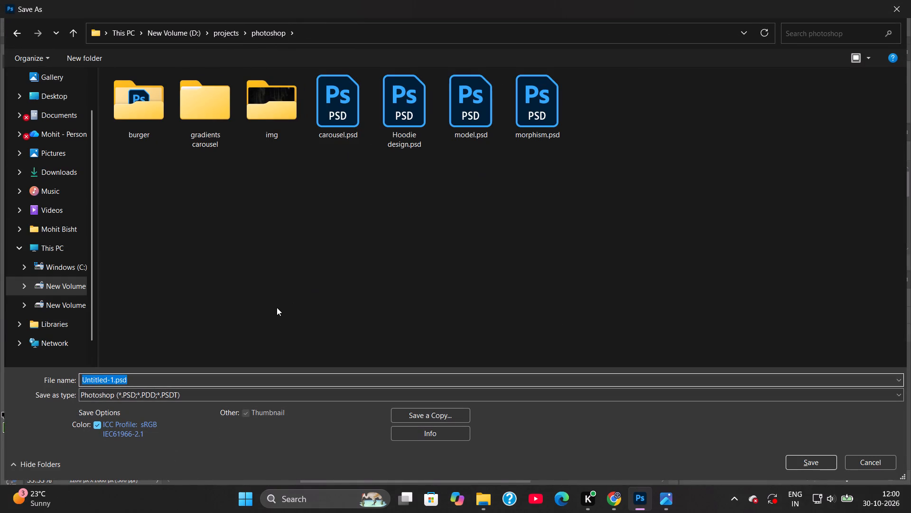
type("nike shoes")
key("BackSpace")
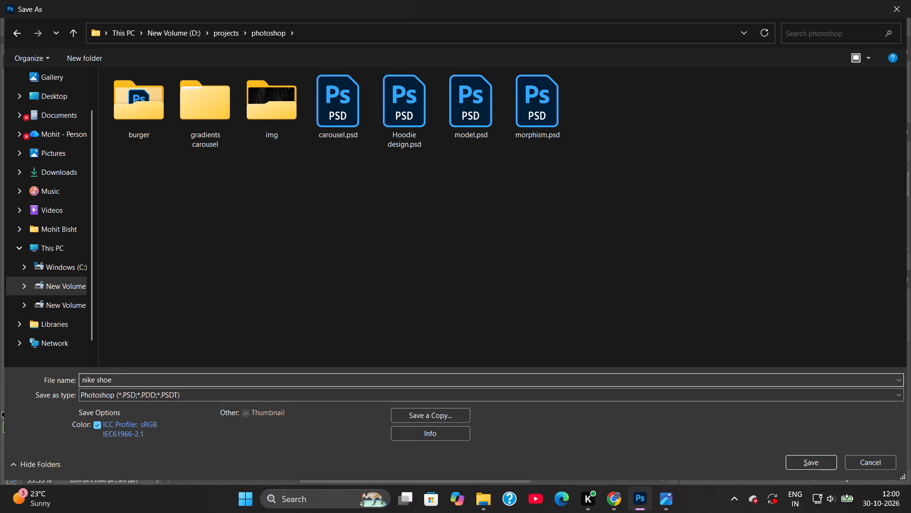
key("Return")
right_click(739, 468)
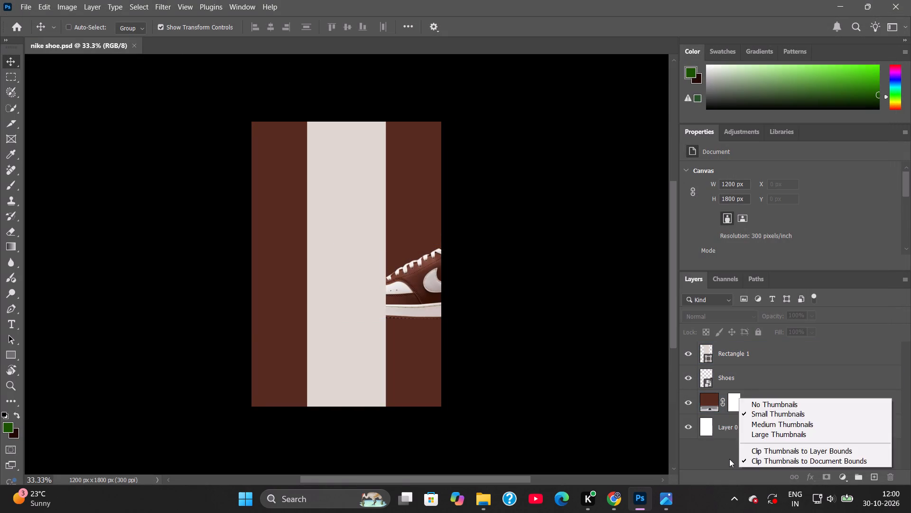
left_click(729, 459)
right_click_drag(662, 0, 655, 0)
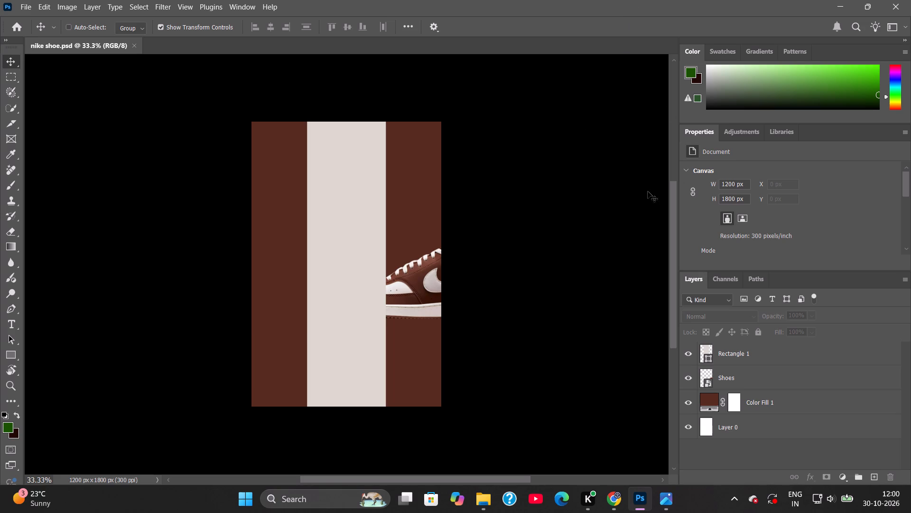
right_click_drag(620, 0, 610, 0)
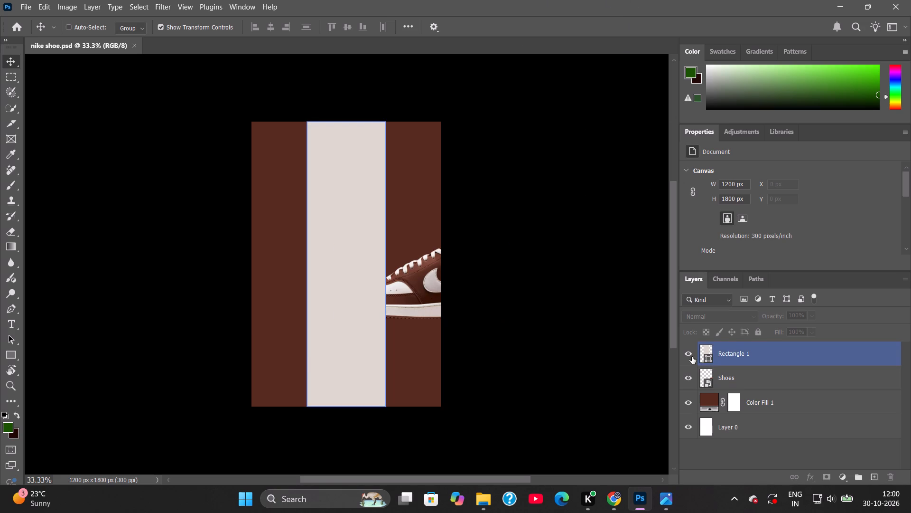
Hide the Rectangle 1 and Shoes layers.
left_click(689, 354)
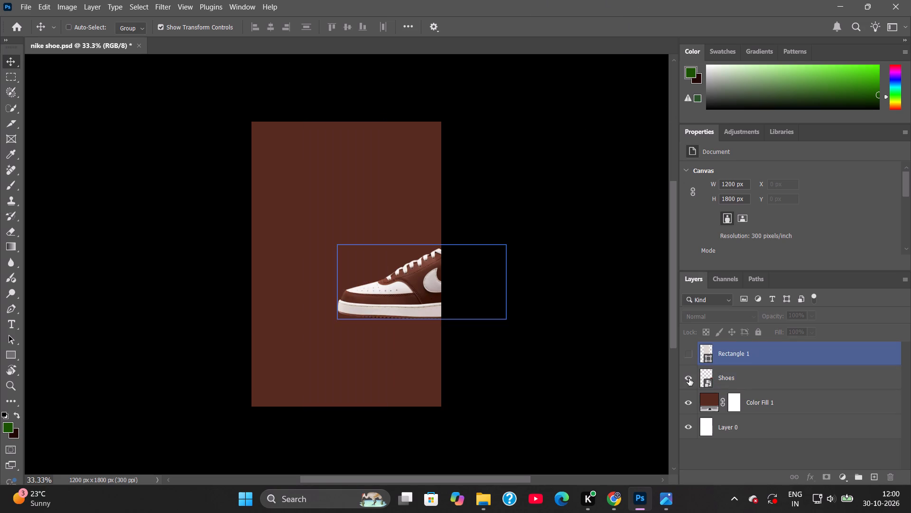
left_click(689, 379)
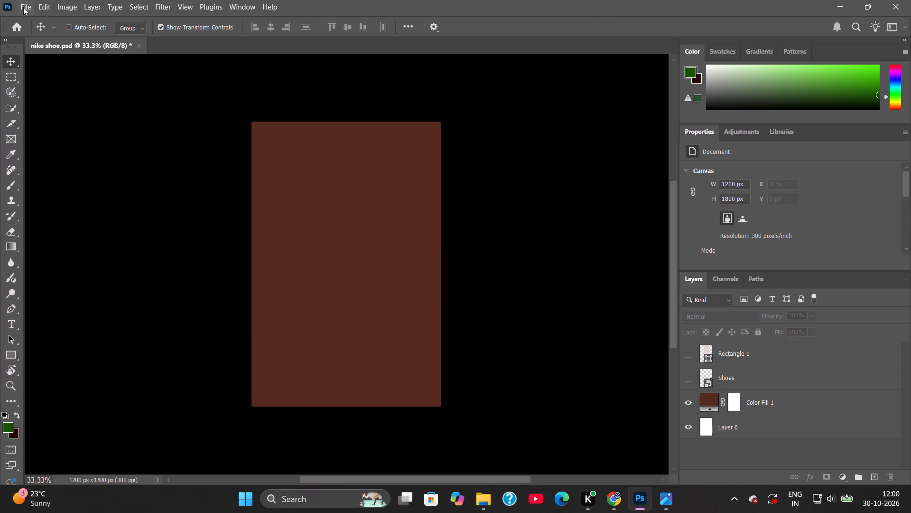
Place the texture image download (2).jpg from Downloads as a linked file, keeping the default raw settings.
left_click(26, 3)
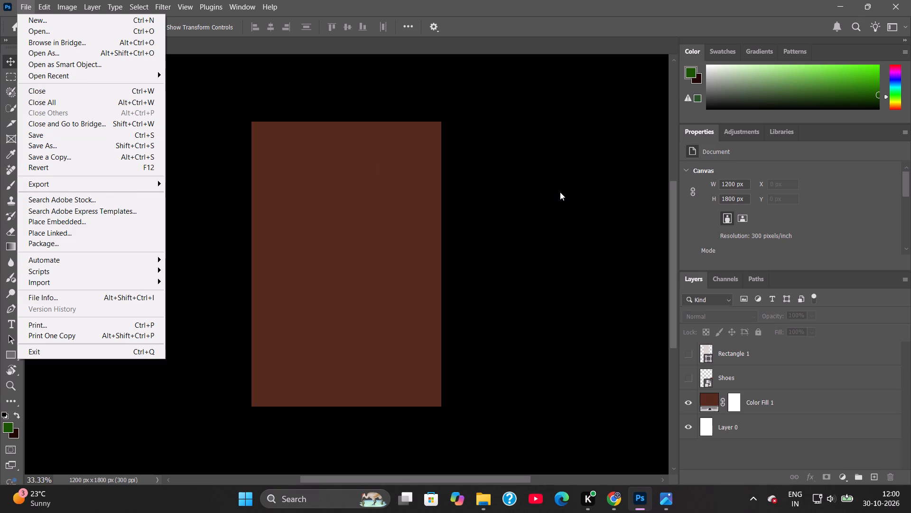
left_click(560, 192)
left_click(21, 3)
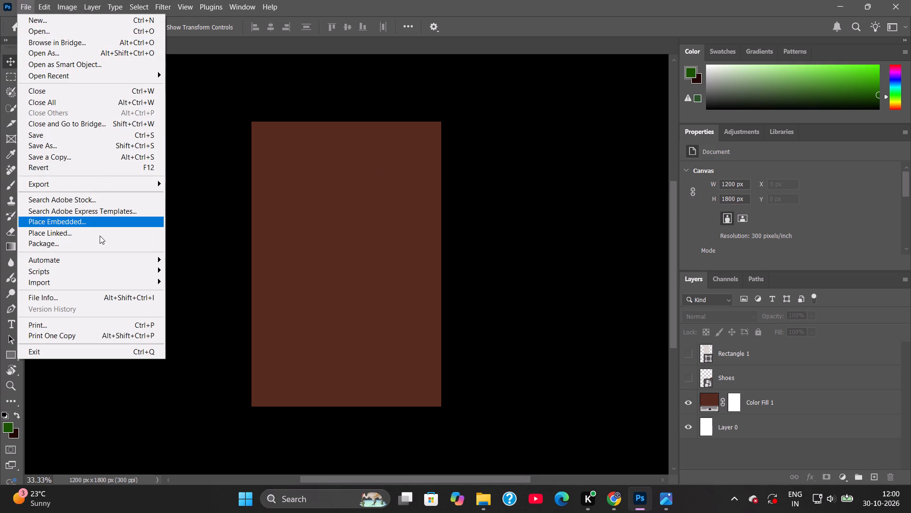
left_click(100, 236)
left_click(74, 213)
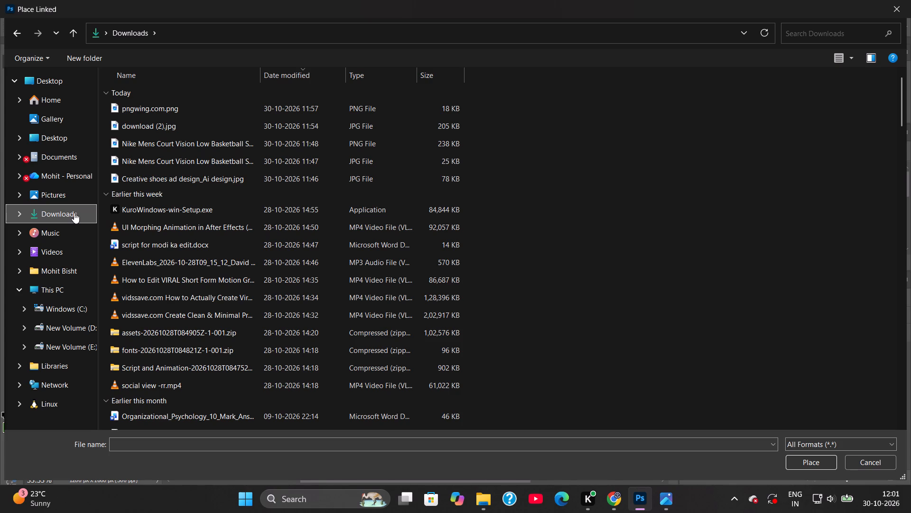
double_click(156, 125)
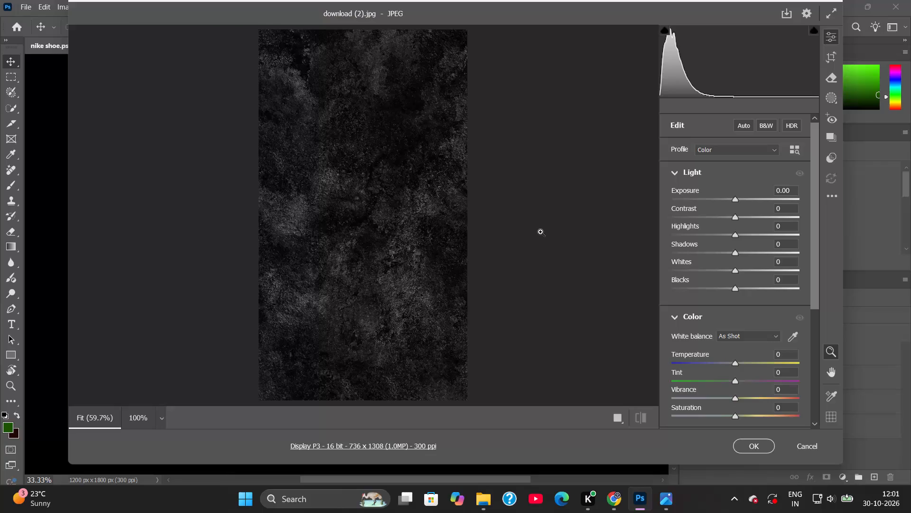
left_click(760, 450)
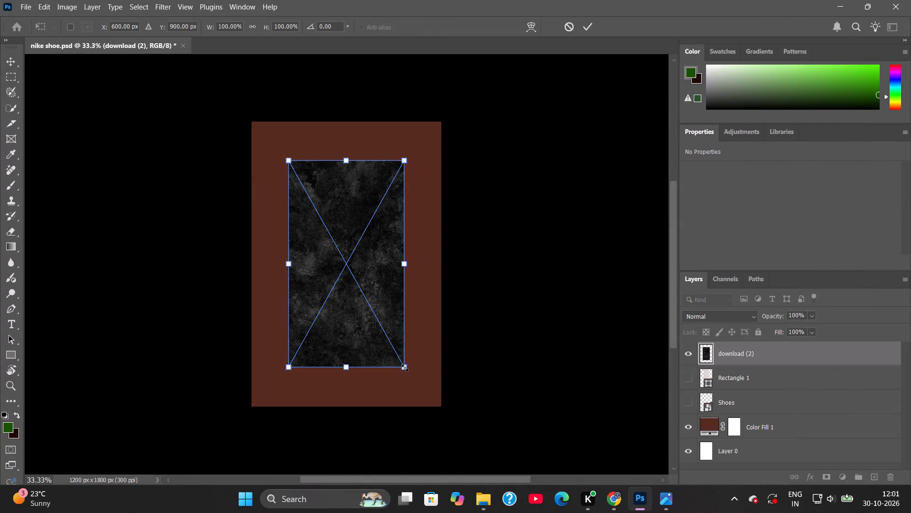
Scale and position the placed texture to about 1200 x 1798 px at X 0, Y 0 so it covers the poster.
left_click_drag(405, 368, 441, 401, "shift")
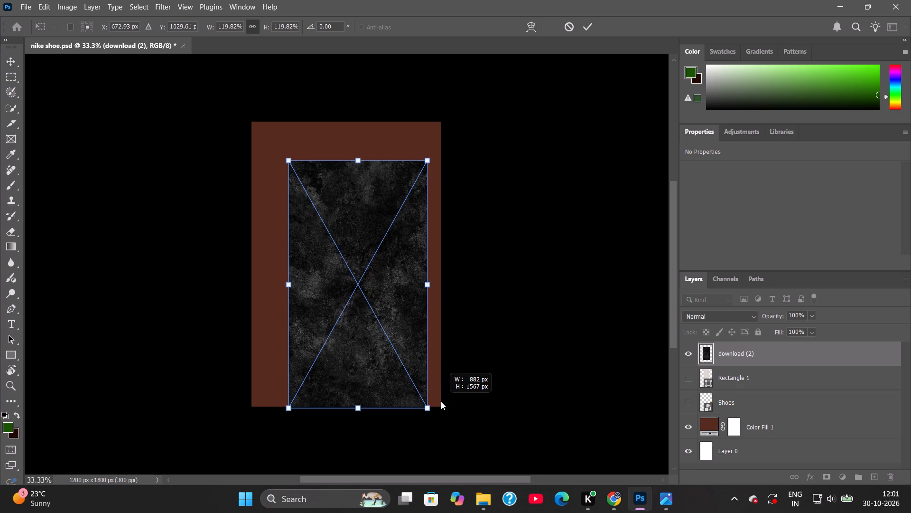
left_click_drag(441, 401, 460, 425, "shift")
left_click_drag(364, 340, 332, 304)
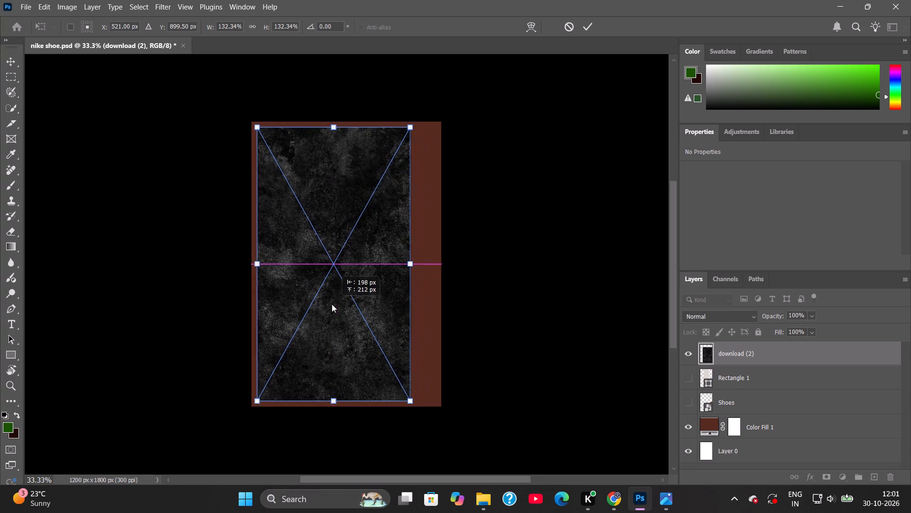
left_click_drag(332, 304, 327, 298)
left_click_drag(405, 397, 414, 403, "shift")
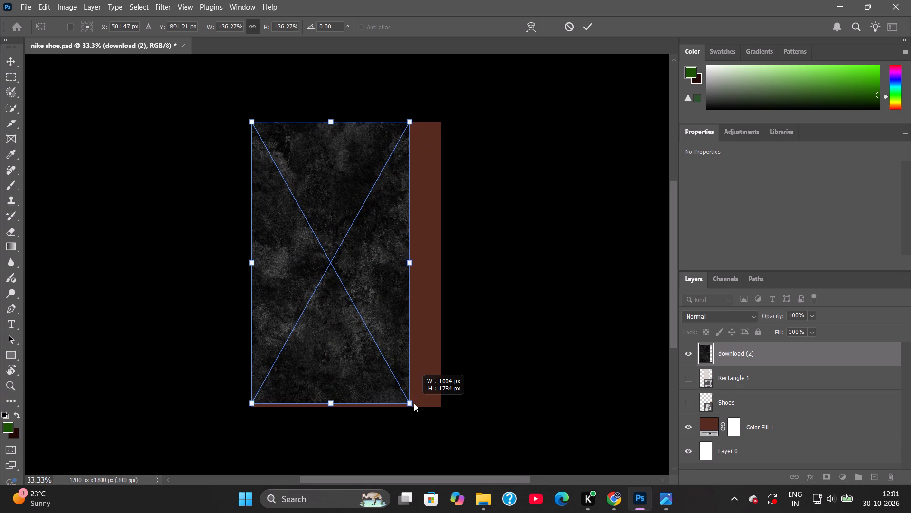
left_click_drag(414, 403, 416, 405, "shift")
left_click_drag(411, 264, 441, 270)
left_click(588, 23)
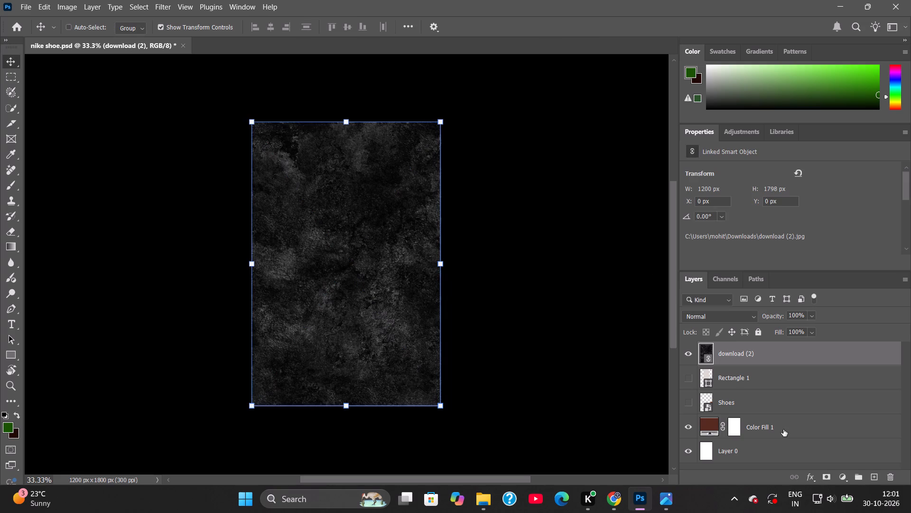
Move the download (2) texture layer below Shoes, directly above Color Fill 1.
left_click(744, 348)
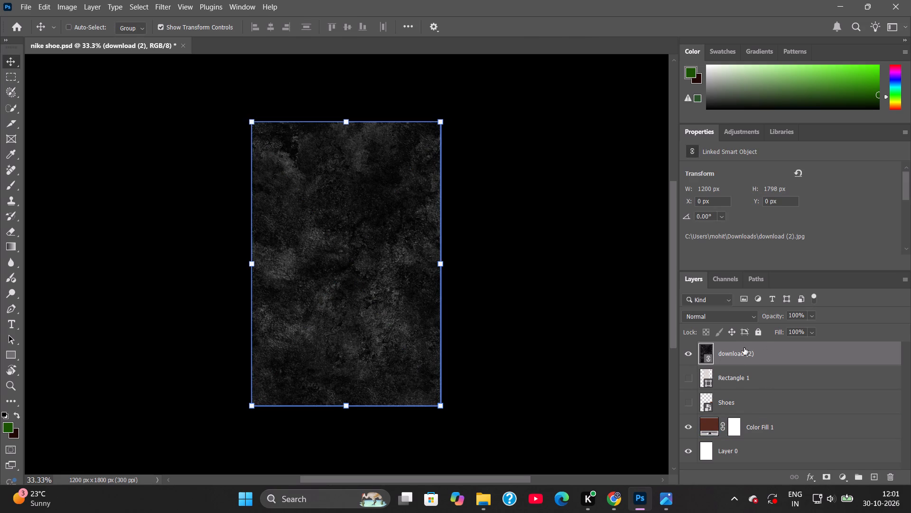
left_click_drag(746, 359, 748, 408)
left_click(745, 399)
scroll(733, 315, "down", 1)
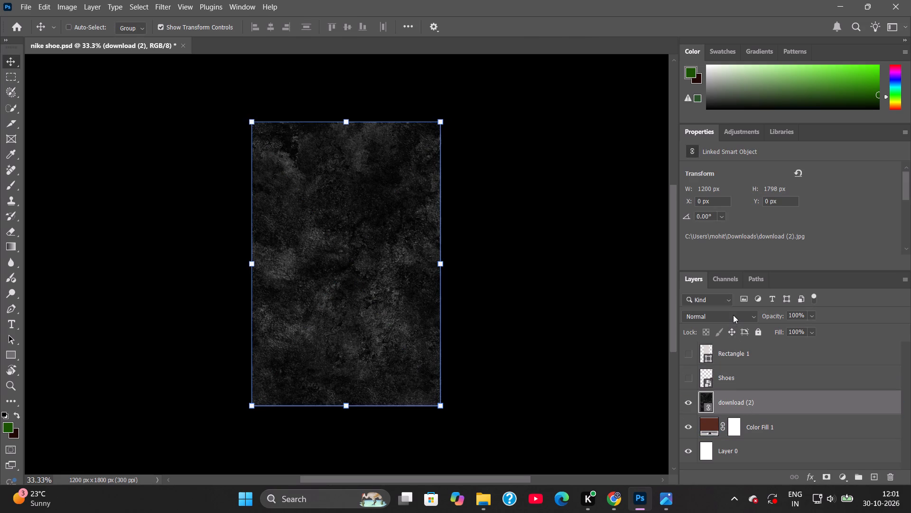
Set the texture layer's blend mode to Darken.
left_click(733, 315)
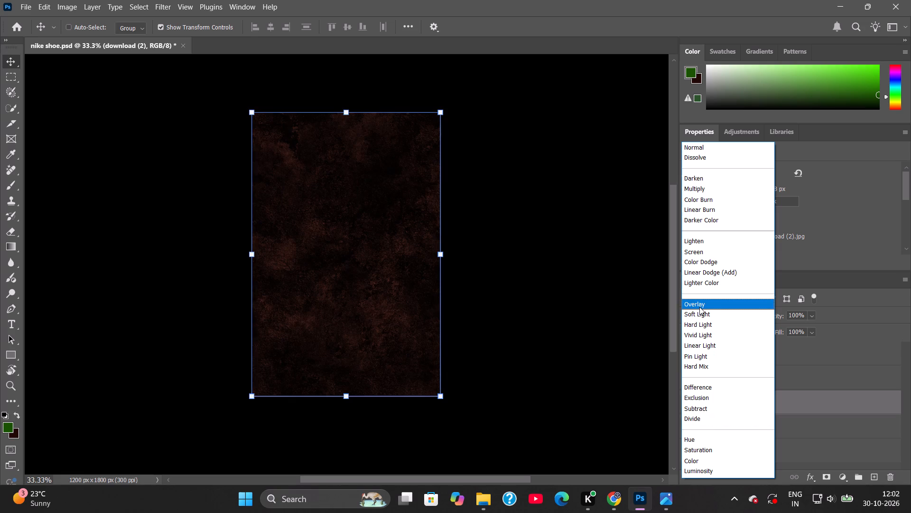
left_click(712, 177)
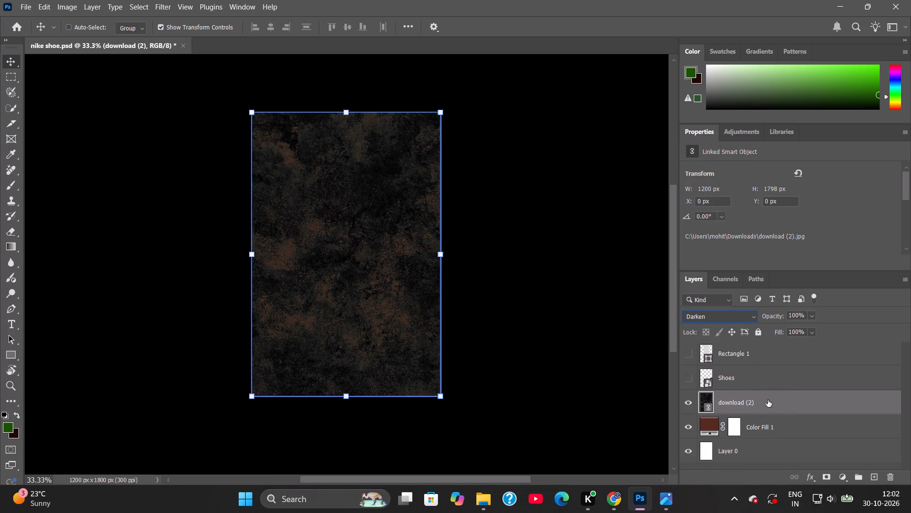
Set the download (2) texture layer's opacity to 30%.
left_click(812, 314)
left_click(802, 330)
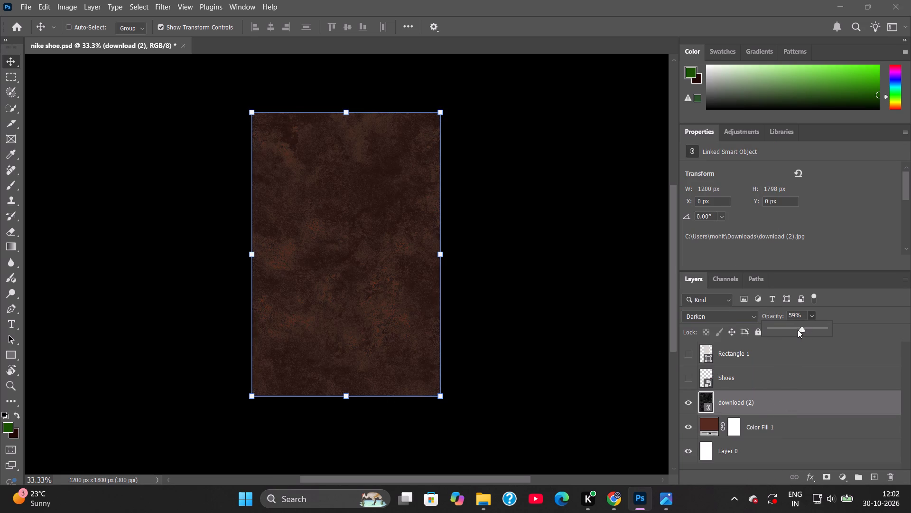
left_click(797, 329)
left_click(788, 329)
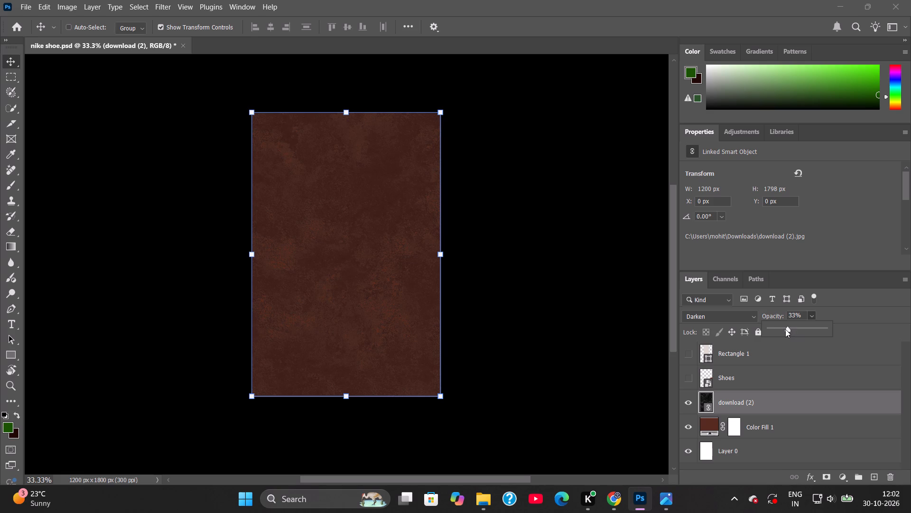
left_click(785, 329)
left_click(795, 315)
key("ctrl+a")
type("30")
key("Return")
Preview other blend modes on the download (2) texture layer.
left_click(745, 324)
left_click(747, 319)
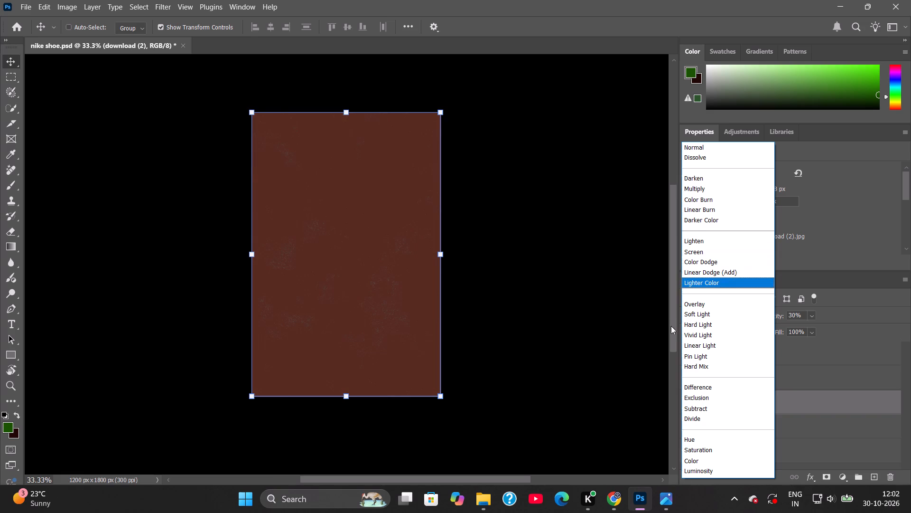
Switch to Chrome, browse Pinterest's rough texture background pins and narrow the search to white textures.
left_click(618, 502)
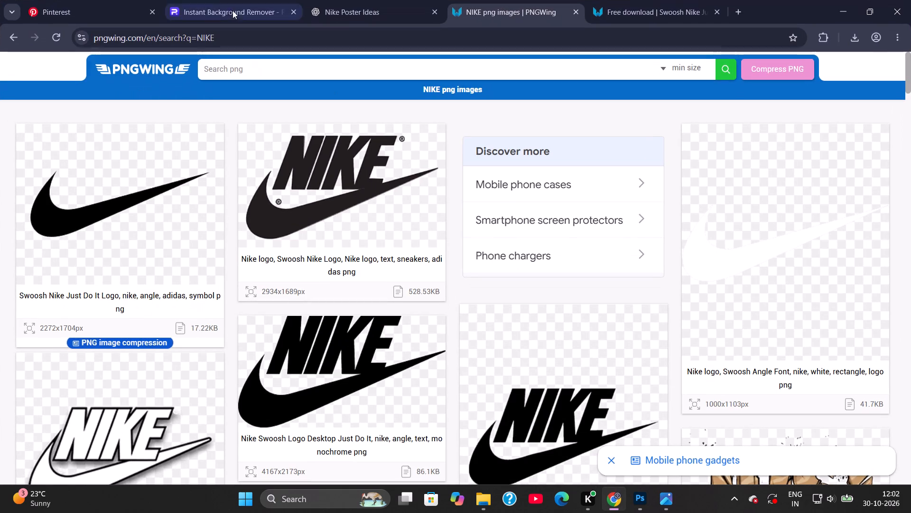
left_click(42, 1)
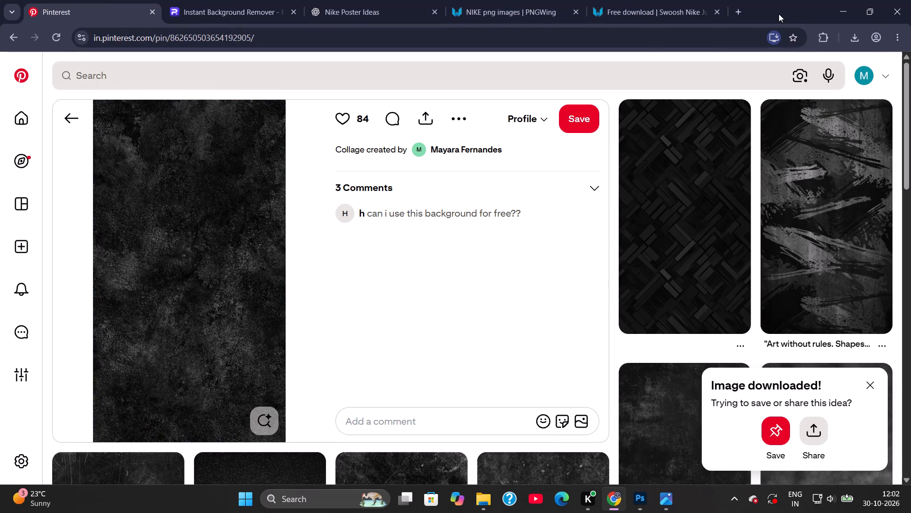
scroll(680, 211, "down", 5)
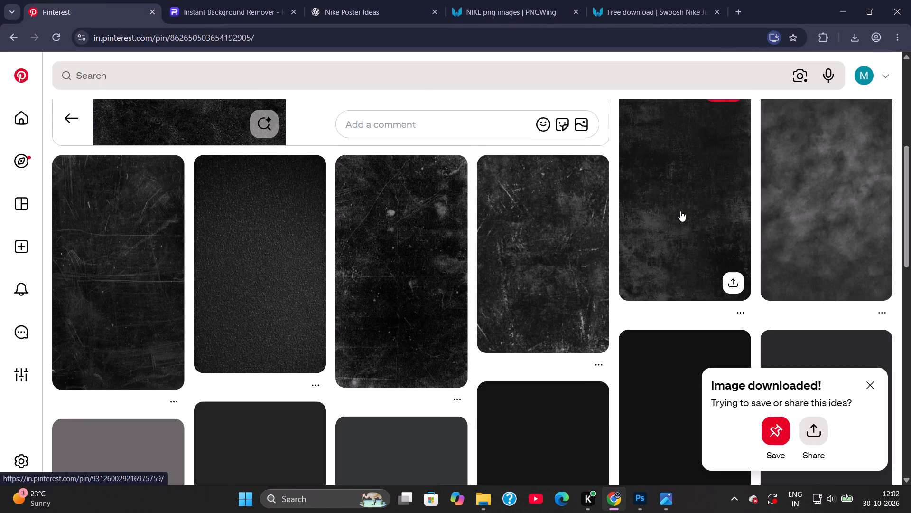
left_click(870, 385)
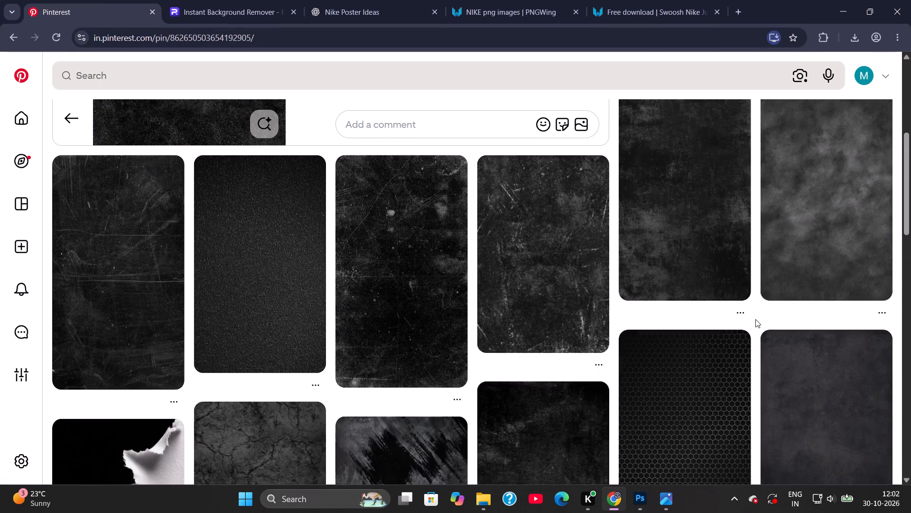
scroll(755, 319, "up", 8)
left_click(79, 123)
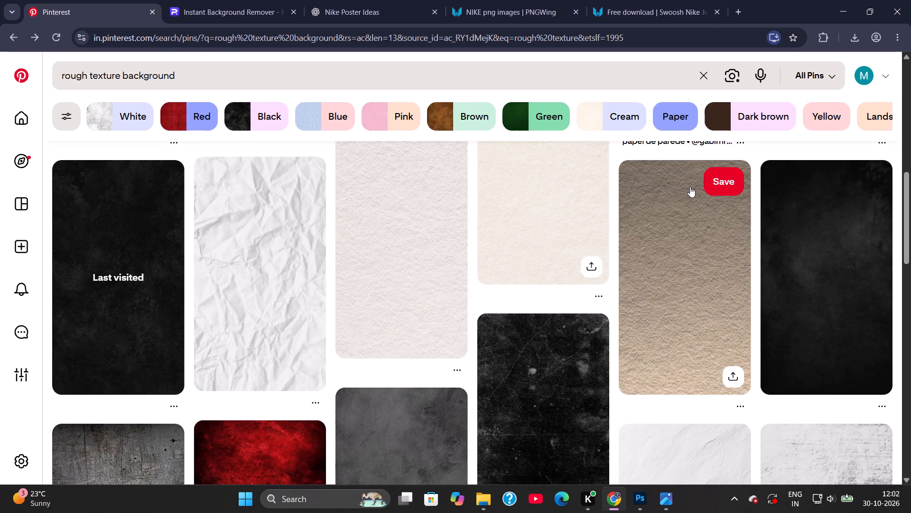
scroll(573, 237, "up", 4)
scroll(573, 237, "down", 11)
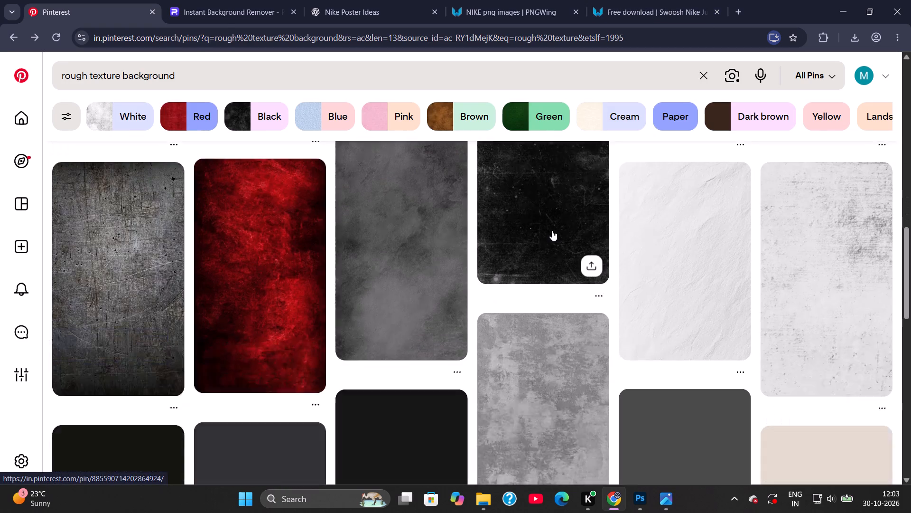
scroll(547, 231, "down", 4)
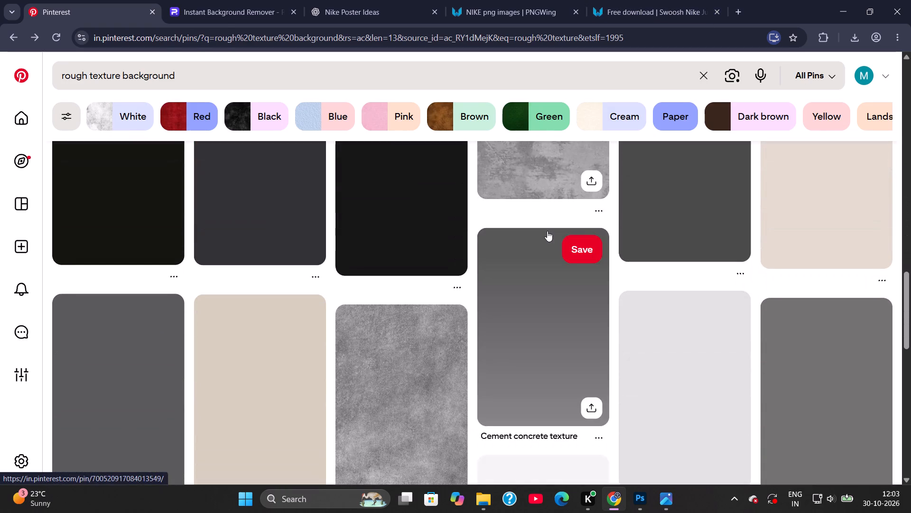
scroll(547, 231, "up", 10)
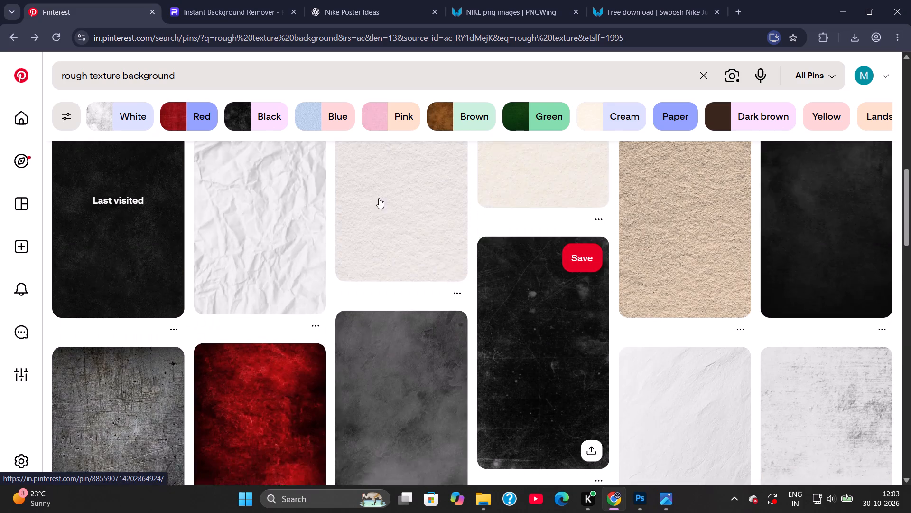
left_click(94, 112)
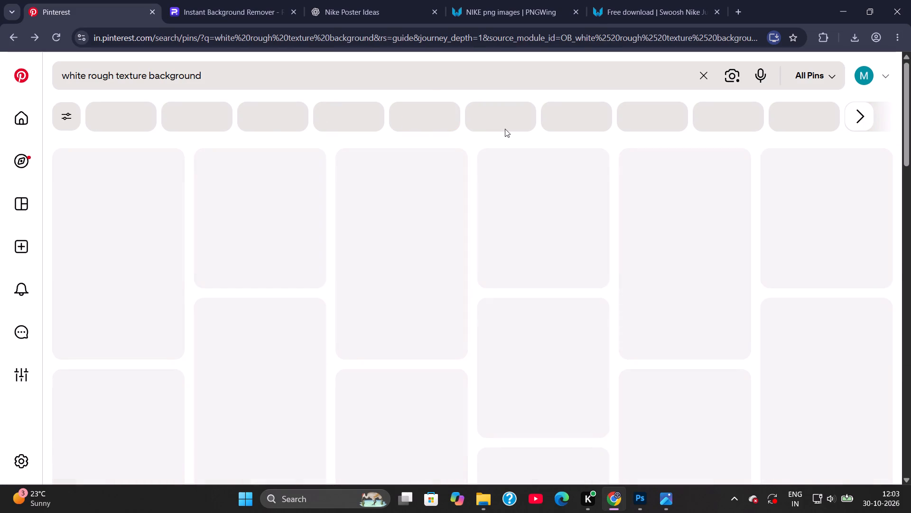
Switch to Photoshop and show the hidden Rectangle 1 and Shoes layers.
left_click(650, 505)
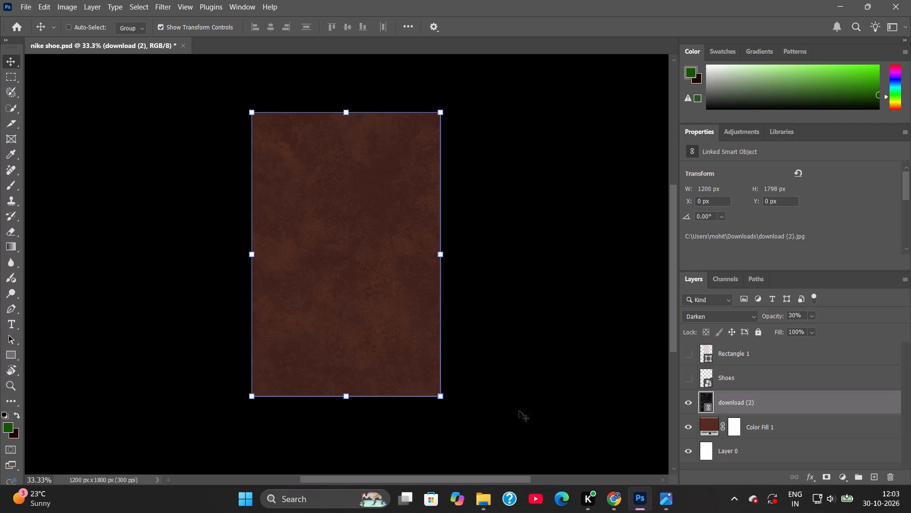
scroll(799, 397, "down", 5)
left_click(687, 353)
left_click(686, 380)
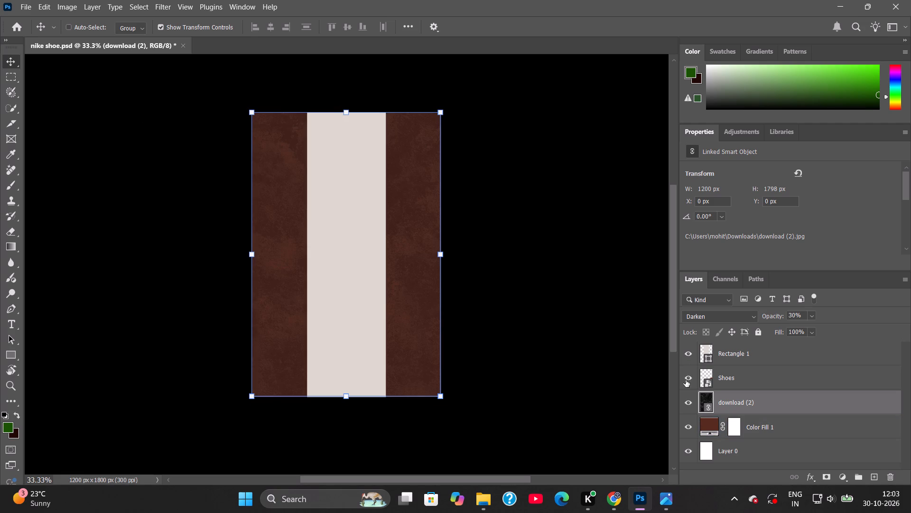
scroll(802, 387, "down", 5)
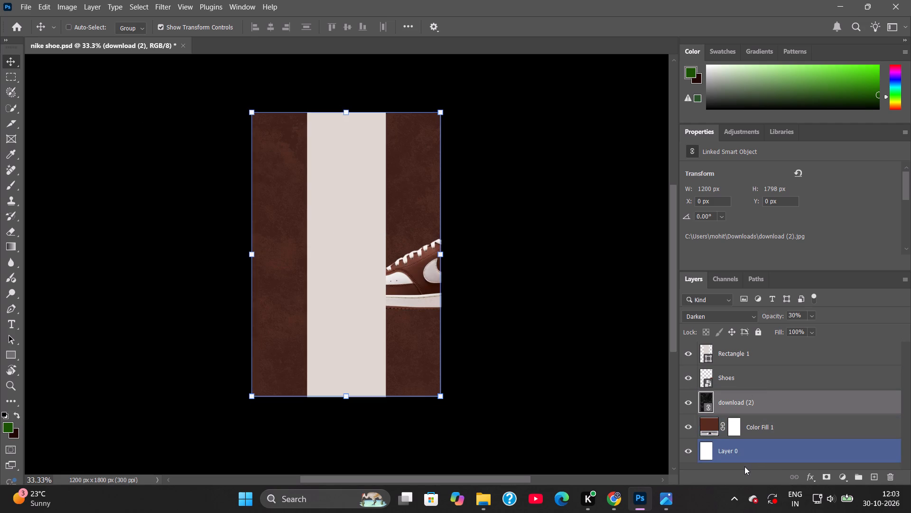
Move the Shoes layer above Rectangle 1 in the layer order.
left_click(743, 456)
left_click(744, 464)
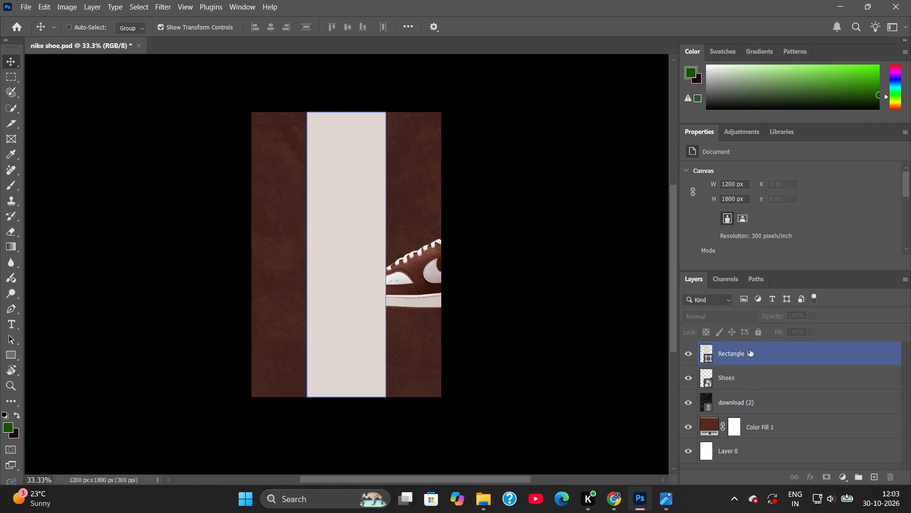
left_click(744, 377)
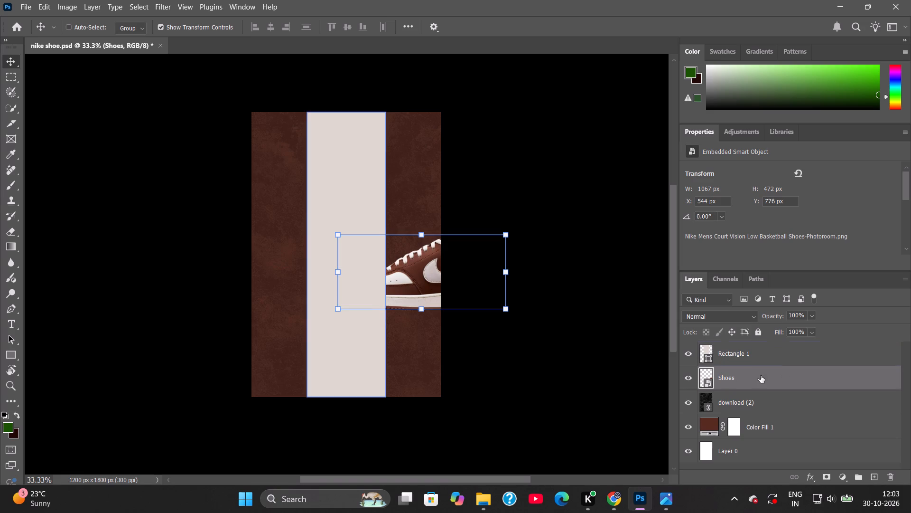
left_click_drag(751, 380, 751, 349)
Move the shoe over the off-white band and centre it horizontally on Layer 0.
left_click_drag(428, 275, 417, 270)
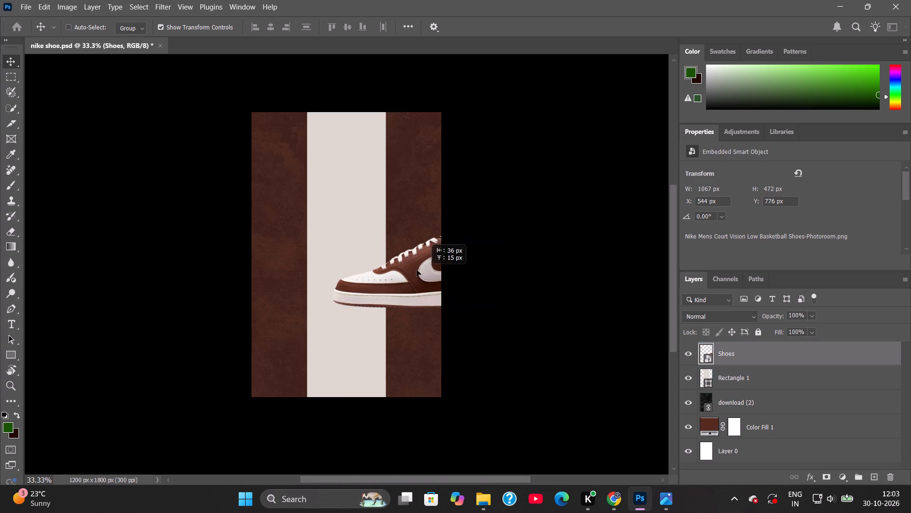
left_click_drag(417, 270, 367, 252)
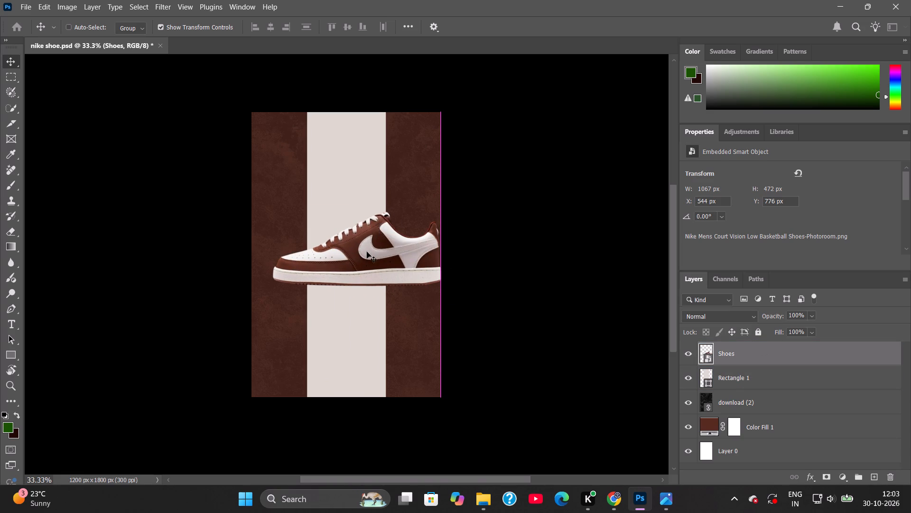
left_click(763, 457, "ctrl")
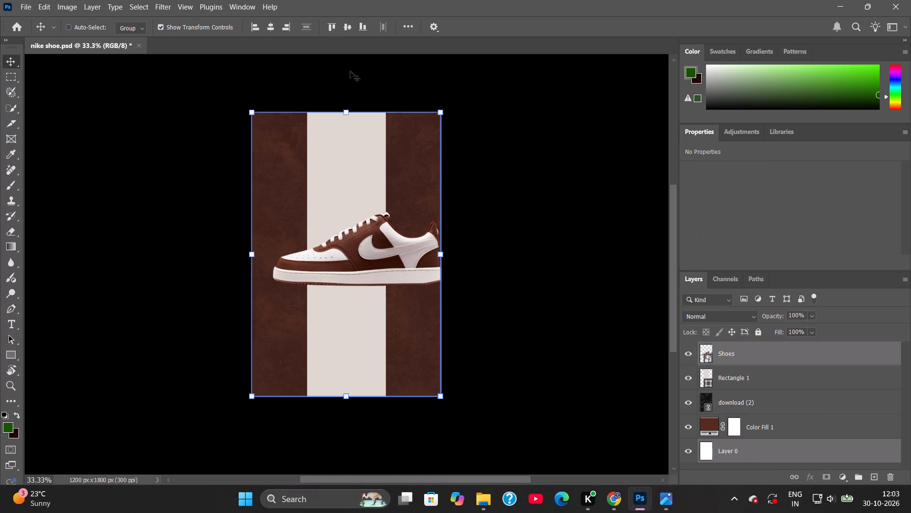
left_click(270, 28)
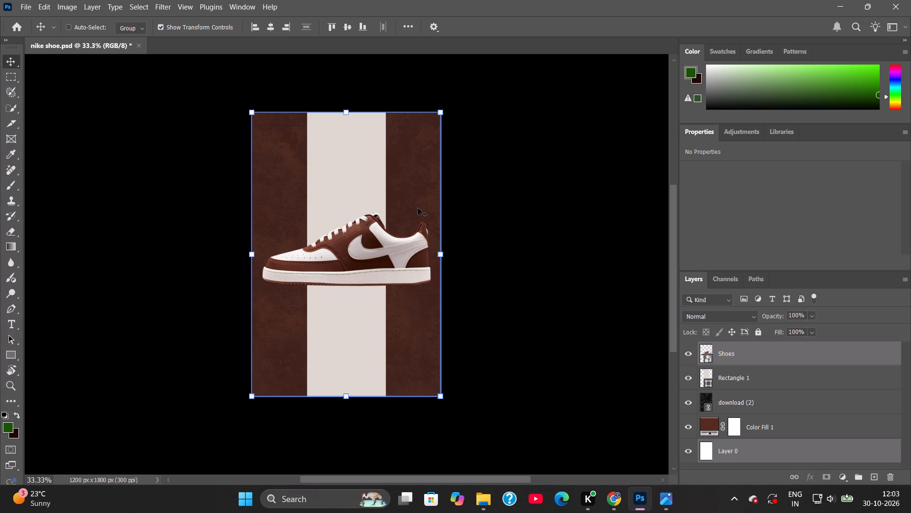
Rotate the shoe to about -17.1° so its heel tilts upward.
left_click(744, 353)
left_click_drag(435, 203, 425, 196)
key("ctrl+z")
left_click_drag(456, 161, 419, 141)
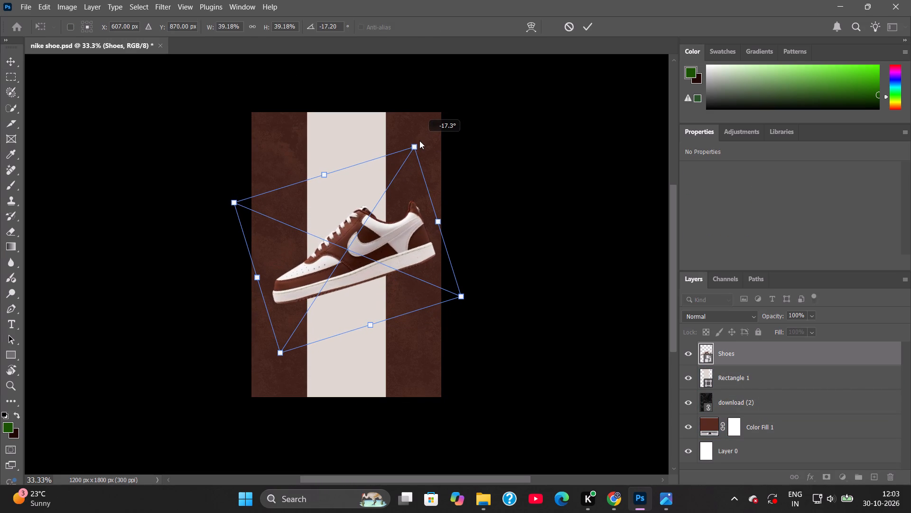
left_click_drag(419, 141, 419, 142)
left_click(382, 237)
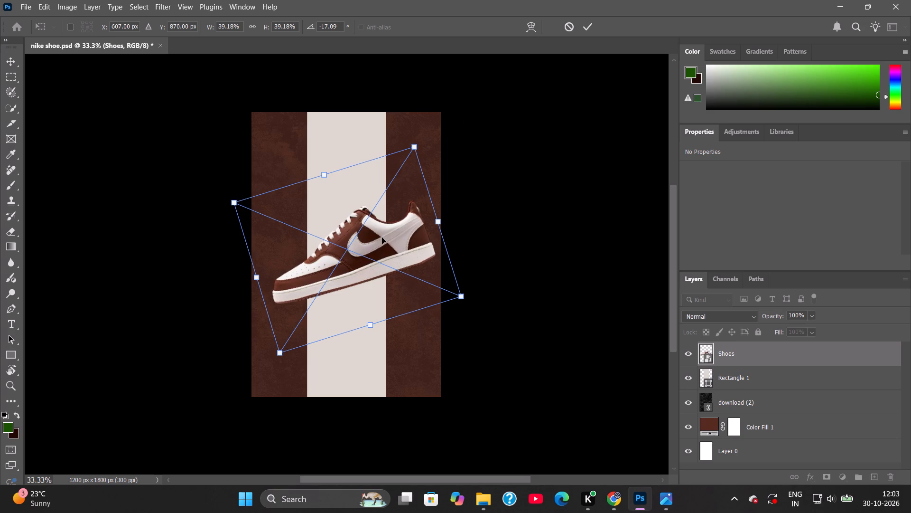
Centre the tilted shoe horizontally and vertically on the poster, using Layer 0 as the alignment reference.
left_click(759, 448, "ctrl")
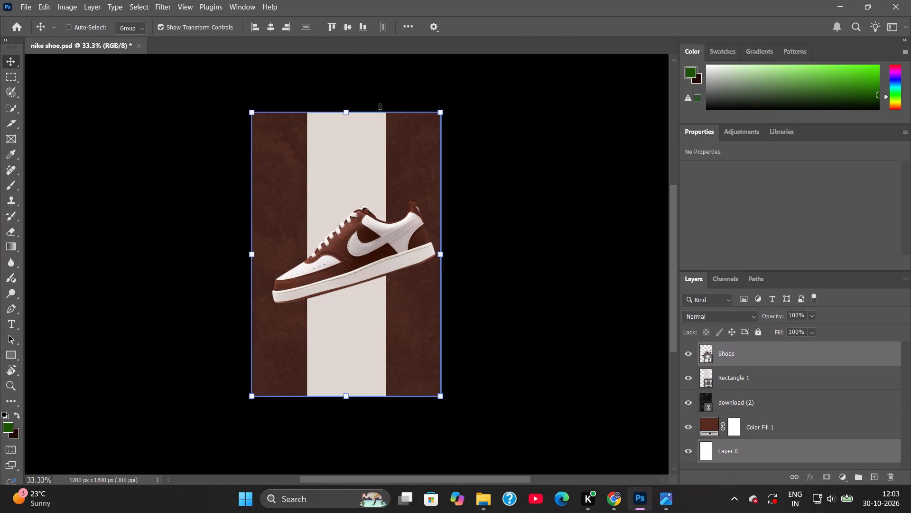
left_click(268, 24)
left_click(346, 28)
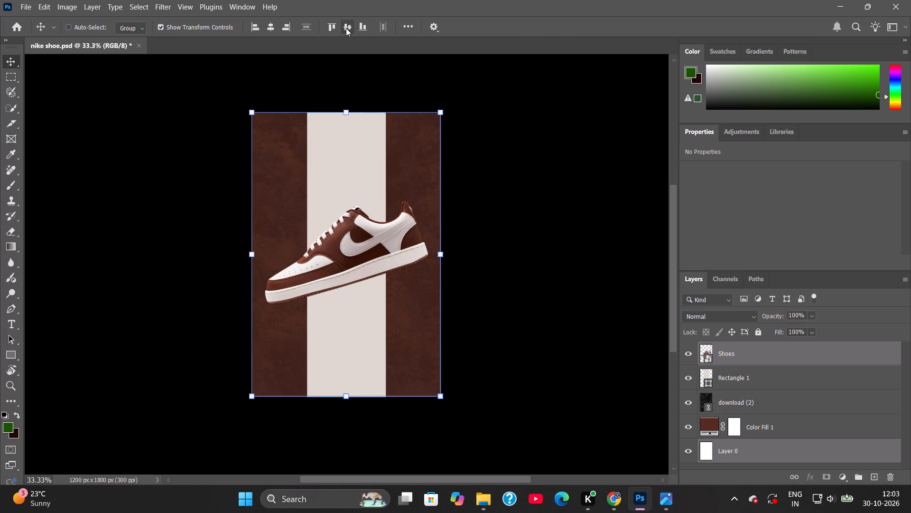
left_click(585, 231)
scroll(798, 410, "down", 6)
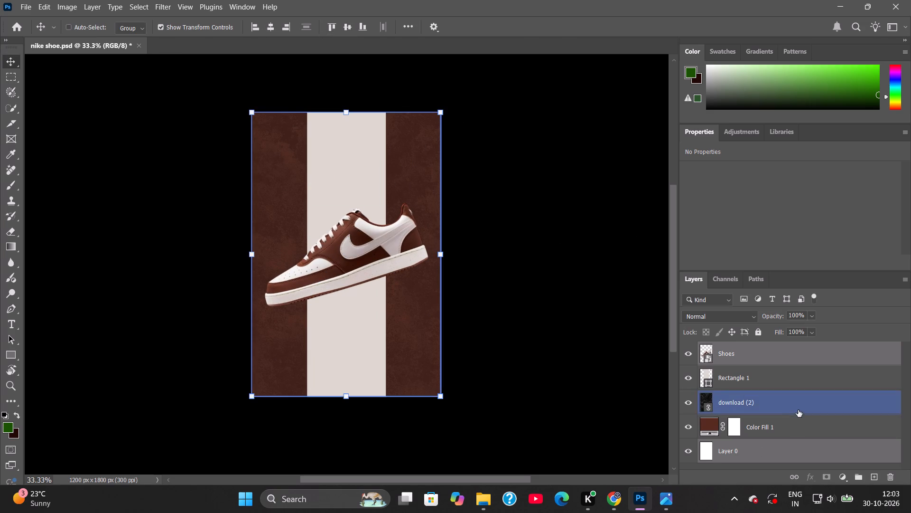
left_click(756, 459)
left_click(573, 327)
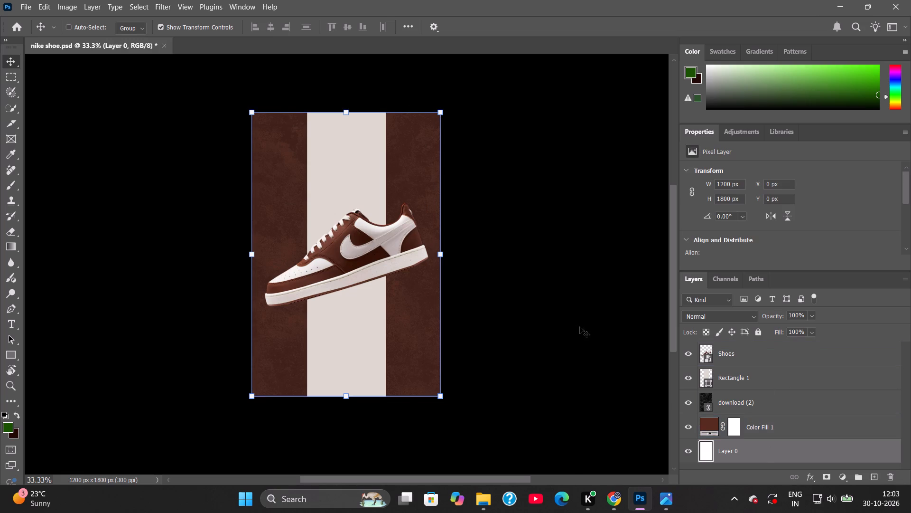
Save the nike shoe.psd document.
key("ctrl+s")
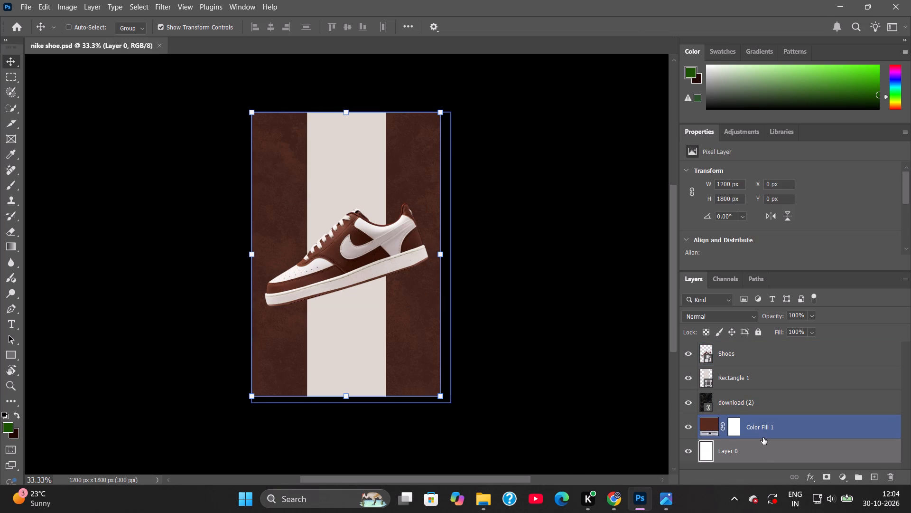
Switch to Chrome and open the pale scratched-texture pin from the white rough texture background results.
right_click(599, 0)
left_click(849, 2)
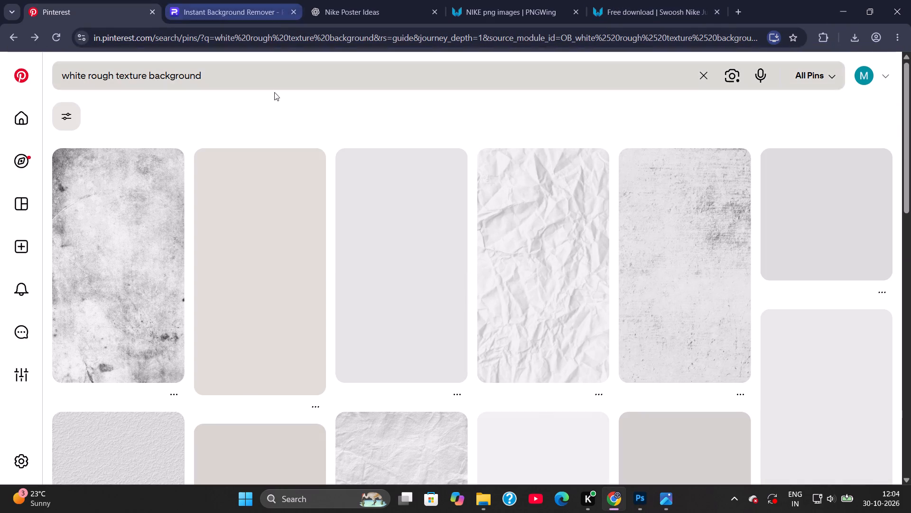
right_click(280, 109)
left_click(241, 108)
scroll(582, 118, "down", 1)
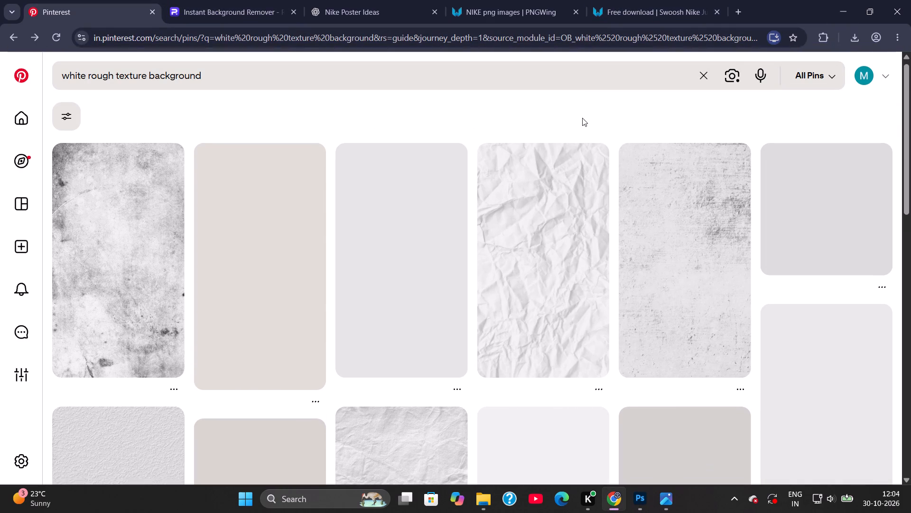
scroll(585, 182, "down", 3)
scroll(632, 219, "up", 4)
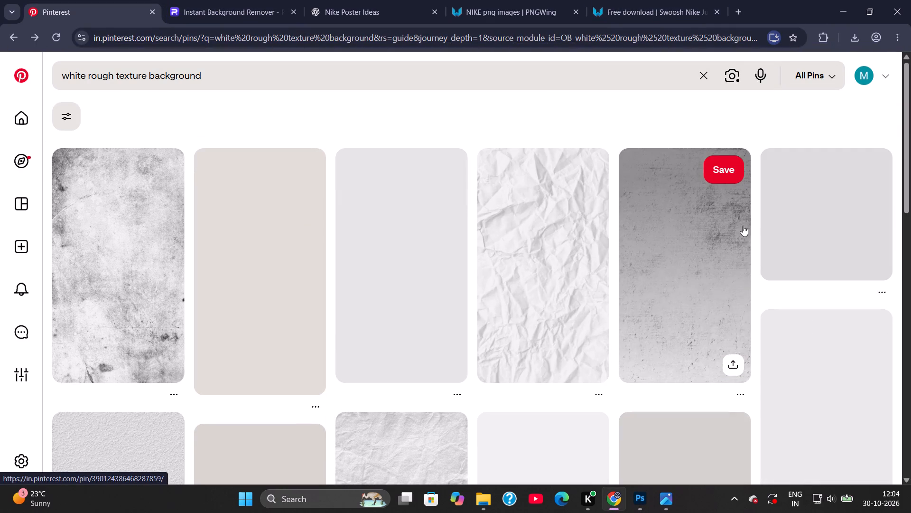
left_click(666, 212)
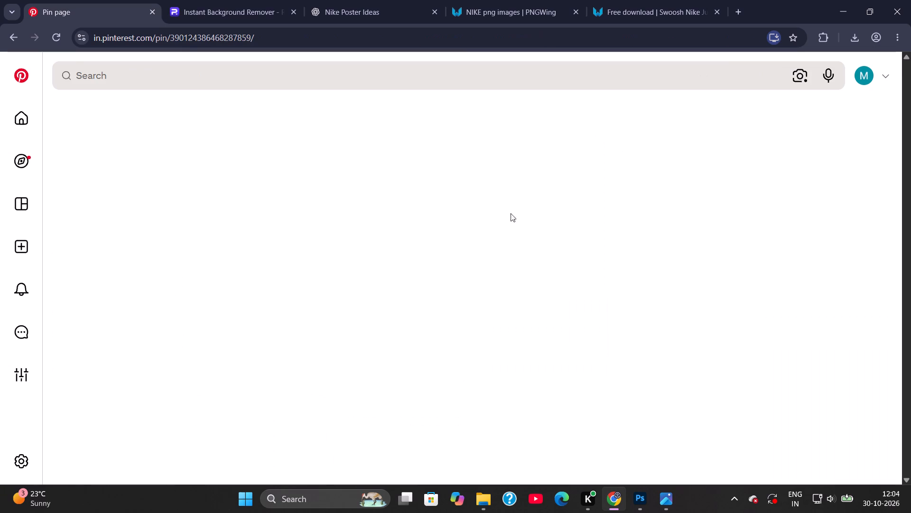
Switch to Photoshop and scale the Shoes layer down proportionally to about 899 x 571 px.
left_click(644, 504)
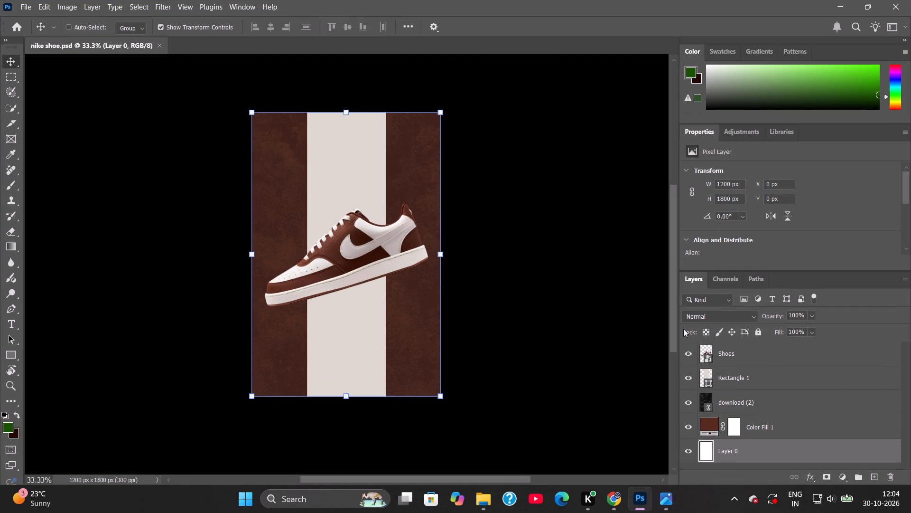
left_click(753, 355)
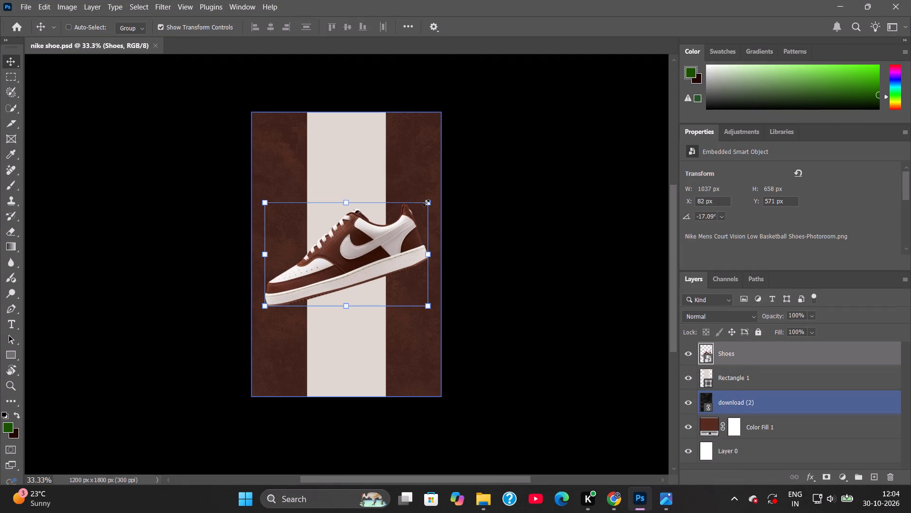
left_click(431, 203)
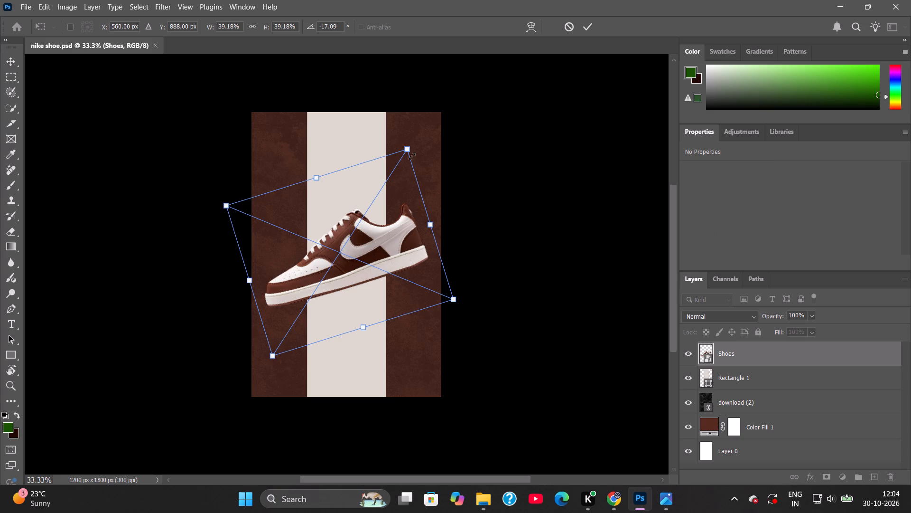
left_click_drag(407, 150, 398, 177, "shift")
left_click_drag(362, 268, 373, 257)
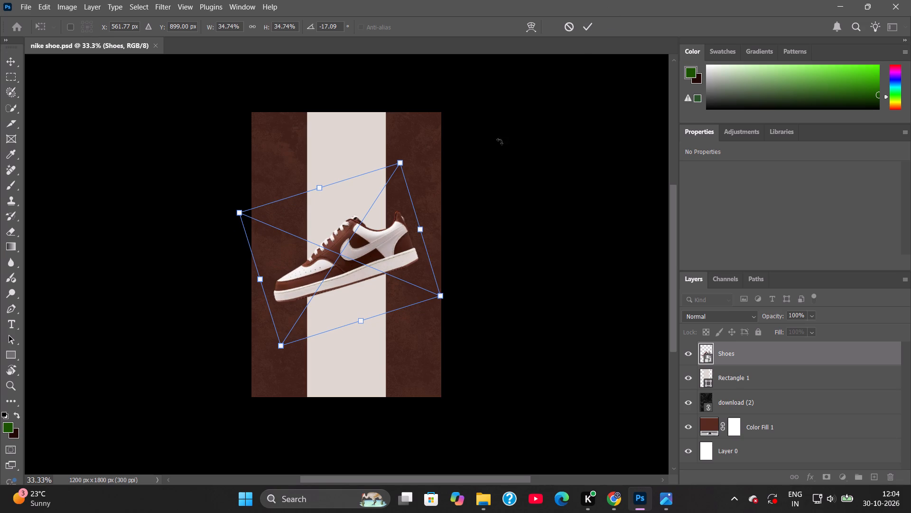
left_click_drag(403, 161, 400, 166, "shift")
left_click(584, 27)
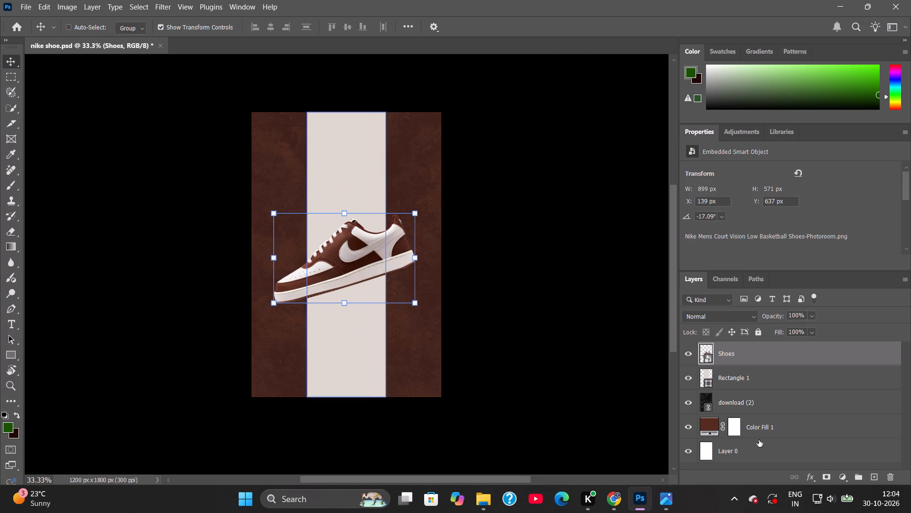
Centre the resized shoe horizontally and vertically on the poster, using Layer 0 as the alignment reference.
left_click(756, 456, "ctrl")
left_click(270, 25)
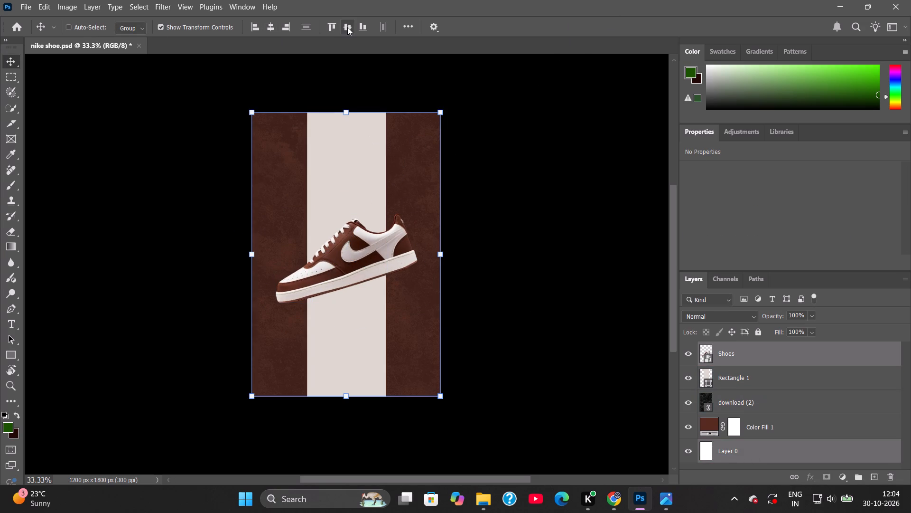
left_click(350, 27)
scroll(802, 371, "down", 5)
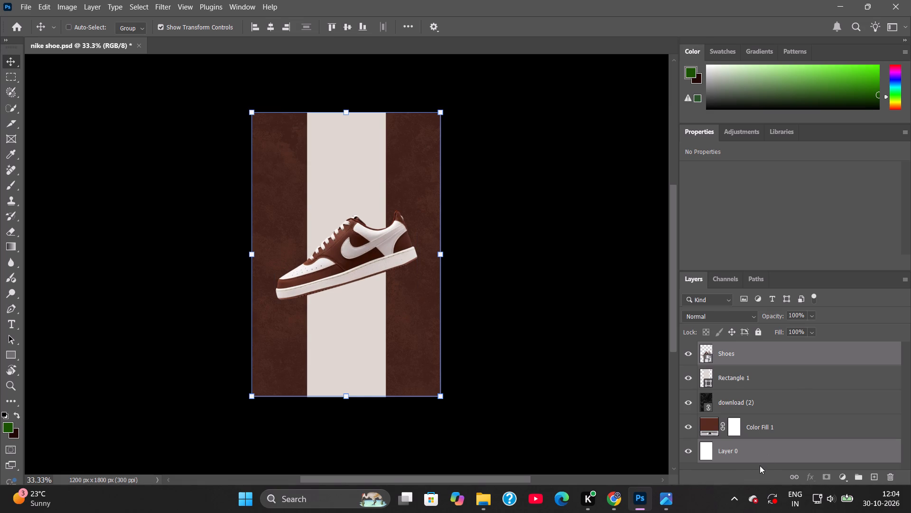
left_click(760, 465)
Save the nike shoe.psd document.
key("ctrl+s")
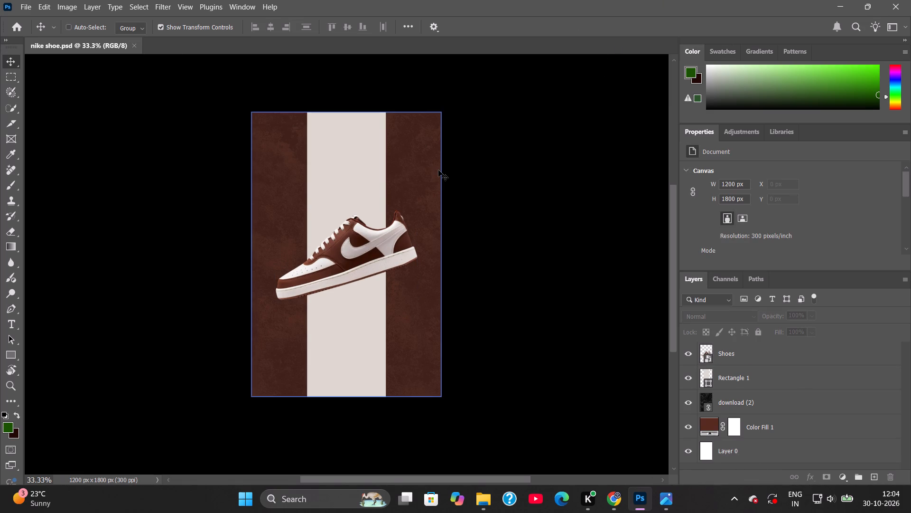
right_click_drag(713, 0, 708, 0)
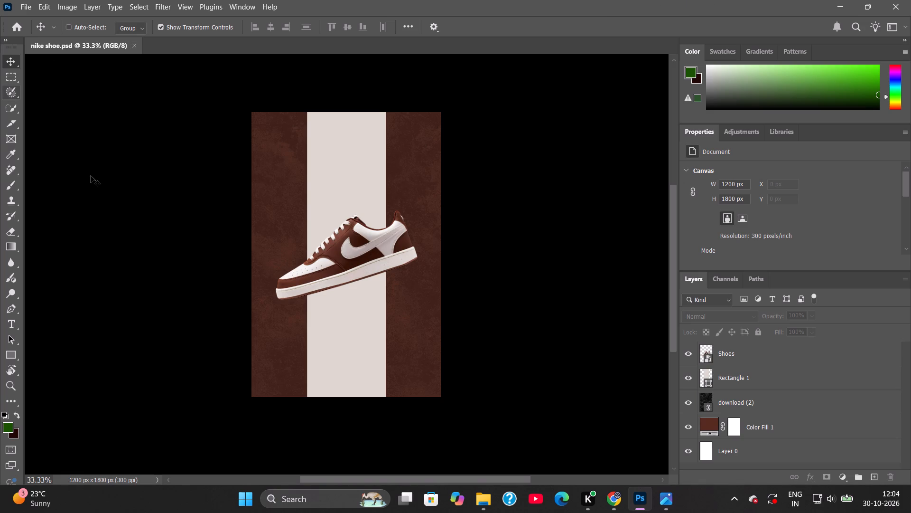
Draw a rectangle about 1078 x 1644 px over the poster, slightly inset from its upper-left corner.
left_click(15, 357)
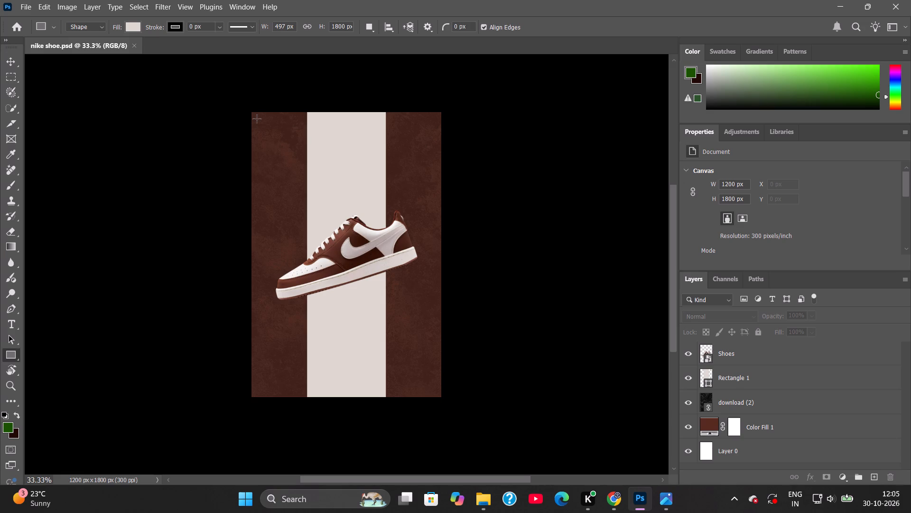
left_click_drag(257, 119, 388, 296)
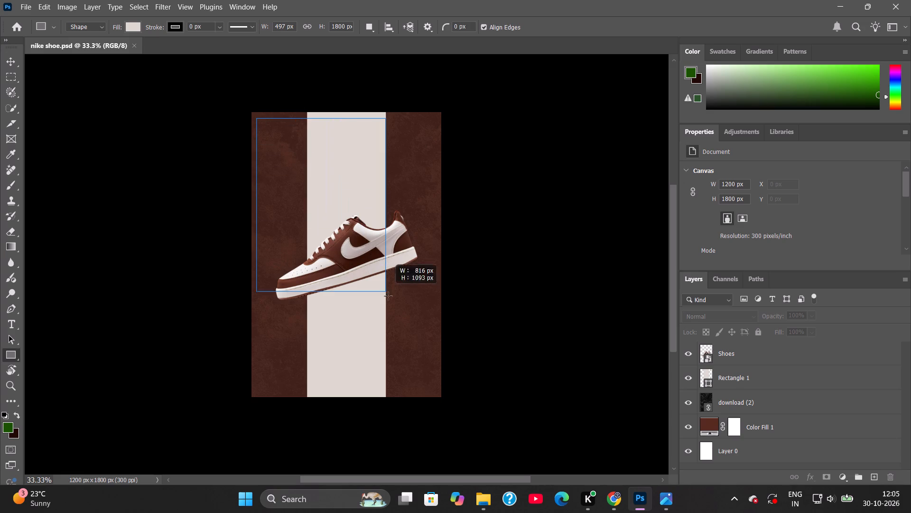
left_click_drag(388, 296, 429, 385)
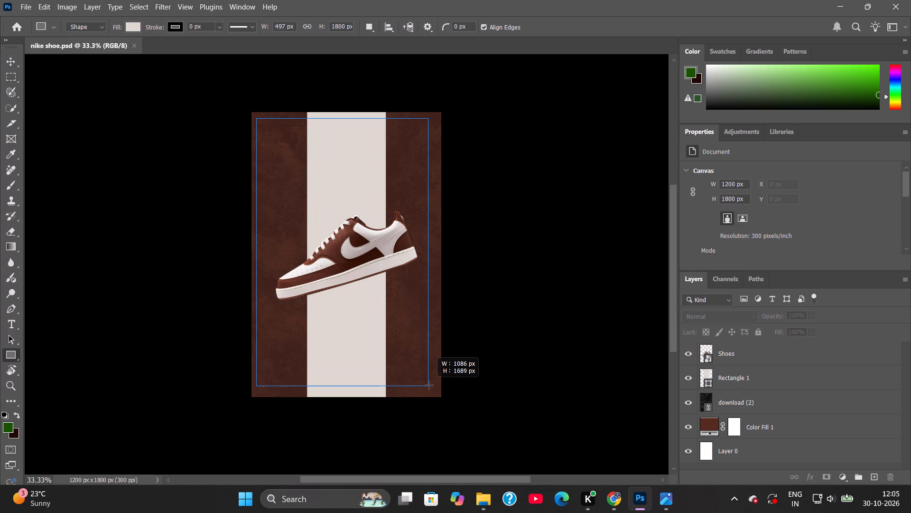
left_click_drag(429, 385, 420, 370)
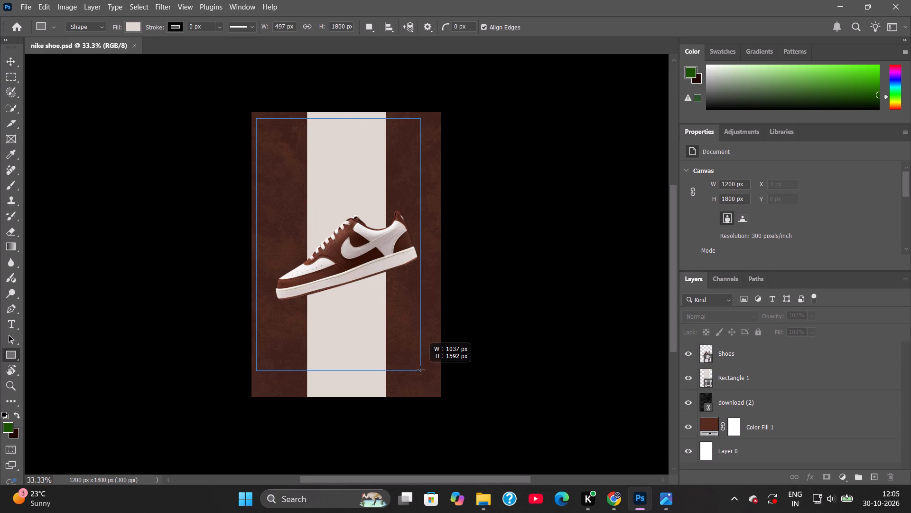
left_click_drag(420, 370, 427, 379)
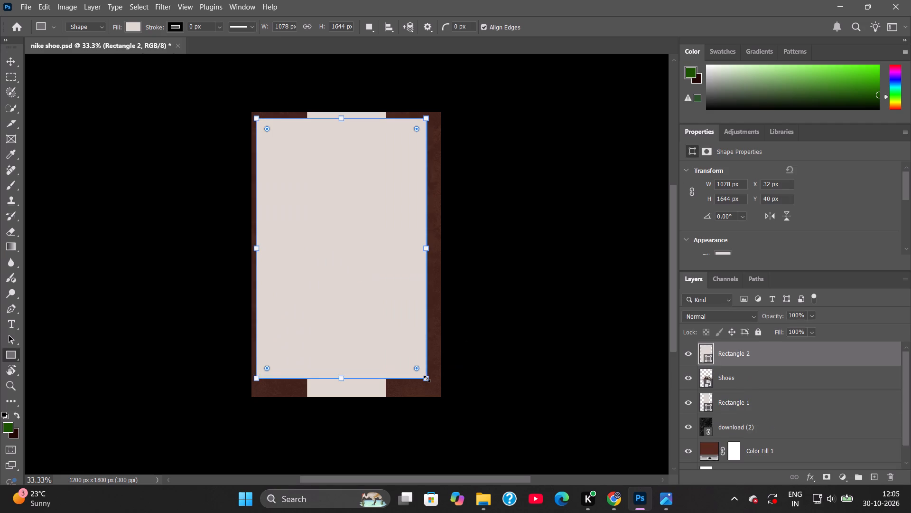
Remove the new rectangle's fill and apply the recently used off-white as its stroke colour.
left_click(130, 25)
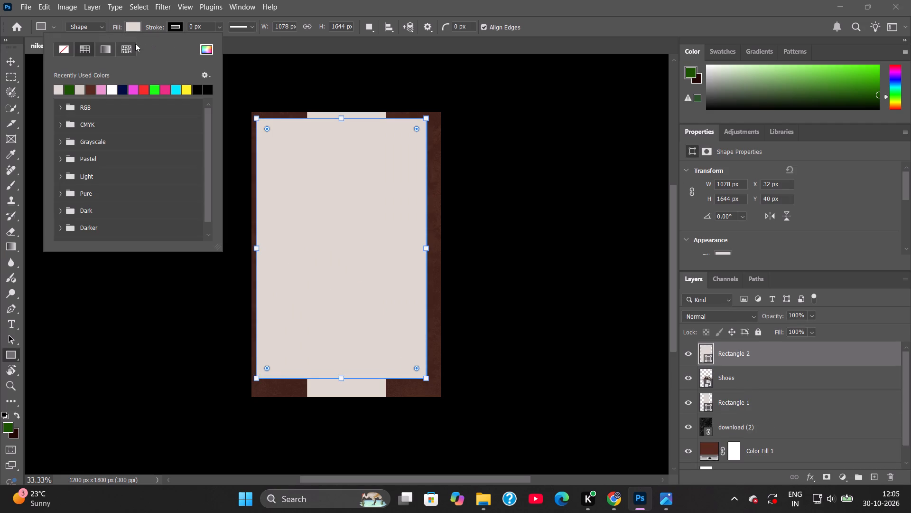
left_click(64, 50)
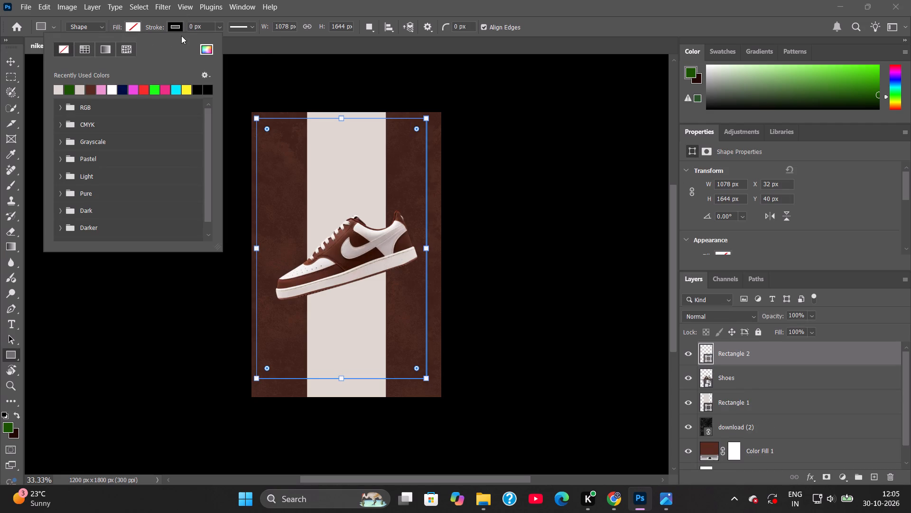
left_click(177, 29)
left_click(100, 93)
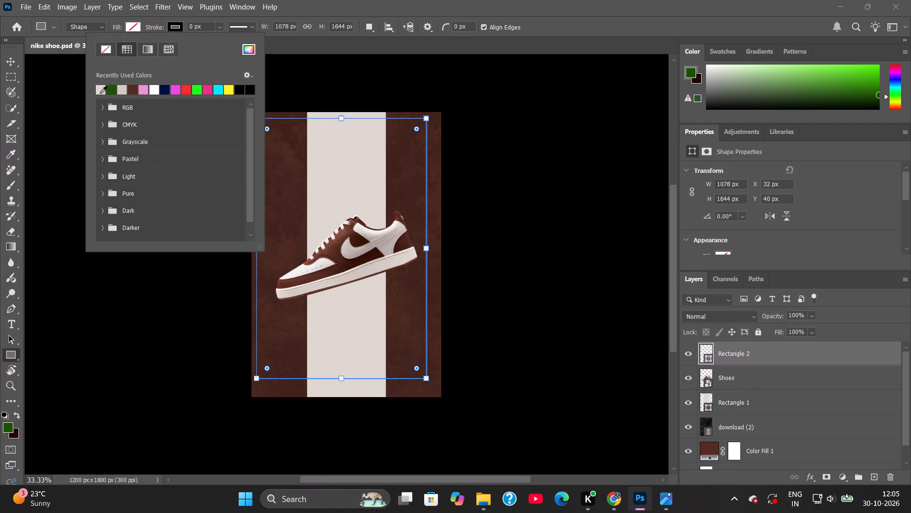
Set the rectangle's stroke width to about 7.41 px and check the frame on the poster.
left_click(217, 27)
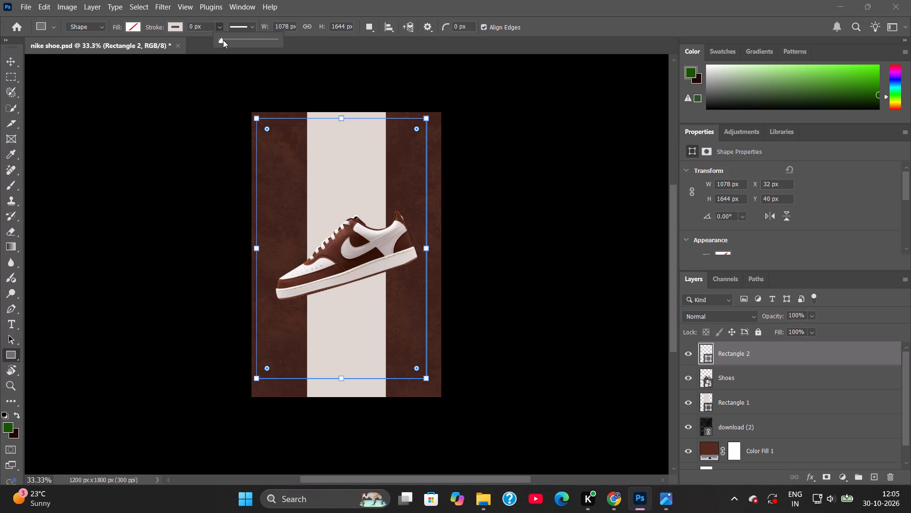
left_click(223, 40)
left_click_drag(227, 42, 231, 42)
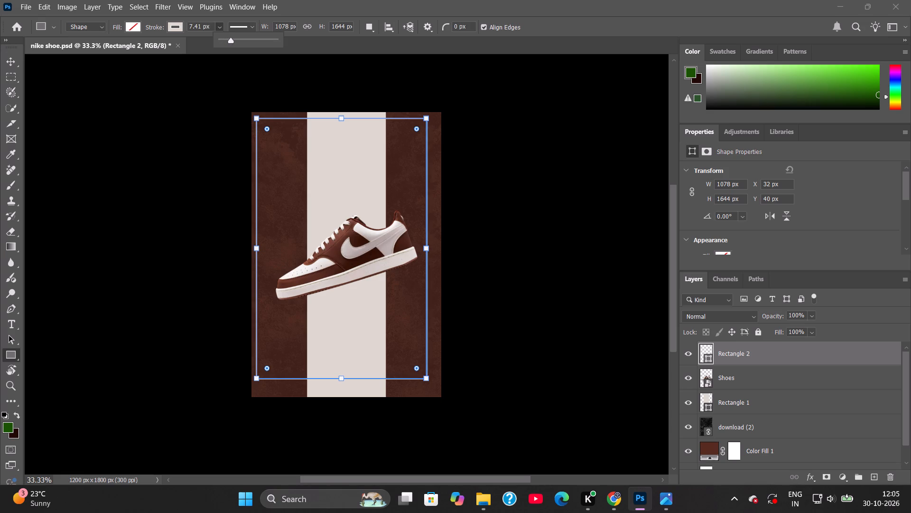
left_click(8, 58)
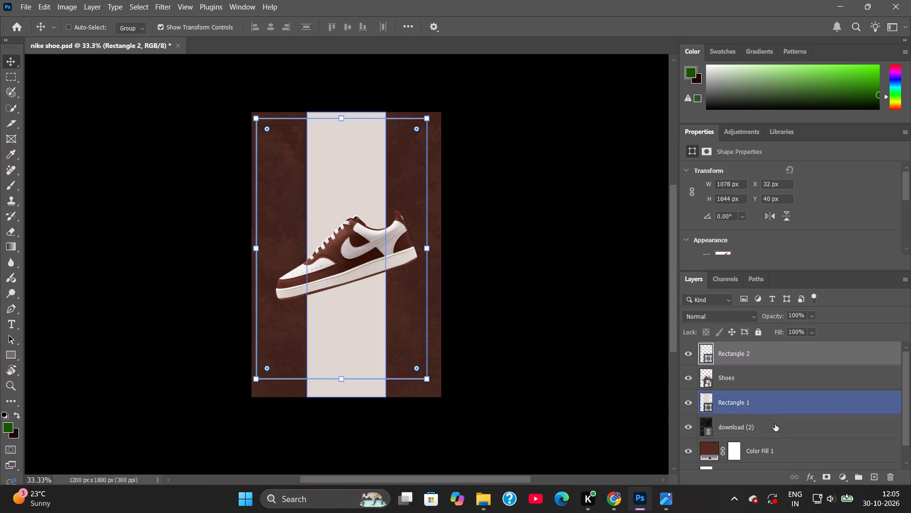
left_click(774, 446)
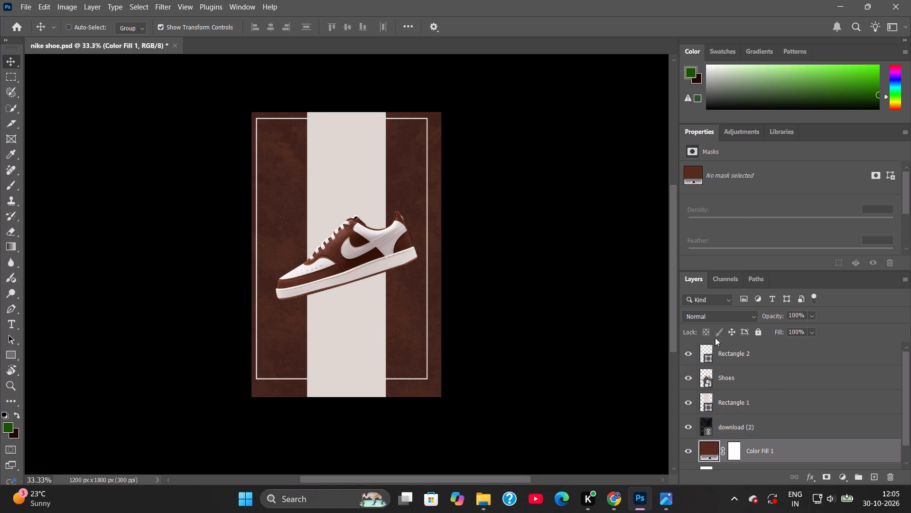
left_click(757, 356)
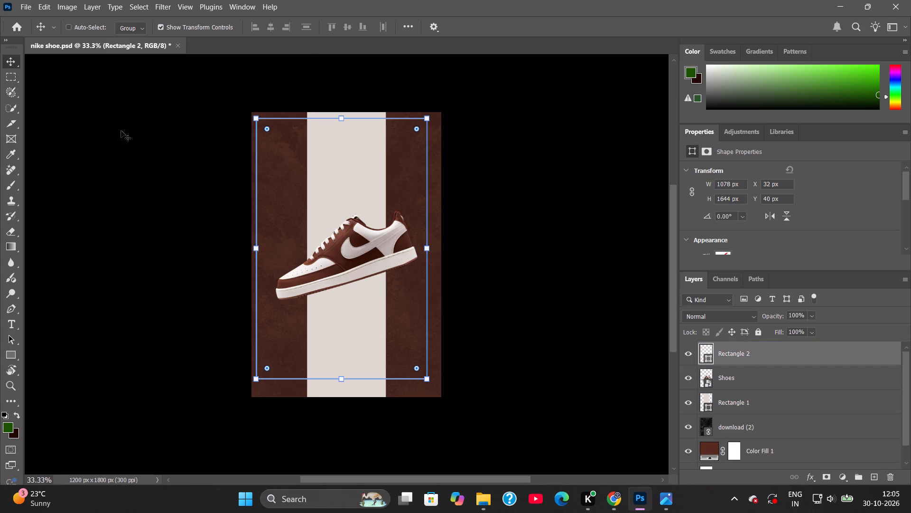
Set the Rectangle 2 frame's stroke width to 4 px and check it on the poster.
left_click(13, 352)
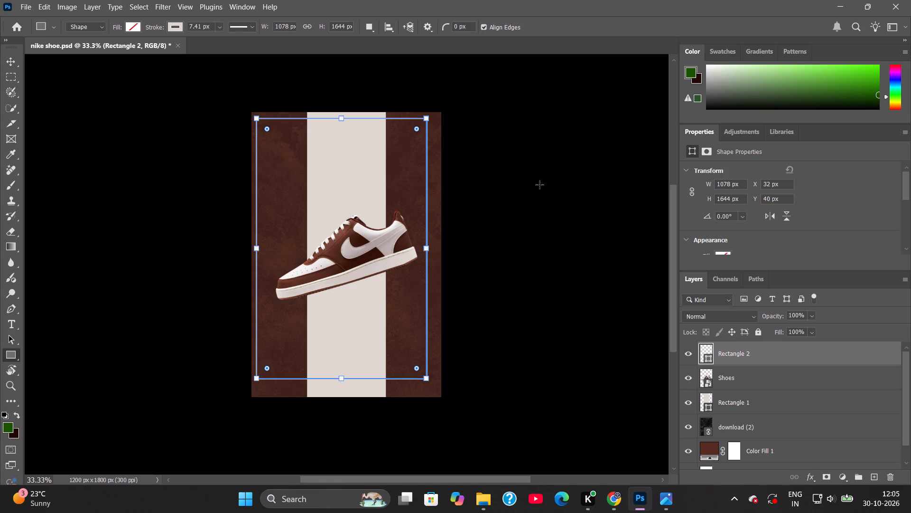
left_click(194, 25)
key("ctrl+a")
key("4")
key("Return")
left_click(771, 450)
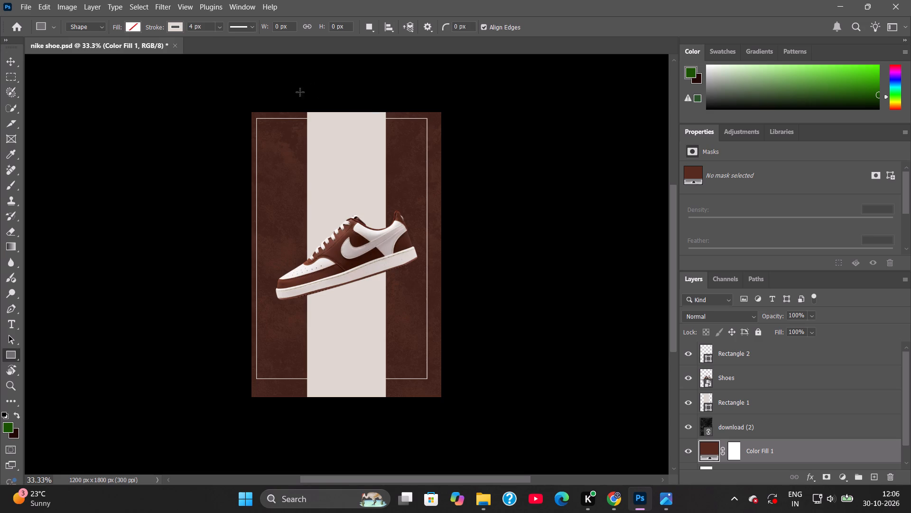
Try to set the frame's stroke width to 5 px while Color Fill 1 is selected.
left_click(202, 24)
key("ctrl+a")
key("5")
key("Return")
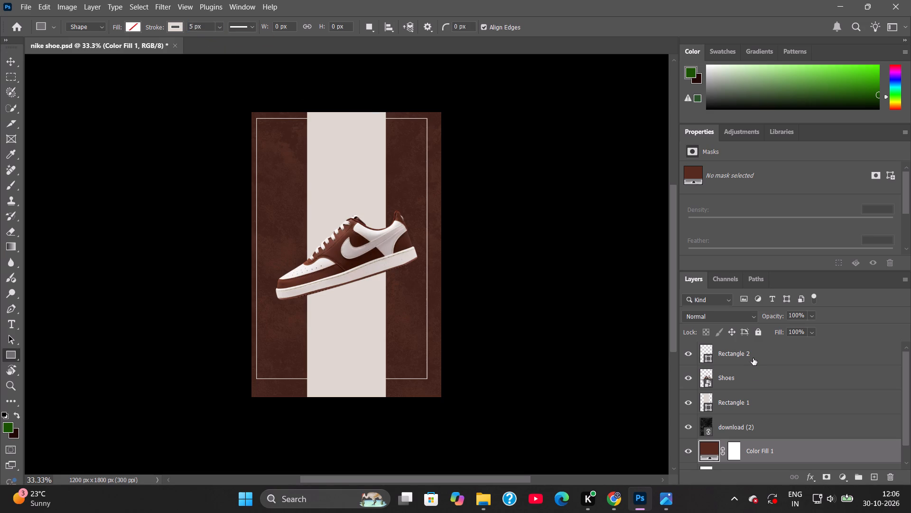
Set the Rectangle 2 frame's stroke width to 5 px and check it on the poster.
left_click(753, 358)
left_click(208, 22)
left_click(207, 26)
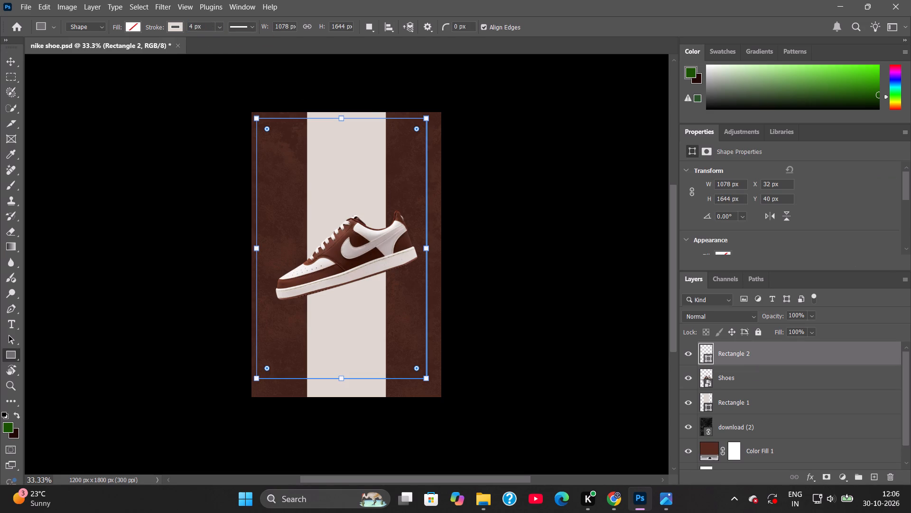
key("ctrl+a")
key("5")
key("Return")
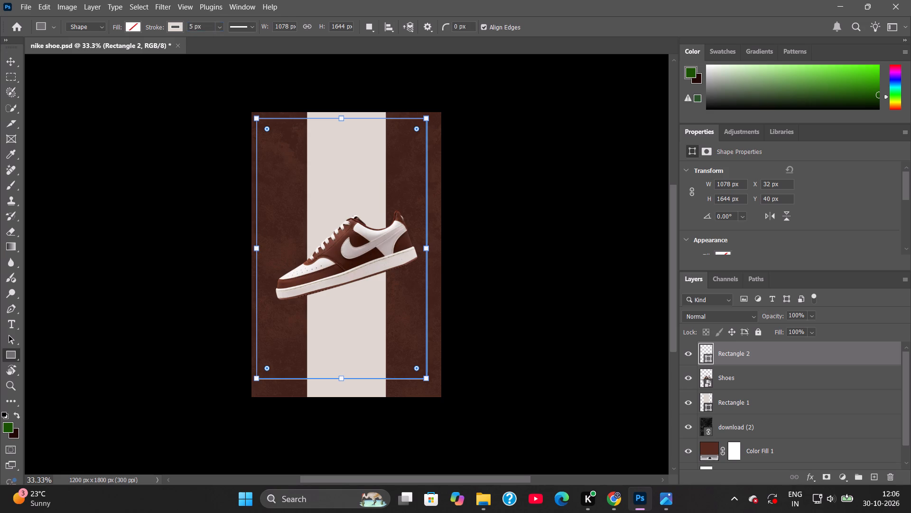
left_click(778, 455)
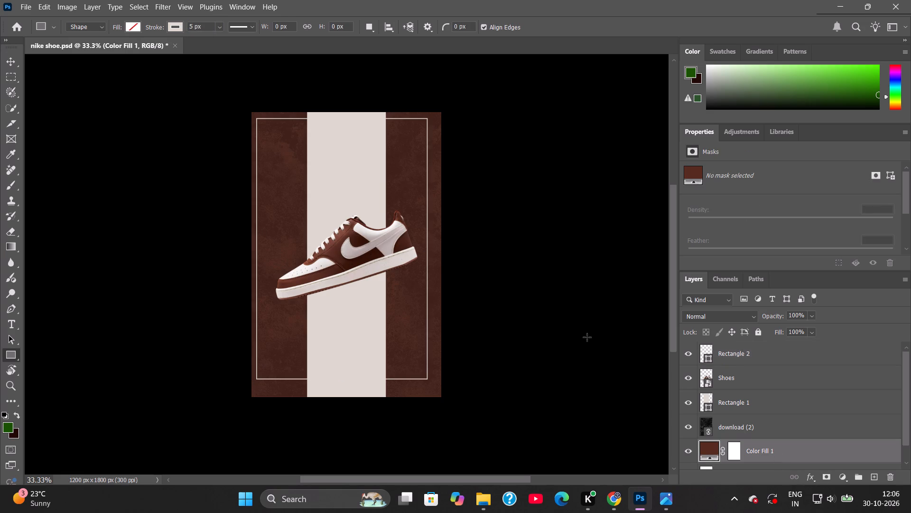
Align the Rectangle 2 frame with Layer 0 on both horizontal and vertical centres so it sits centrally on the poster.
left_click(739, 352)
scroll(783, 429, "down", 4)
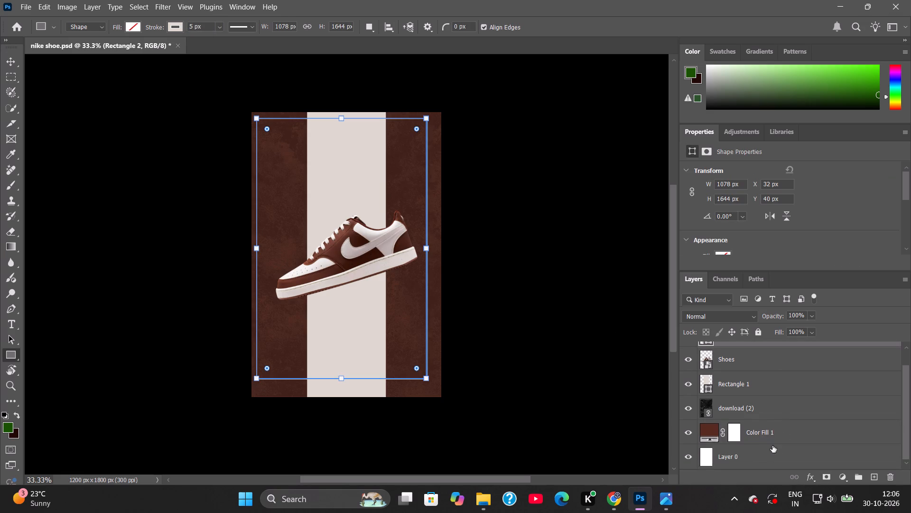
left_click(761, 452, "ctrl")
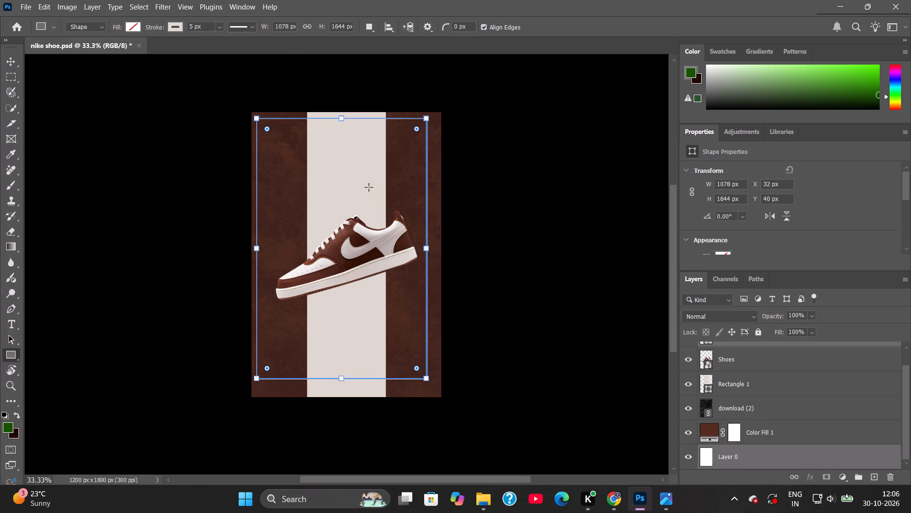
left_click(14, 62)
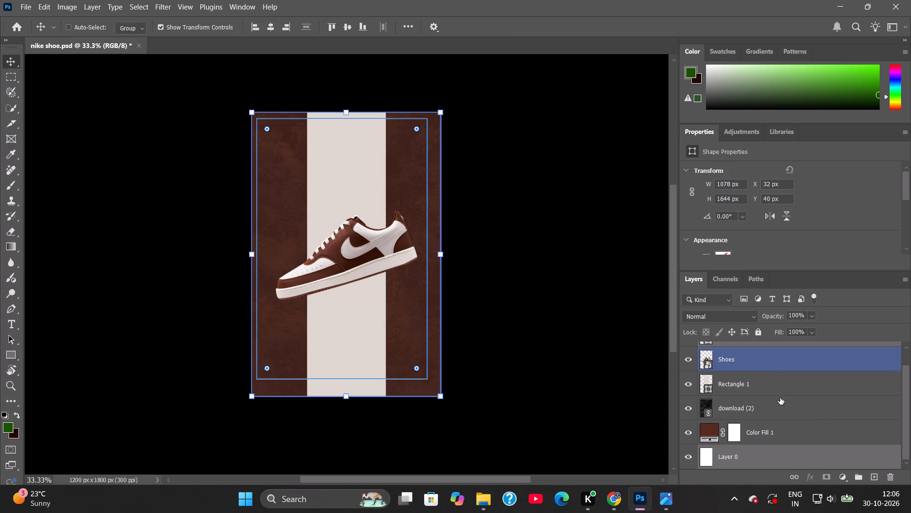
scroll(780, 398, "up", 2)
left_click(780, 397)
left_click(770, 352)
scroll(781, 402, "down", 3)
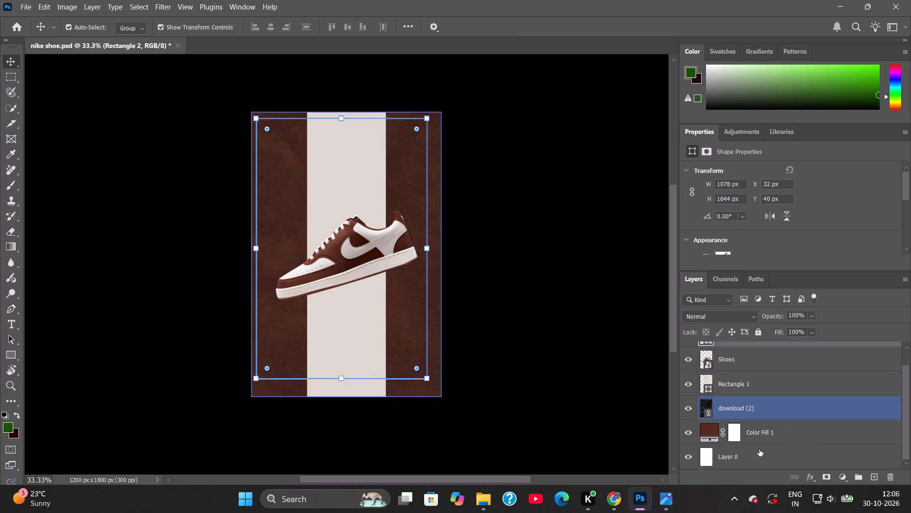
left_click(756, 454, "ctrl")
left_click(273, 24)
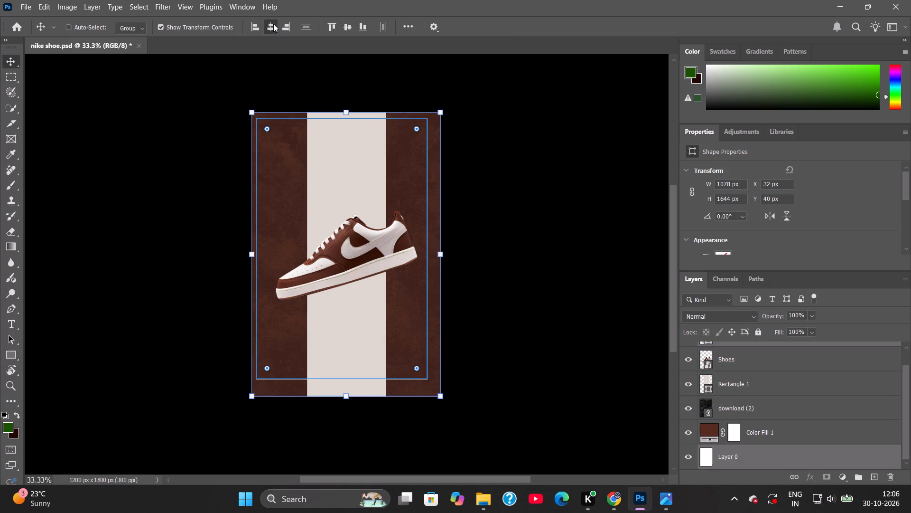
left_click(346, 30)
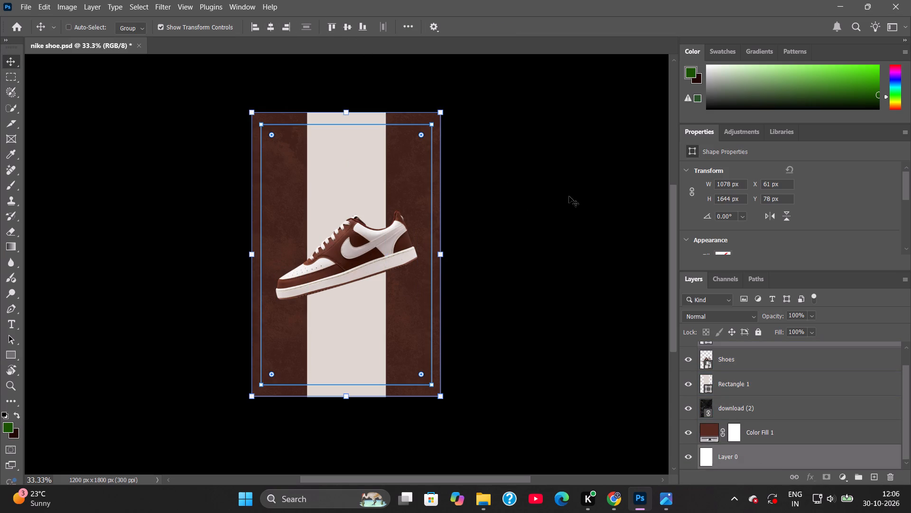
Select the download (2) texture layer and save the poster document.
scroll(812, 399, "down", 5)
left_click(788, 408)
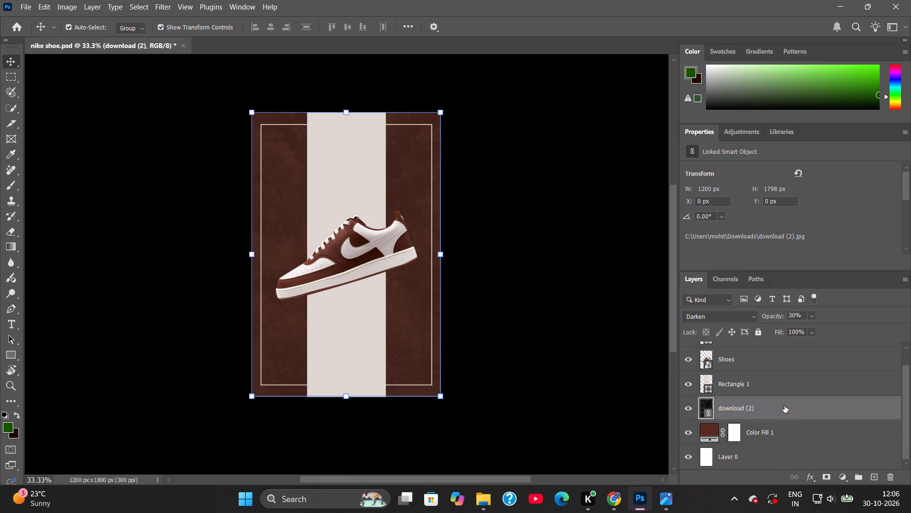
key("ctrl+s")
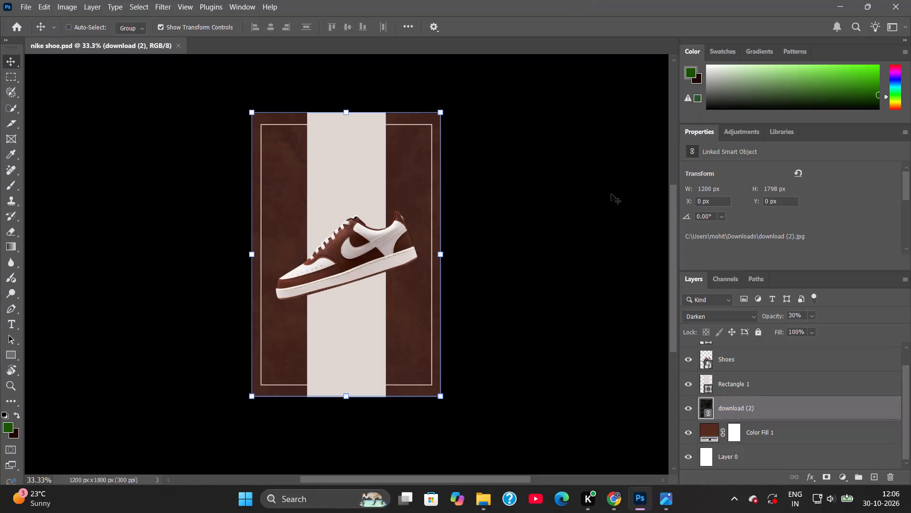
Switch to Chrome, download the light grunge texture image from the open Pinterest pin, and return to Photoshop.
left_click(613, 496)
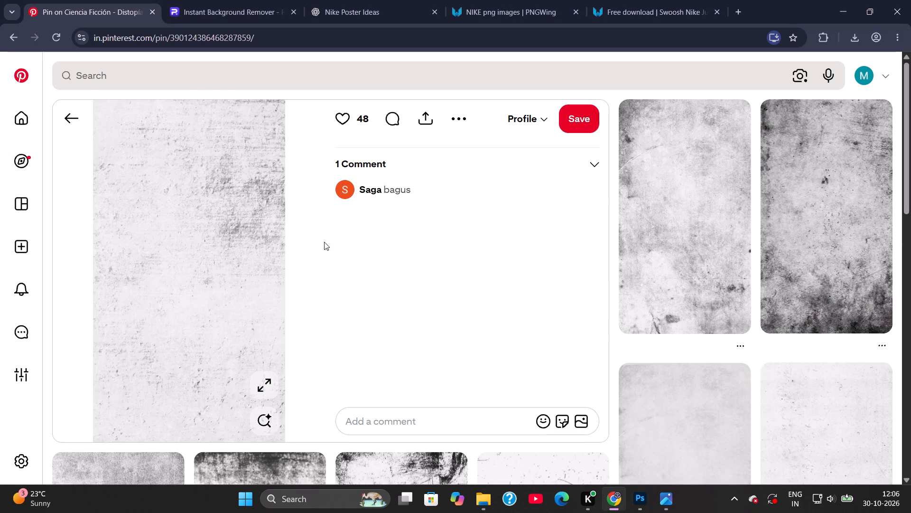
left_click(458, 122)
left_click(449, 155)
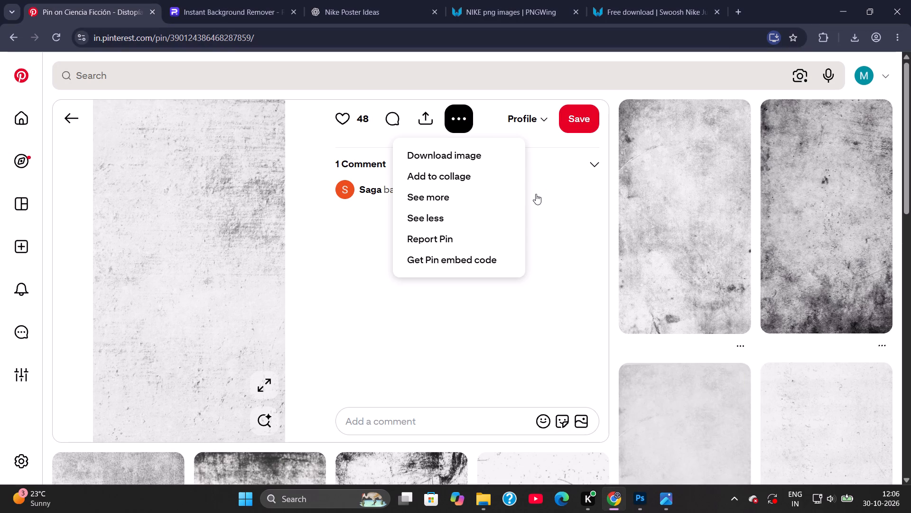
scroll(536, 194, "down", 4)
scroll(536, 194, "up", 4)
right_click(774, 0)
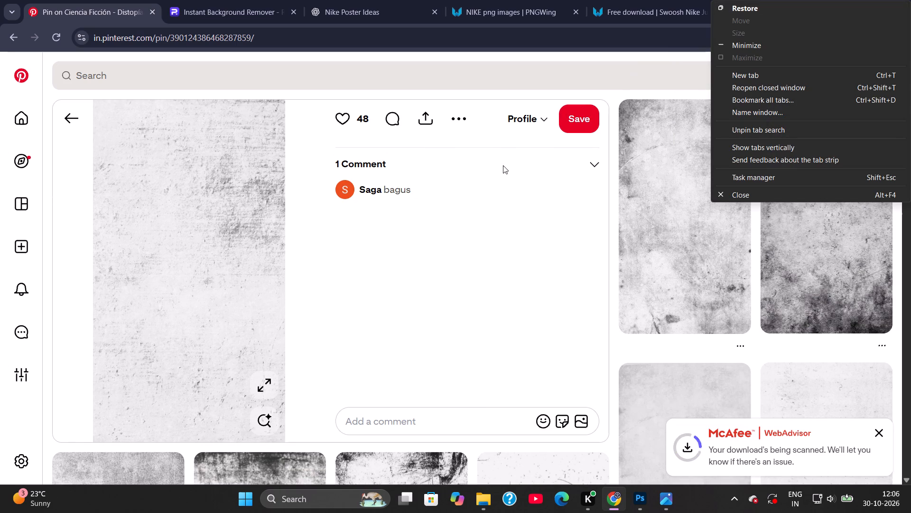
right_click(485, 154)
left_click(459, 149)
left_click(849, 8)
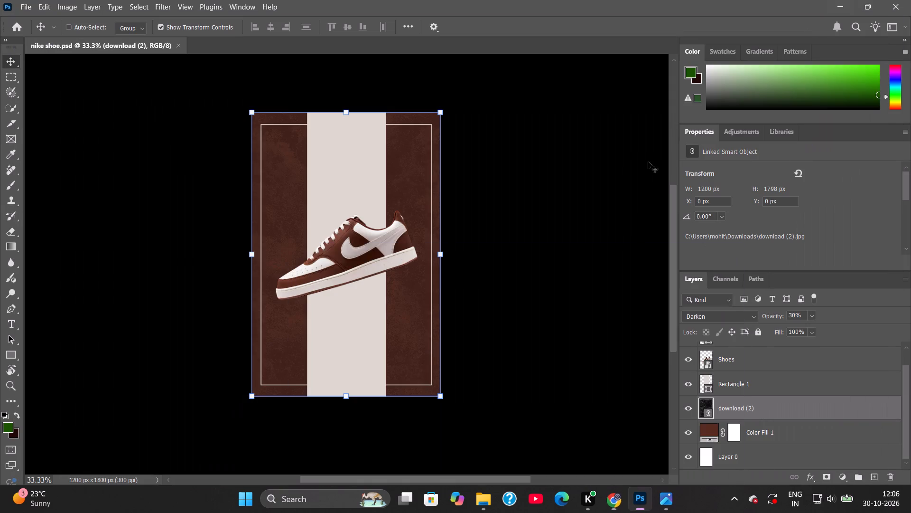
Select Layer 0 and save the poster document.
left_click(577, 288)
scroll(788, 449, "down", 2)
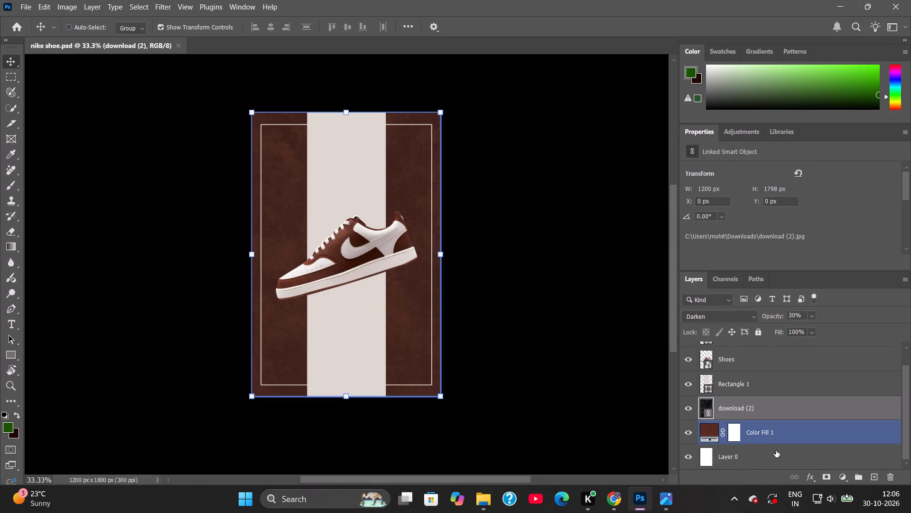
left_click(769, 451)
key("ctrl+s")
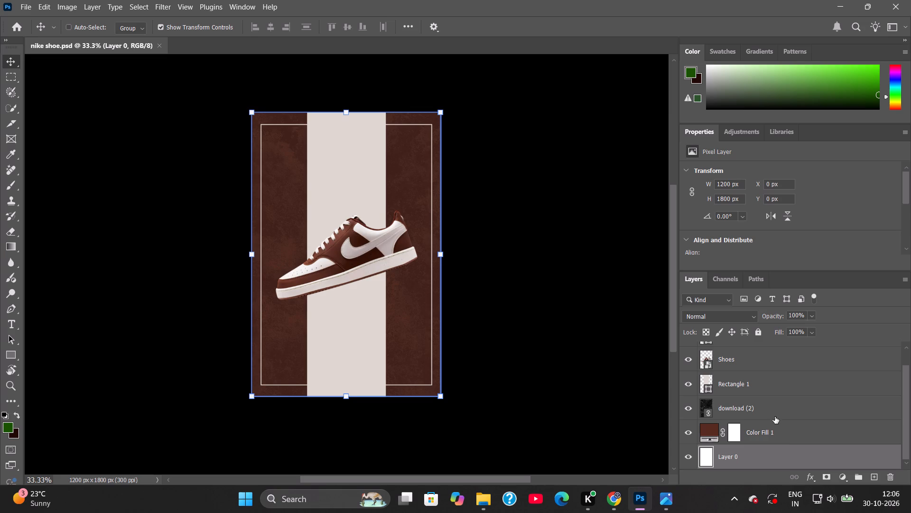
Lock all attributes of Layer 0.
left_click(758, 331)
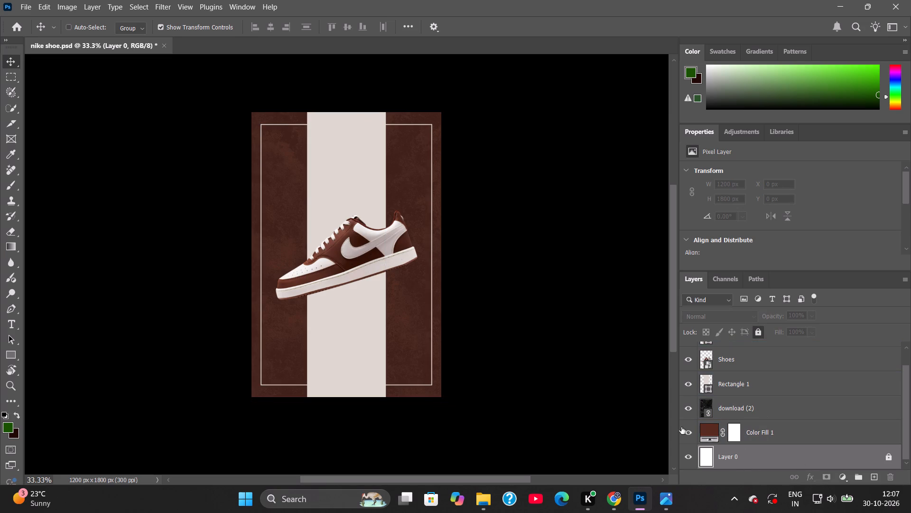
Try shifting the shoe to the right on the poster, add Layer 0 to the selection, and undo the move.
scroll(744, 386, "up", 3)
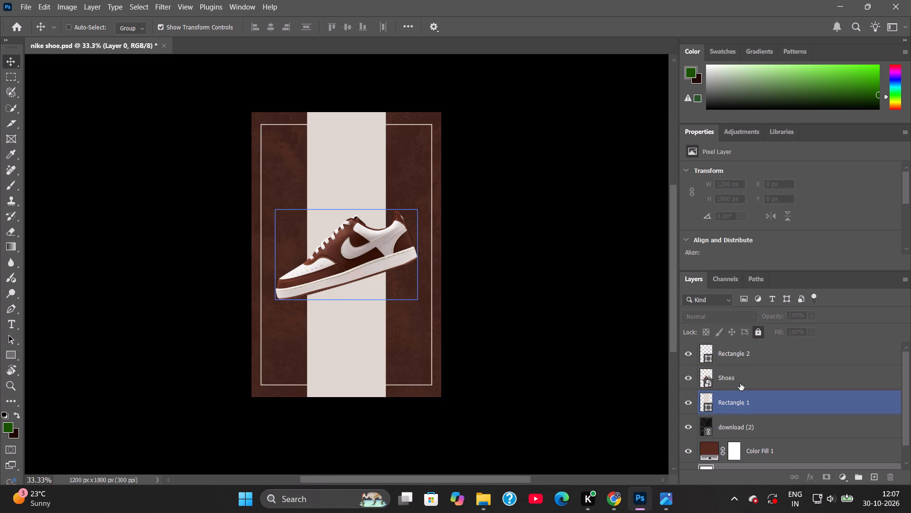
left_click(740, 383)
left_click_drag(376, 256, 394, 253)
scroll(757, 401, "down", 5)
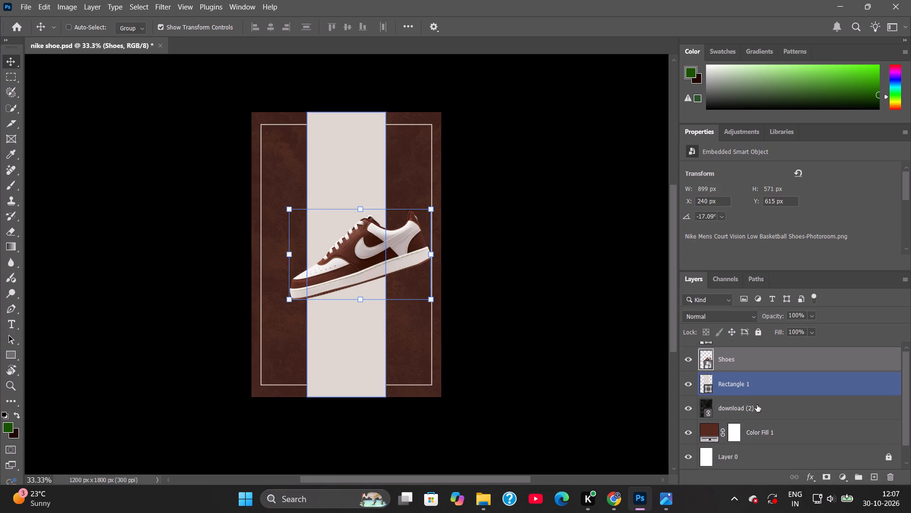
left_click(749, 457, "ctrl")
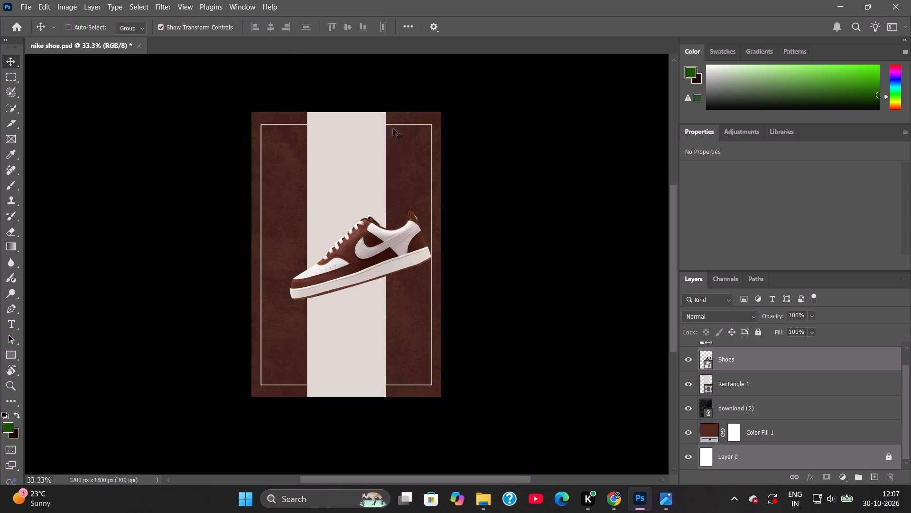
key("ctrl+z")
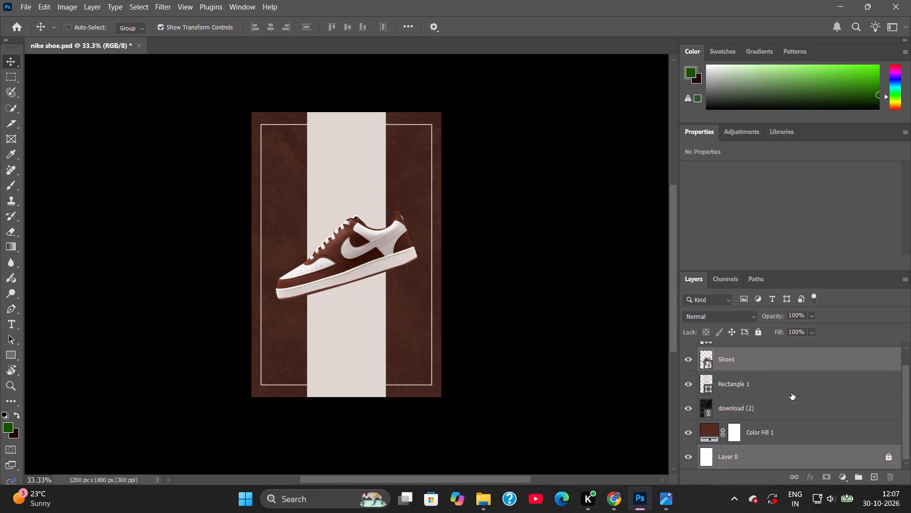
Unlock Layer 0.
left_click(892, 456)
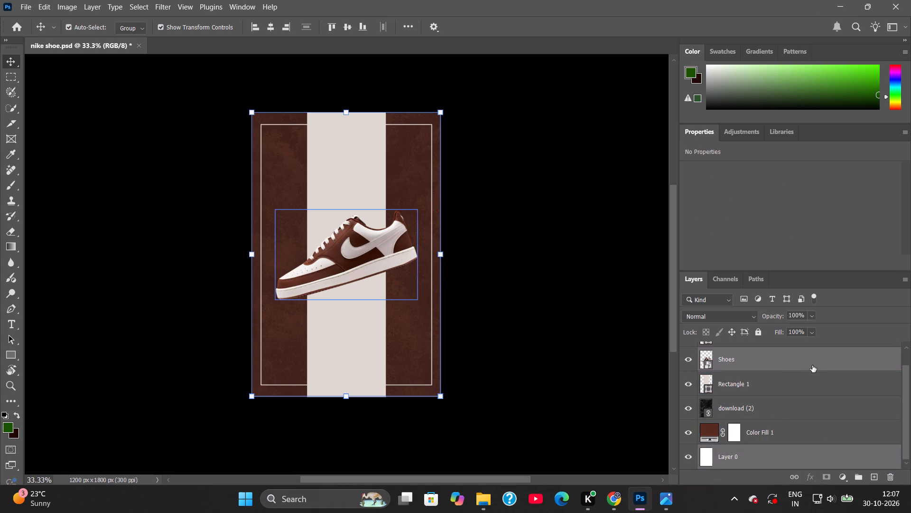
Save the poster document with the shoe back in its centred position.
key("ctrl+s")
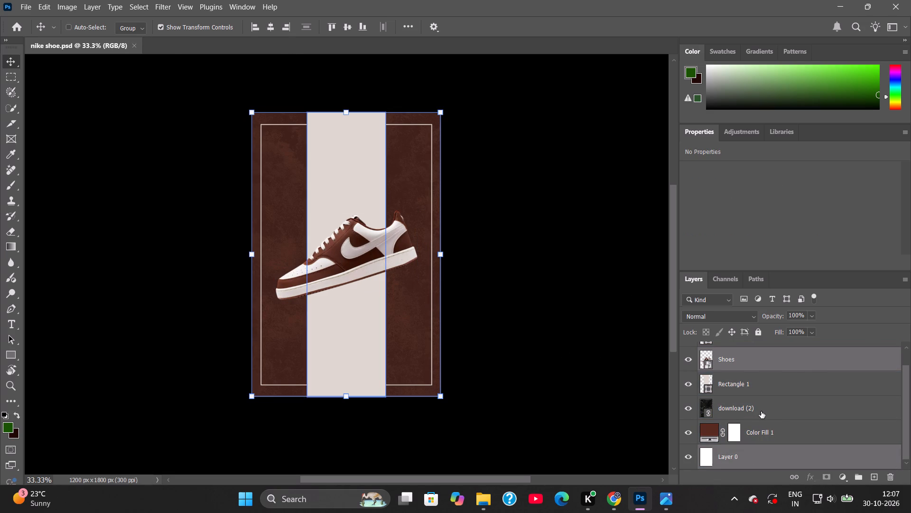
left_click(580, 297)
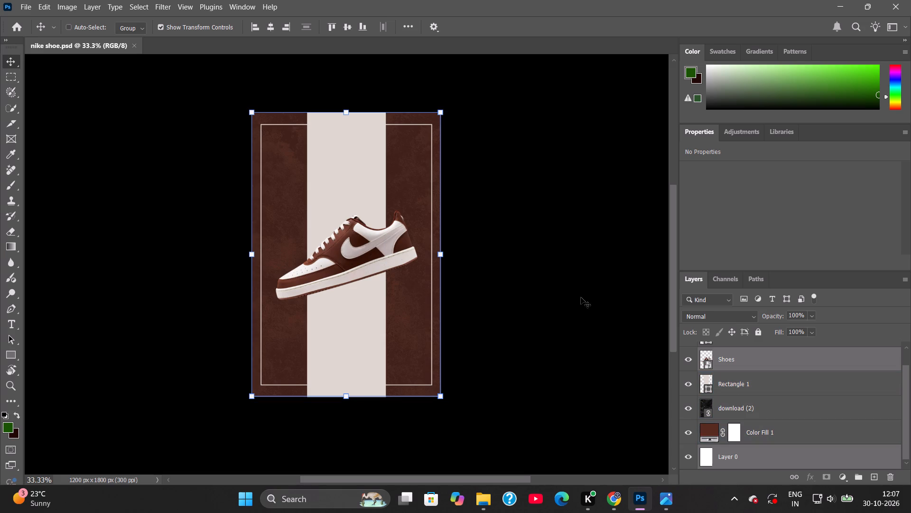
left_click(578, 291)
Duplicate the Rectangle 2 frame layer.
scroll(750, 380, "up", 4)
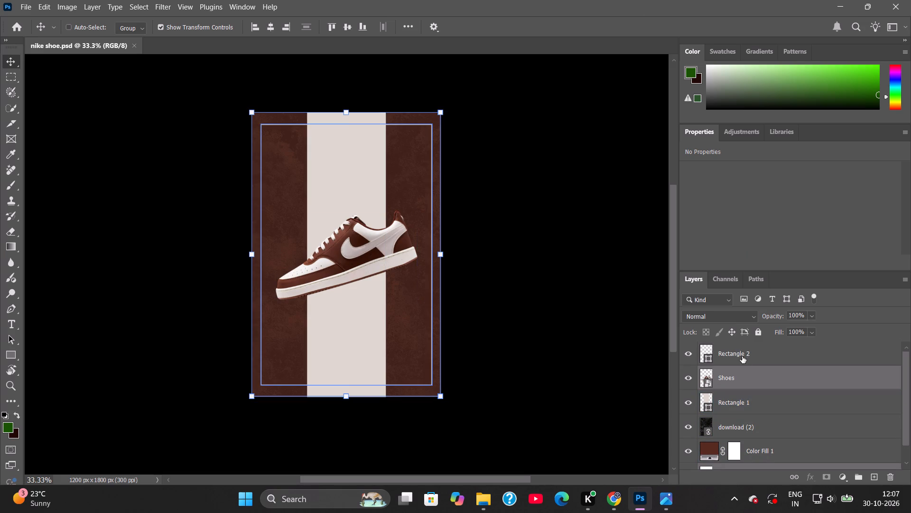
left_click(742, 355)
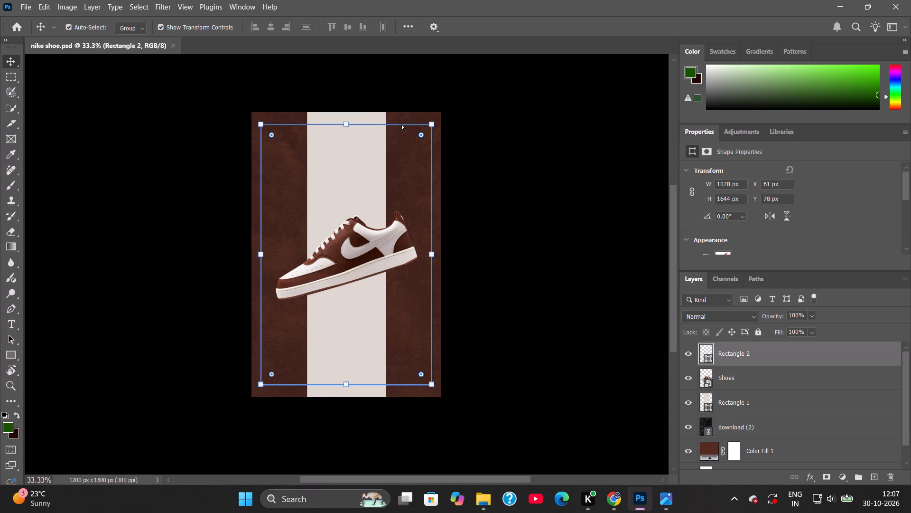
key("ctrl+j")
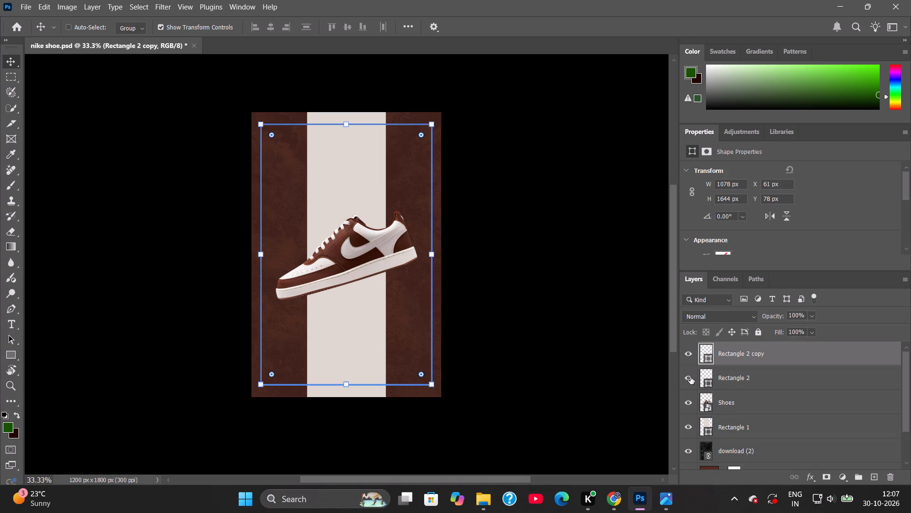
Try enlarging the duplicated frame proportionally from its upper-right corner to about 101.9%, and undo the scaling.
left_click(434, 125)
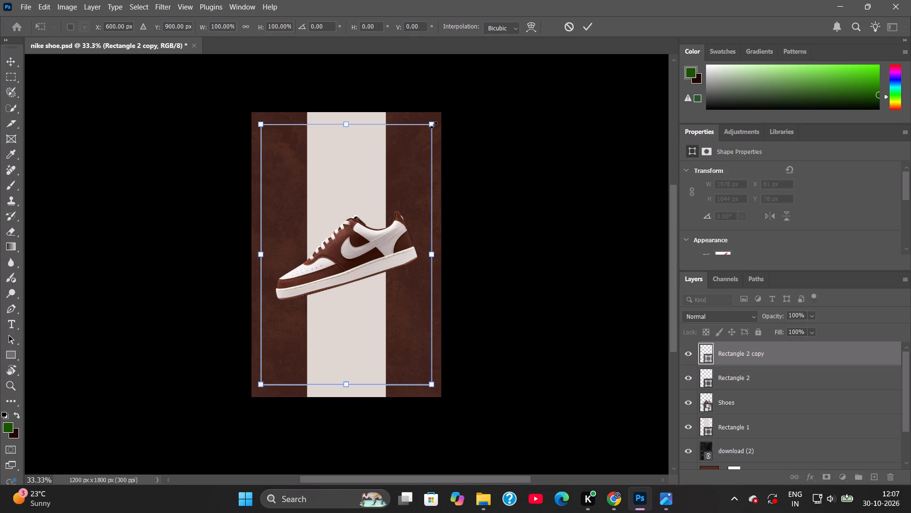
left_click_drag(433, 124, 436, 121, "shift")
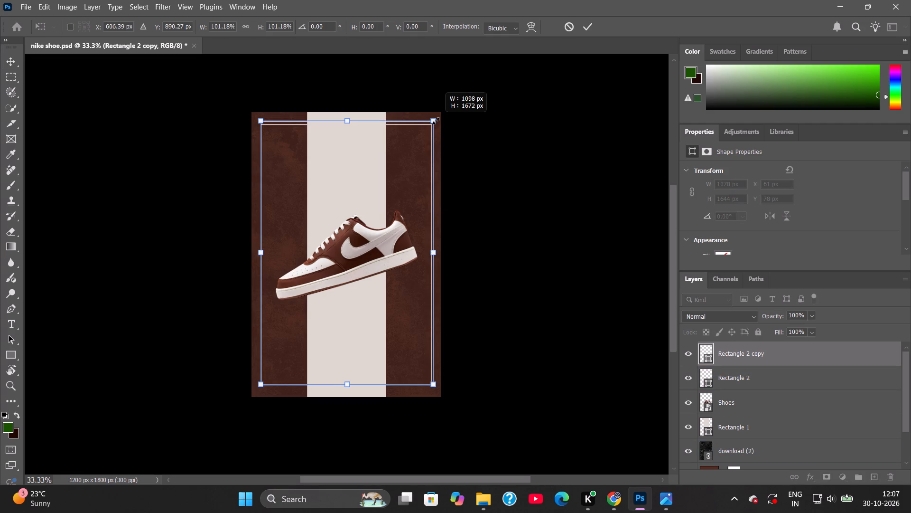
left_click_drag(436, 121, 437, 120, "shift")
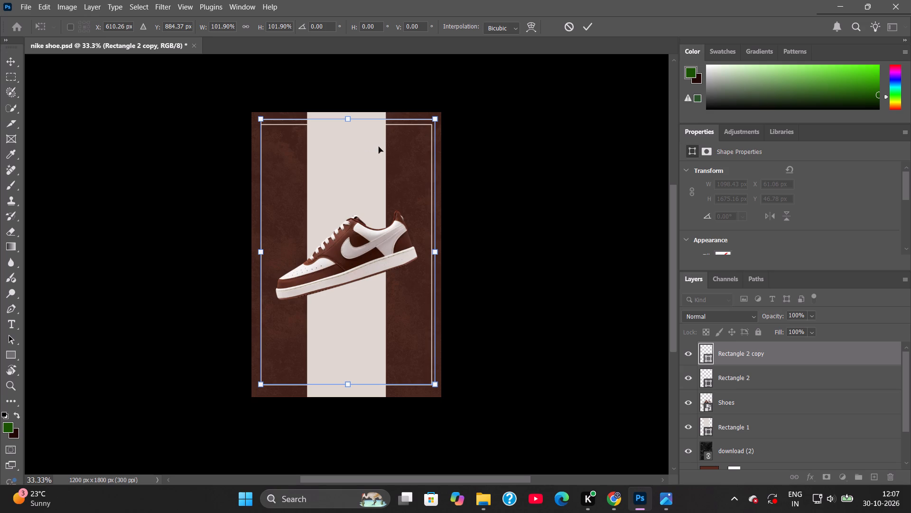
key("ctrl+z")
Stretch the duplicated frame upward and downward to a height of about 1,713 px.
left_click_drag(434, 124, 436, 119)
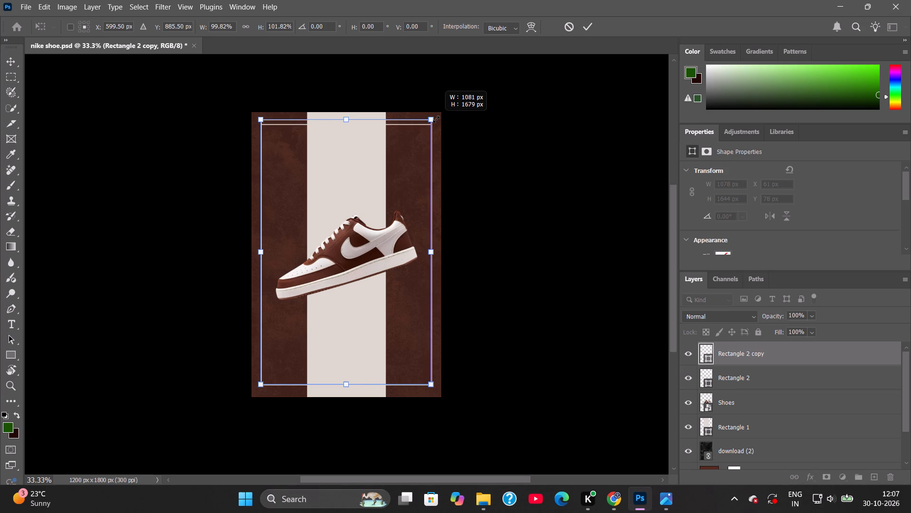
left_click_drag(436, 119, 436, 119)
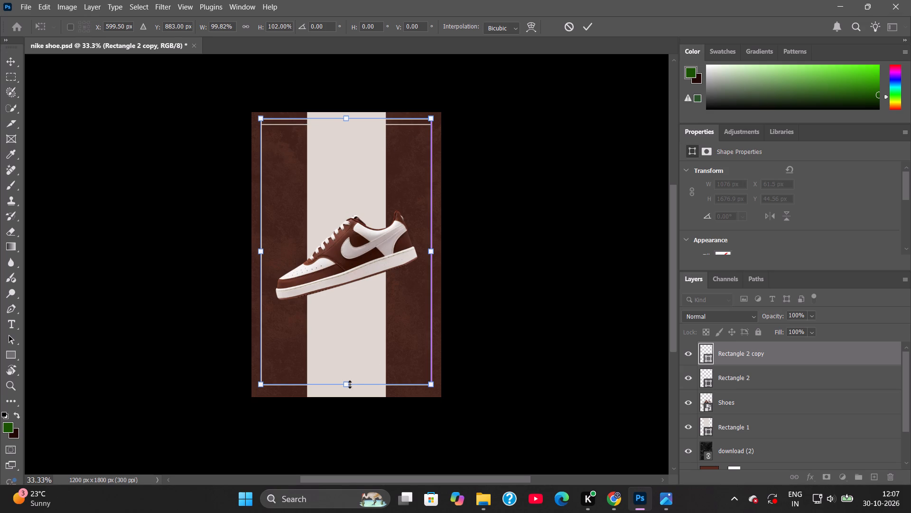
left_click_drag(346, 384, 347, 388)
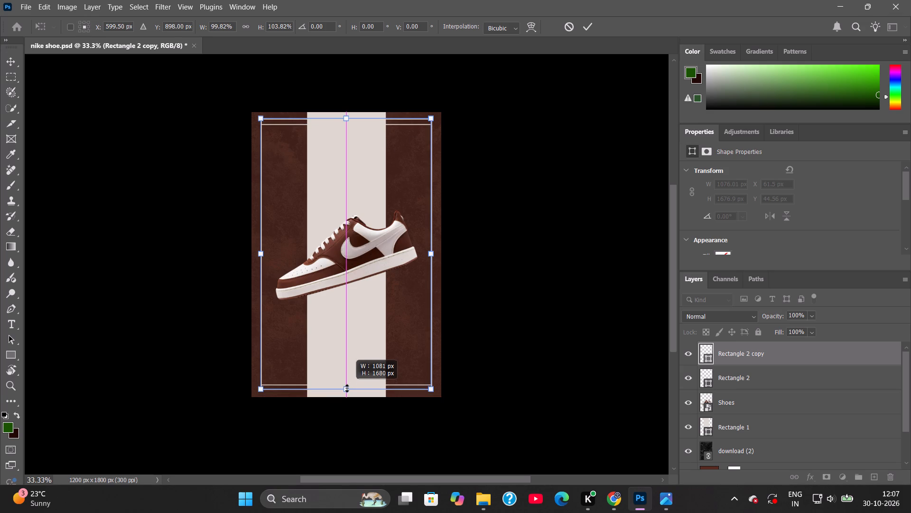
left_click_drag(347, 388, 348, 390)
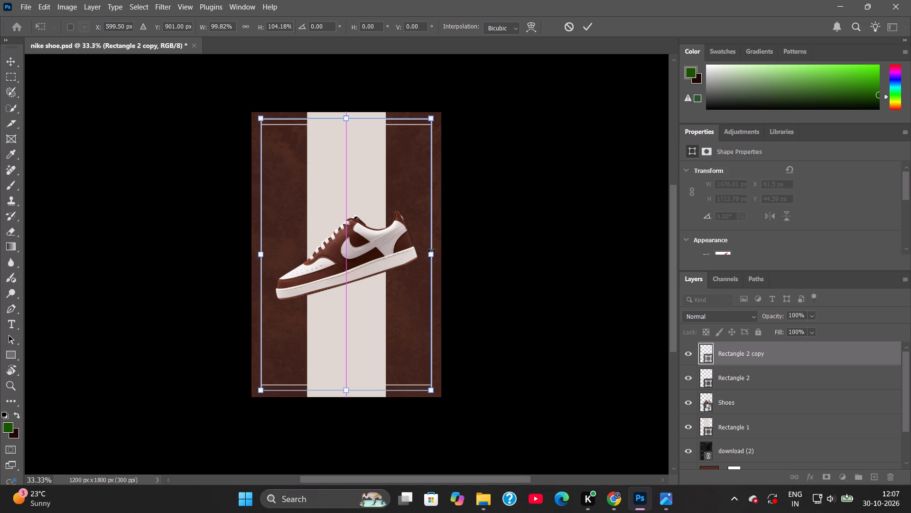
Widen the duplicated frame on both sides to about 1,143 px and apply the transform.
left_click_drag(432, 251, 436, 251)
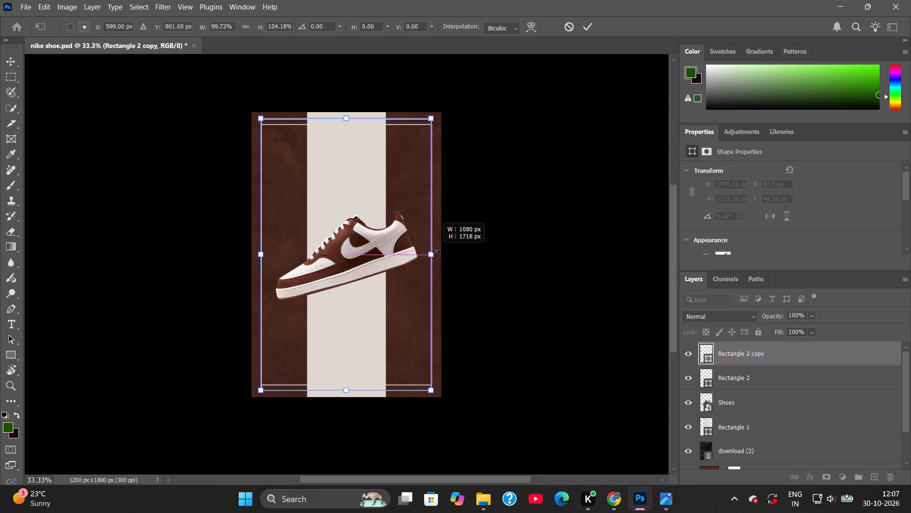
left_click_drag(436, 251, 437, 251)
left_click_drag(258, 255, 251, 255)
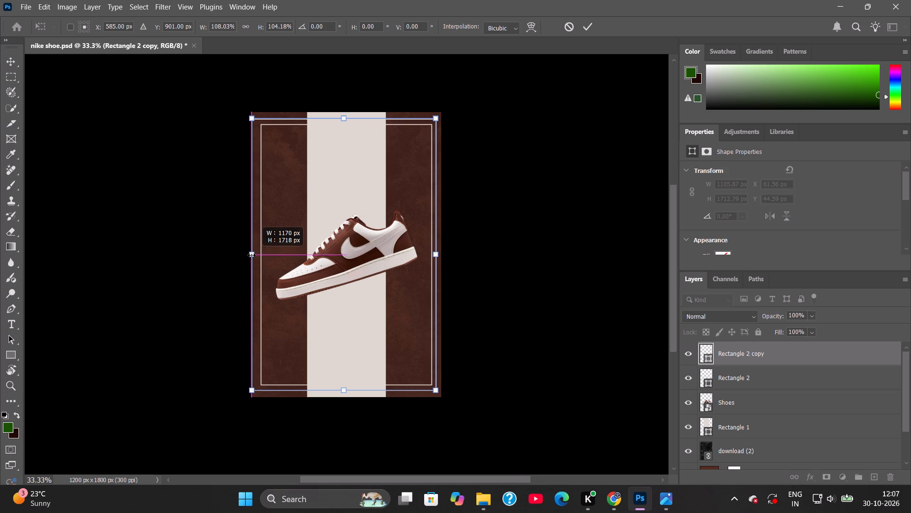
left_click_drag(251, 255, 253, 255)
scroll(248, 255, "up", 9, "alt")
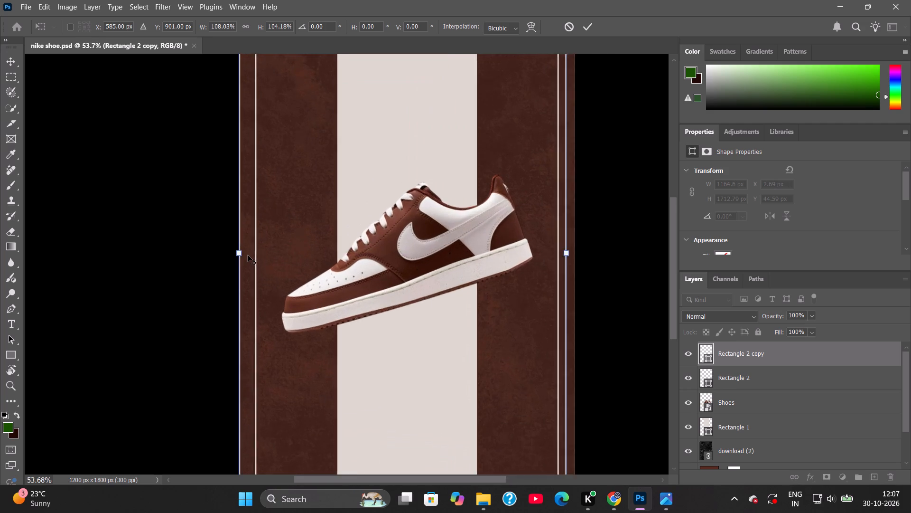
left_click_drag(236, 253, 241, 253)
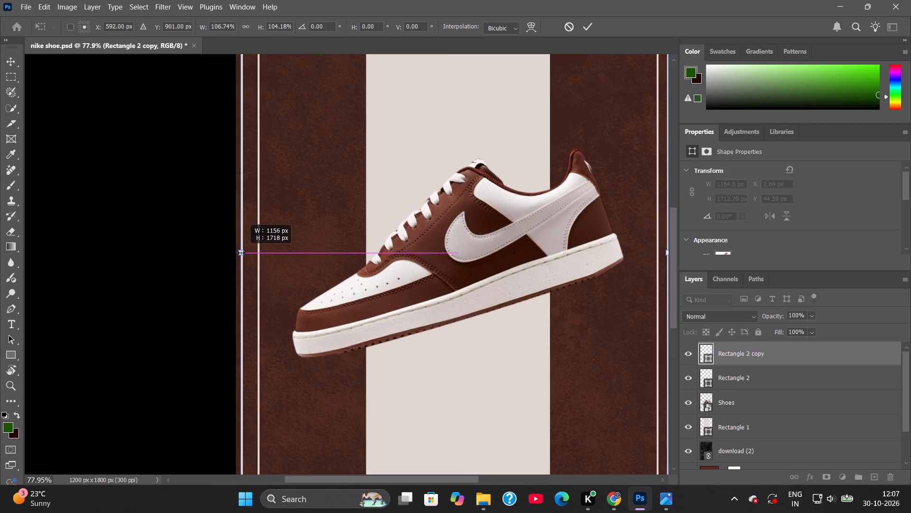
left_click_drag(241, 253, 244, 252)
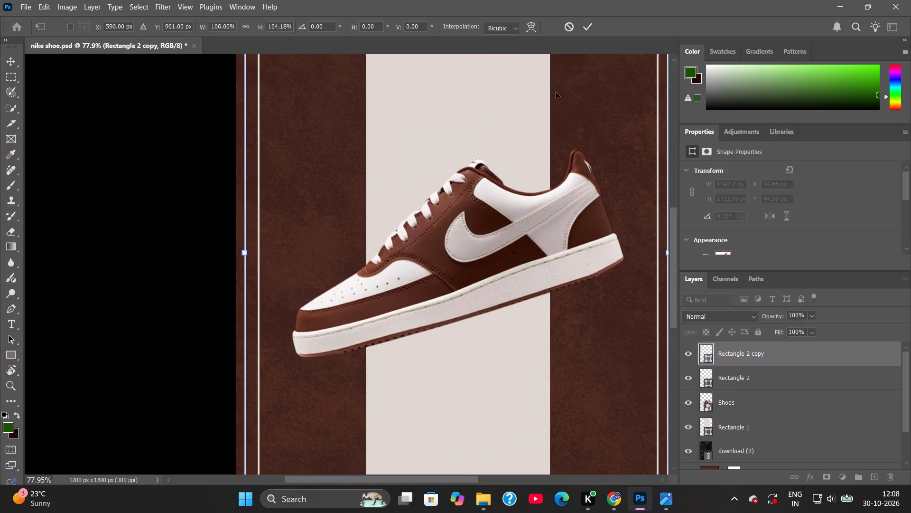
scroll(440, 191, "down", 11, "alt")
key("space")
key("space")
key("space")
key("space")
key("space")
key("space")
key("space")
key("space")
key("space")
left_click_drag(446, 266, 436, 272)
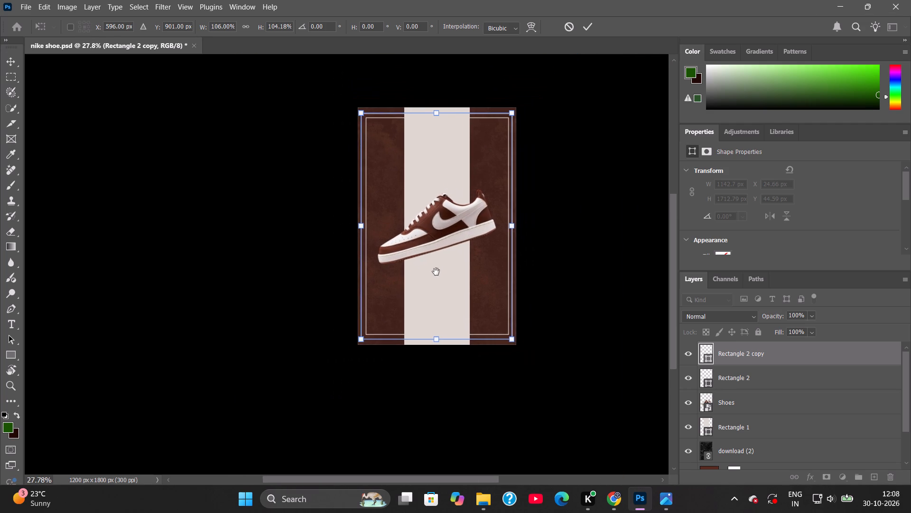
left_click_drag(436, 272, 423, 278)
left_click(590, 24)
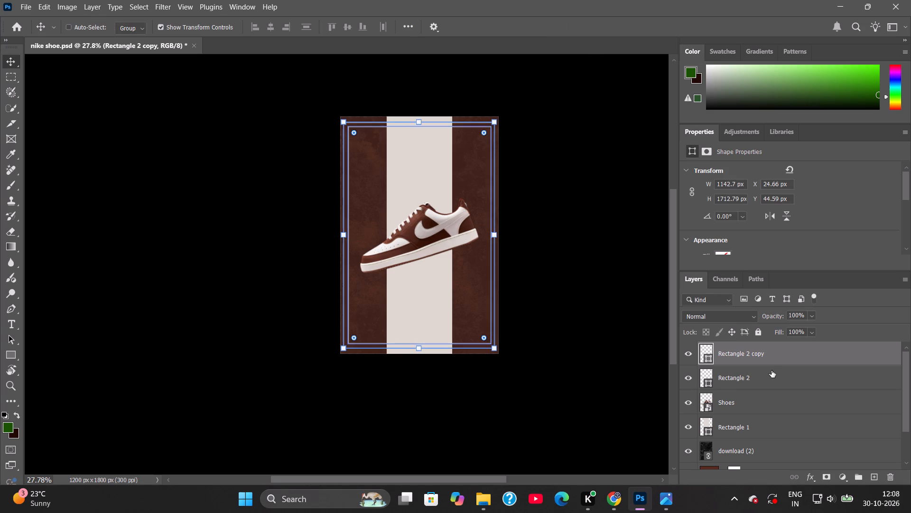
Centre the duplicated frame horizontally and vertically against Layer 0.
scroll(762, 364, "down", 5)
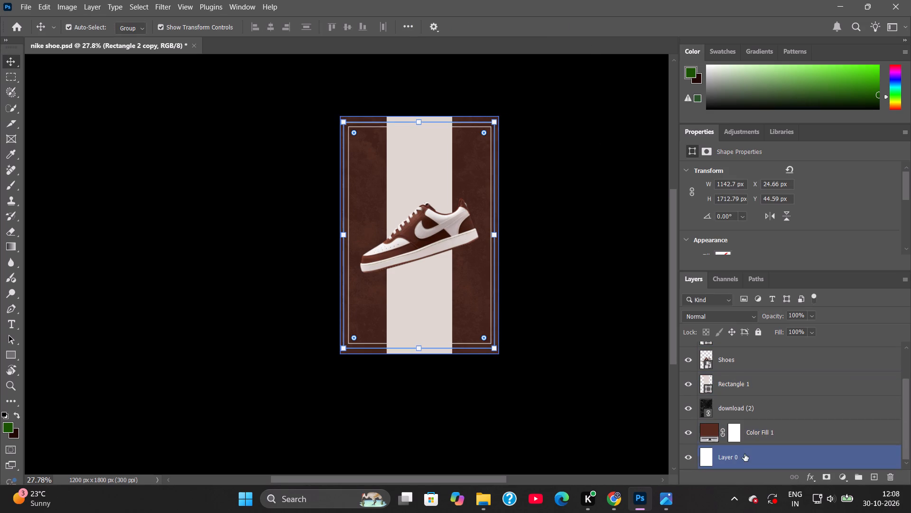
left_click(744, 454, "ctrl")
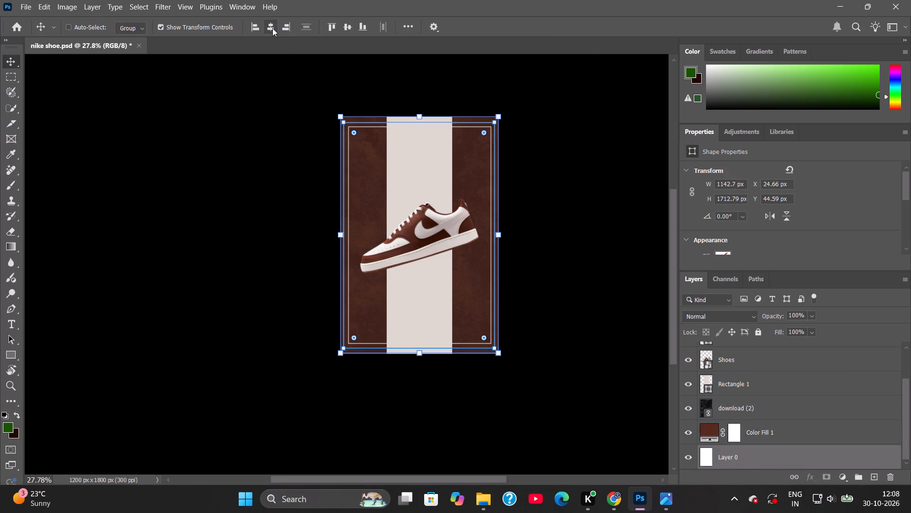
left_click(272, 28)
left_click(350, 28)
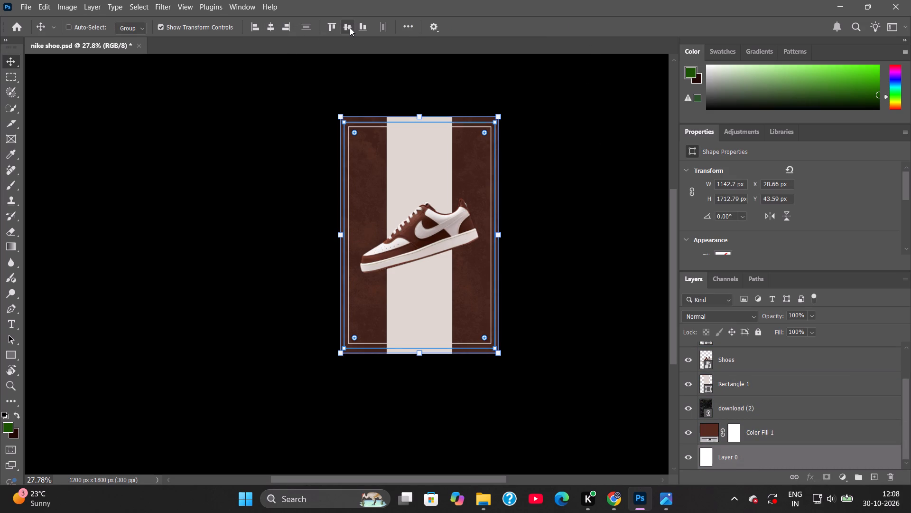
Save the poster document with the enlarged outer frame.
scroll(784, 363, "down", 6)
left_click(748, 457)
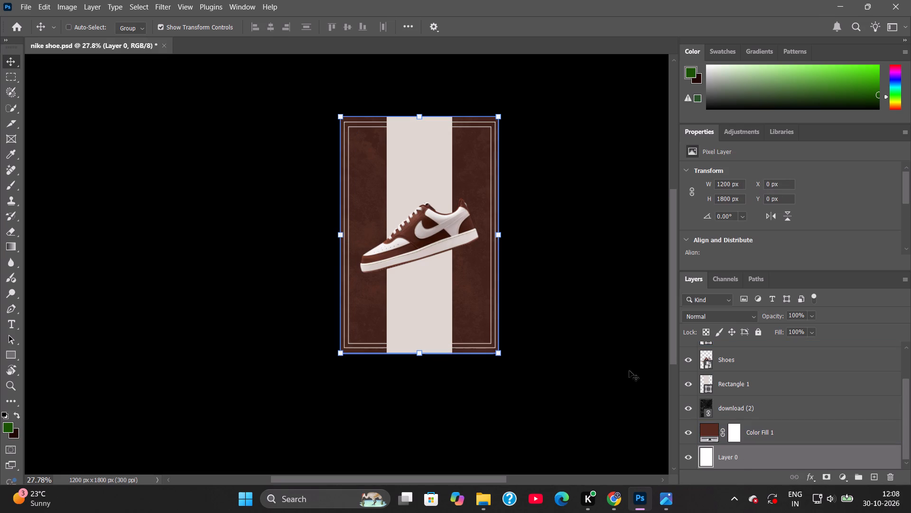
left_click(783, 367)
left_click(557, 366)
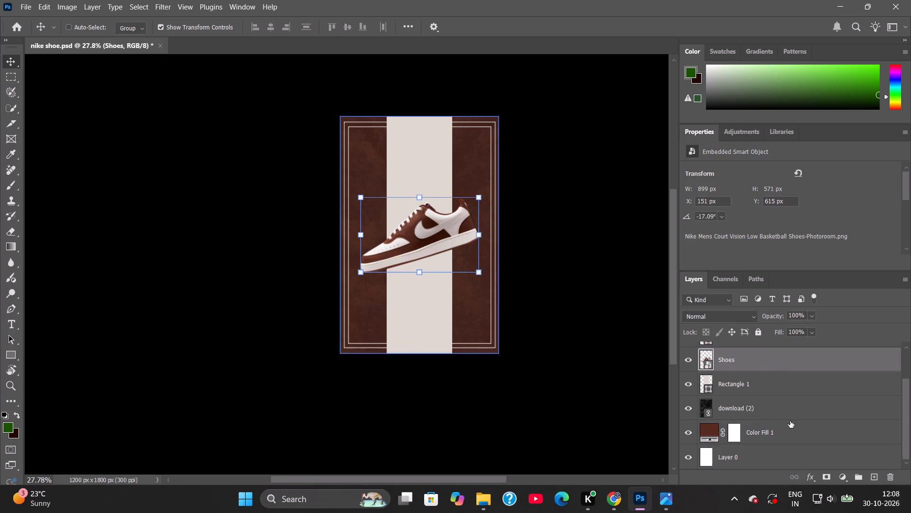
left_click(753, 458)
left_click(595, 387)
key("ctrl+s")
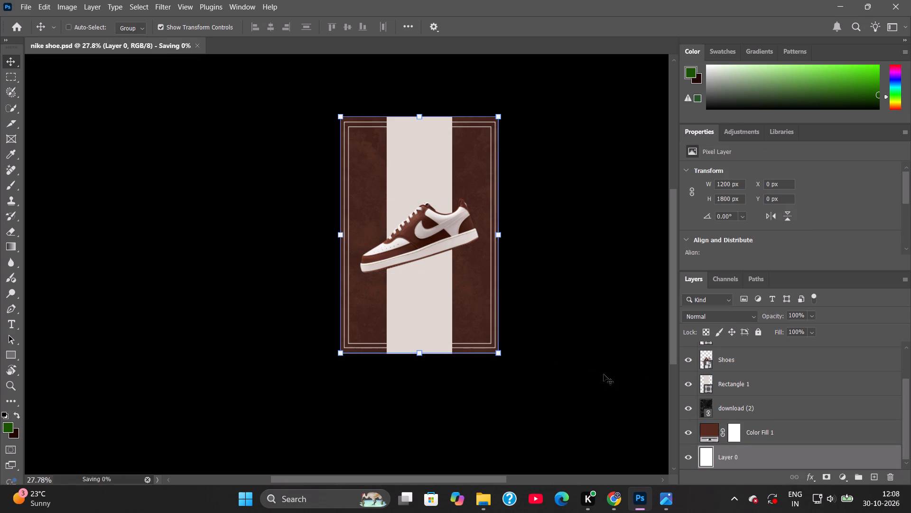
Scale the Rectangle 2 copy frame down proportionally from its upper-right corner to about 99.2% and apply it.
left_click(790, 440)
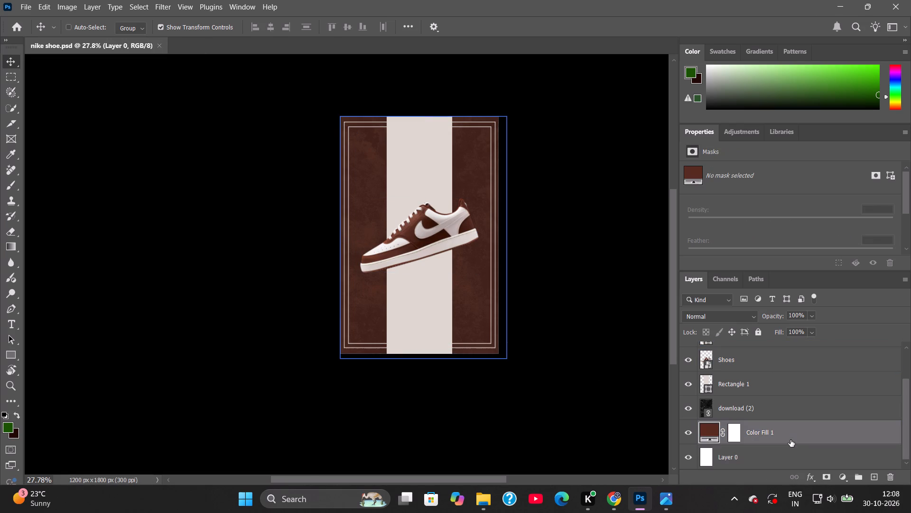
scroll(768, 391, "up", 4)
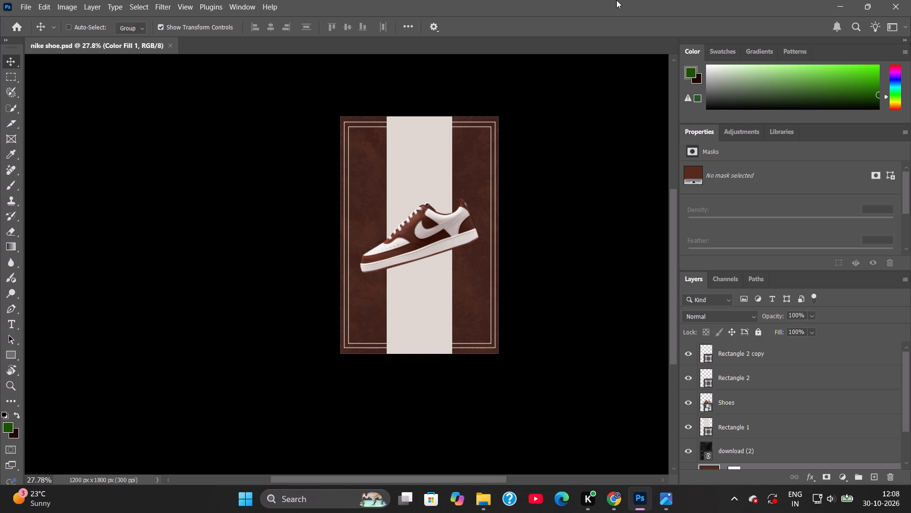
left_click(744, 360)
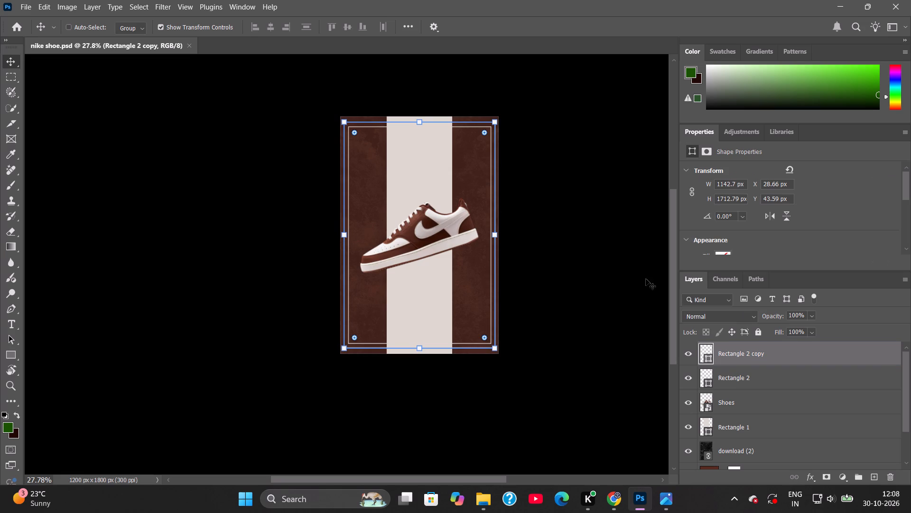
scroll(474, 152, "up", 8, "alt")
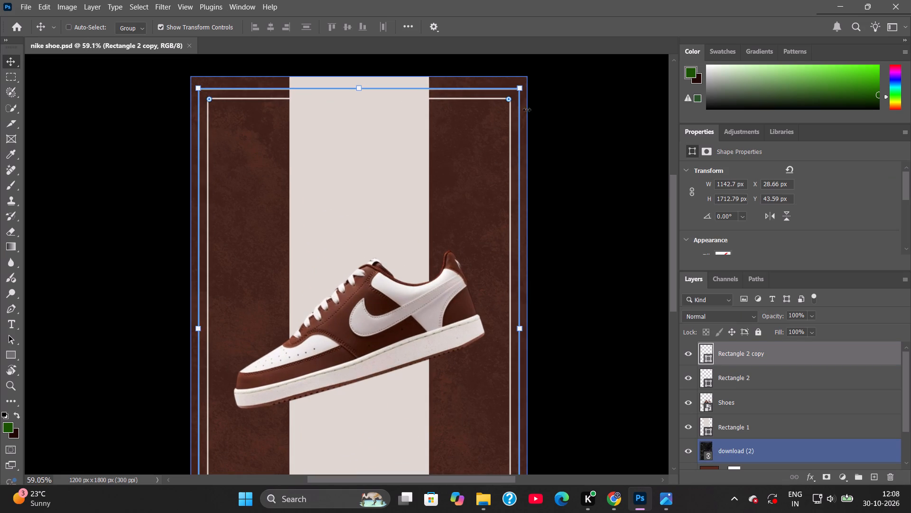
left_click(520, 87, "shift")
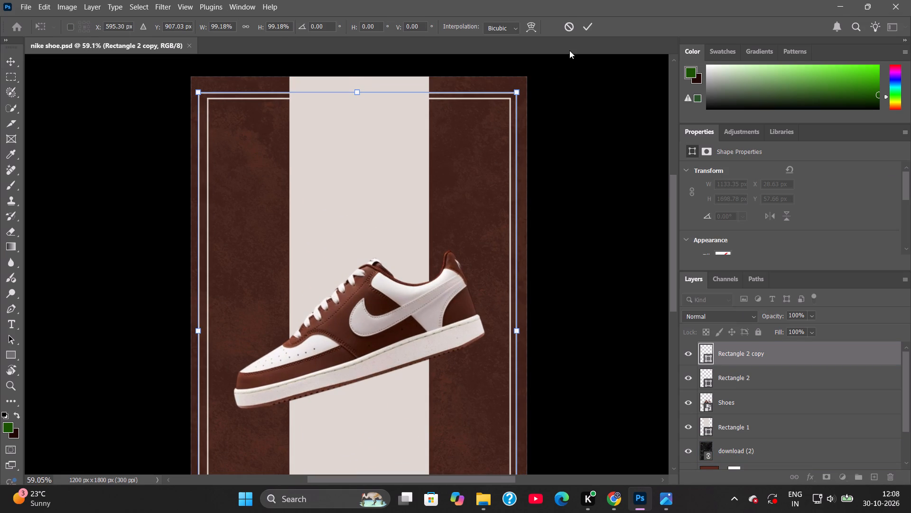
left_click(587, 31)
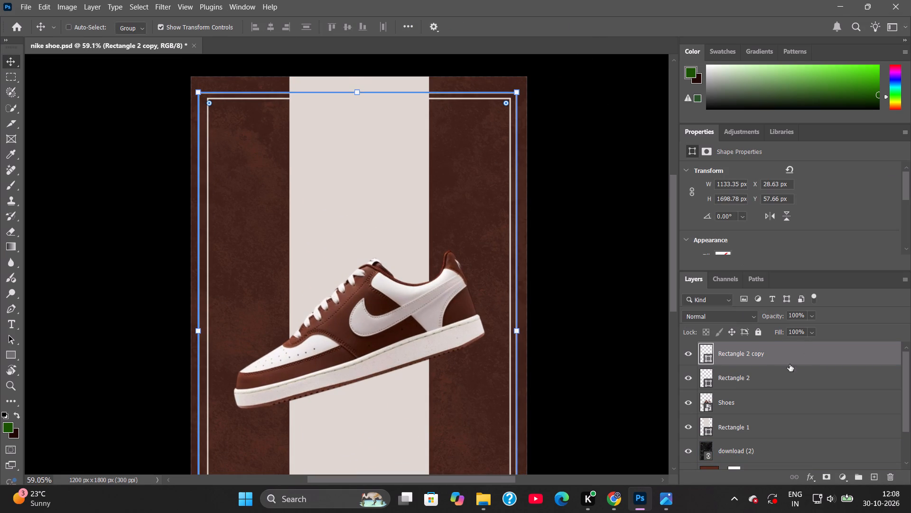
Recentre the reduced outer frame horizontally and vertically against Layer 0.
scroll(781, 381, "down", 5)
left_click(760, 456, "ctrl")
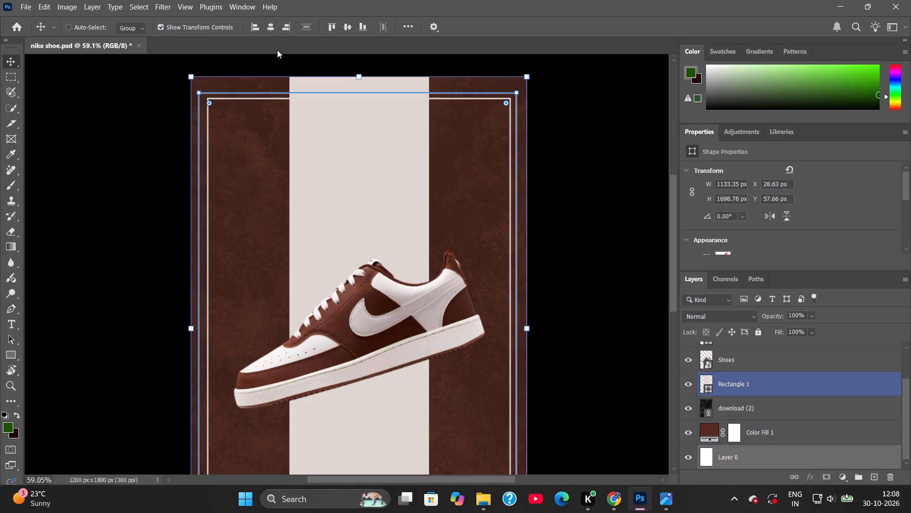
left_click(272, 28)
left_click(346, 25)
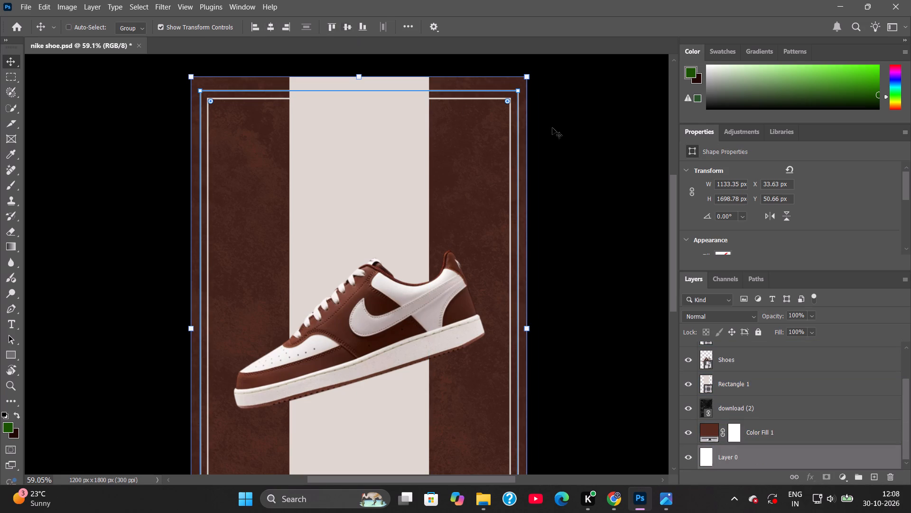
Save the poster document with the recentred outer frame.
left_click(817, 392)
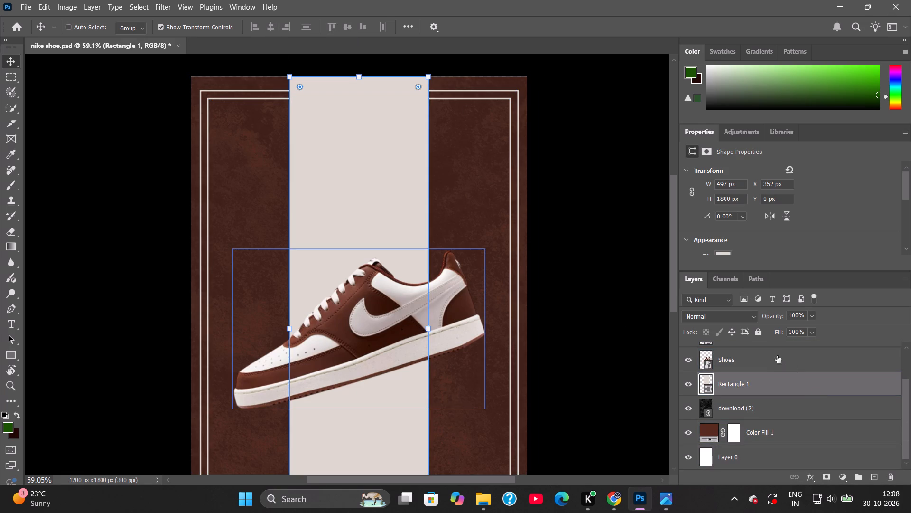
key("ctrl+s")
scroll(421, 300, "down", 9, "alt")
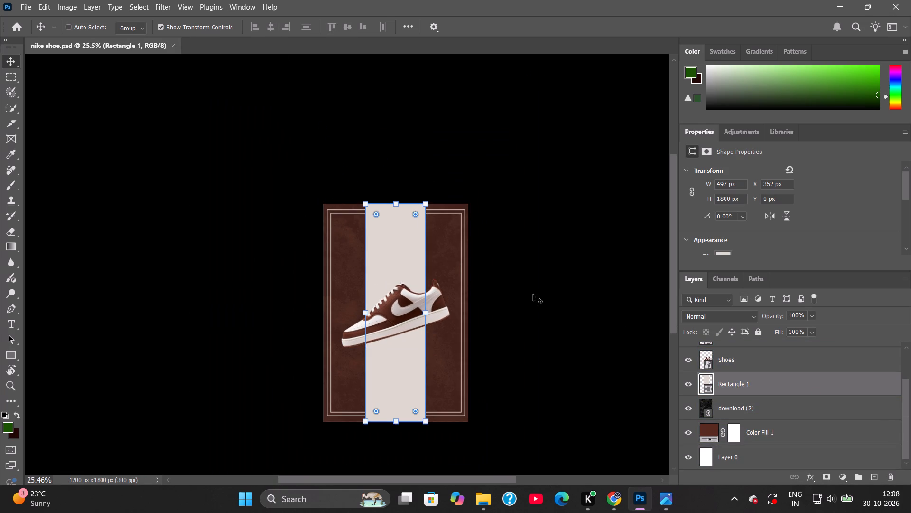
scroll(809, 445, "down", 4)
left_click(763, 460)
left_click(549, 353)
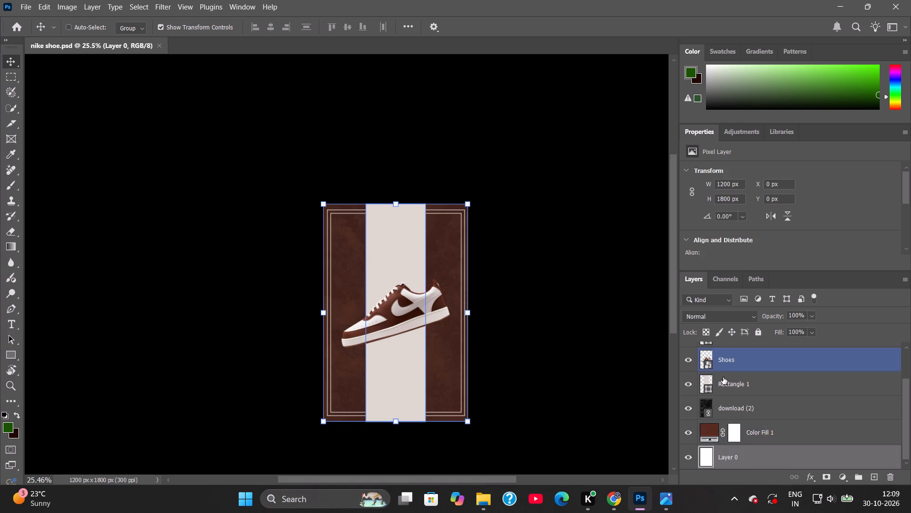
Replace the contents of the download (2) texture layer with download (3).jpg, previewing the image and keeping the default Camera Raw settings.
left_click(749, 406)
right_click(749, 406)
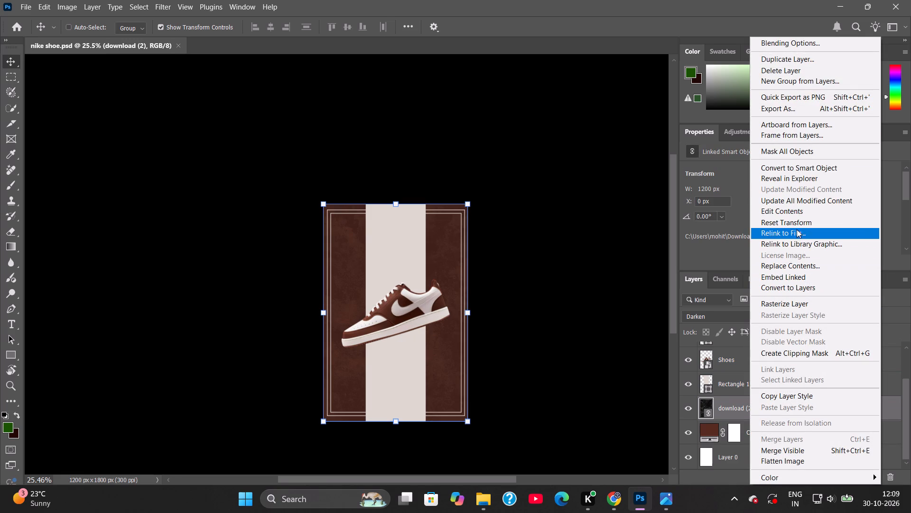
left_click(794, 262)
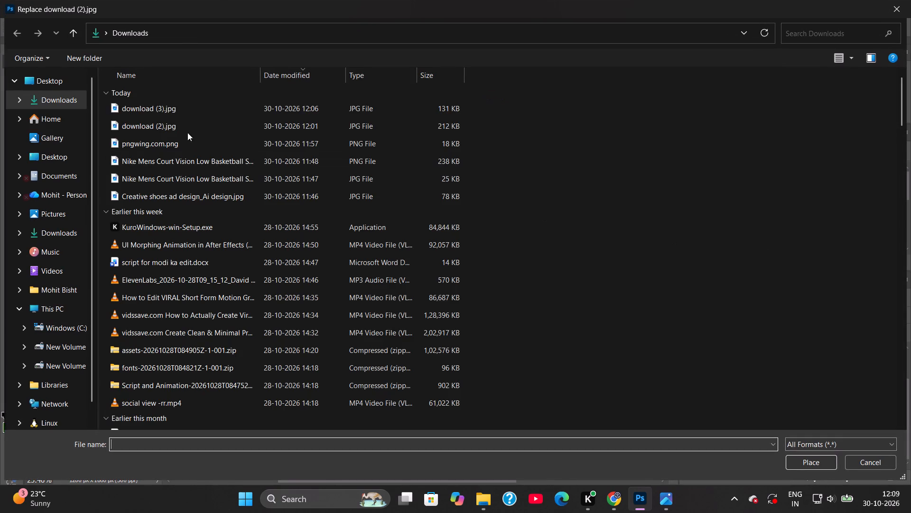
left_click(169, 108)
right_click(169, 108)
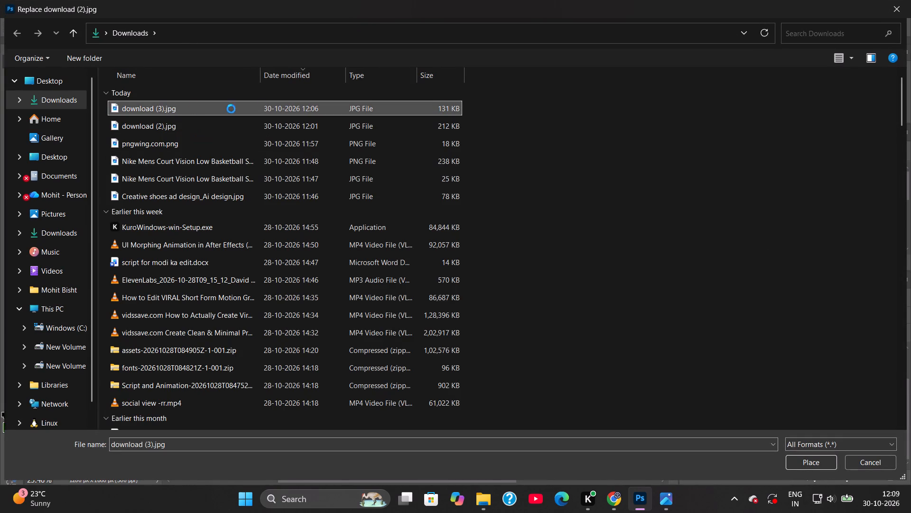
left_click(211, 137)
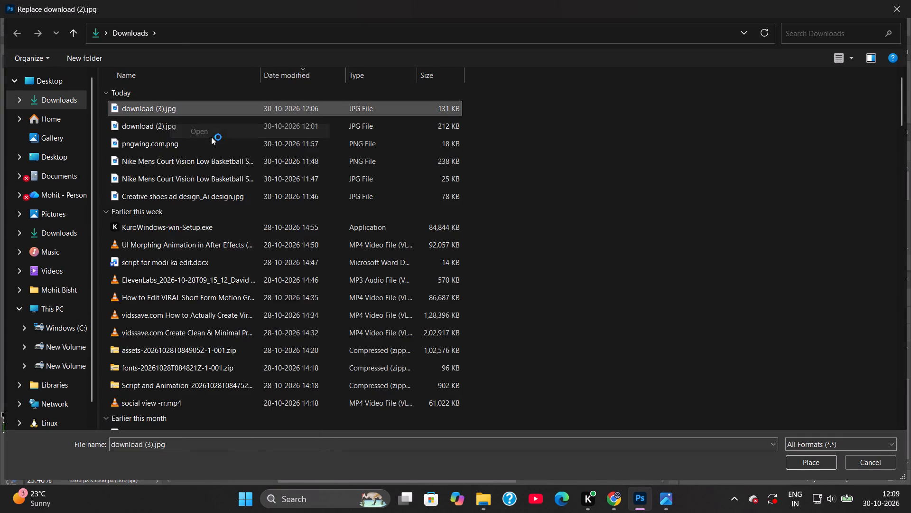
left_click(683, 34)
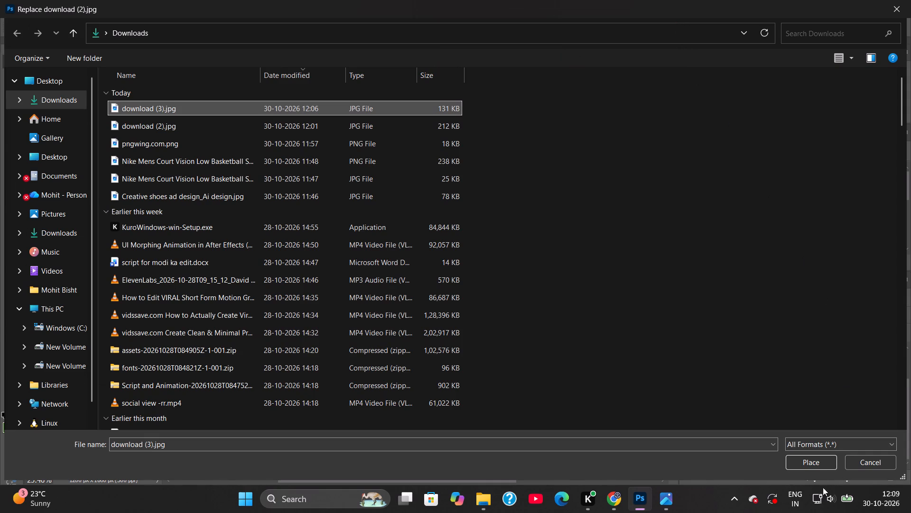
left_click(818, 461)
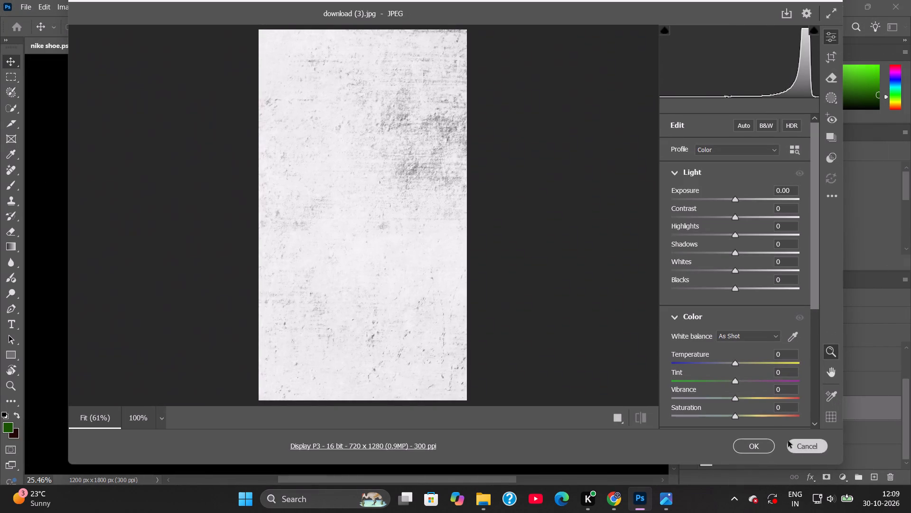
left_click(756, 449)
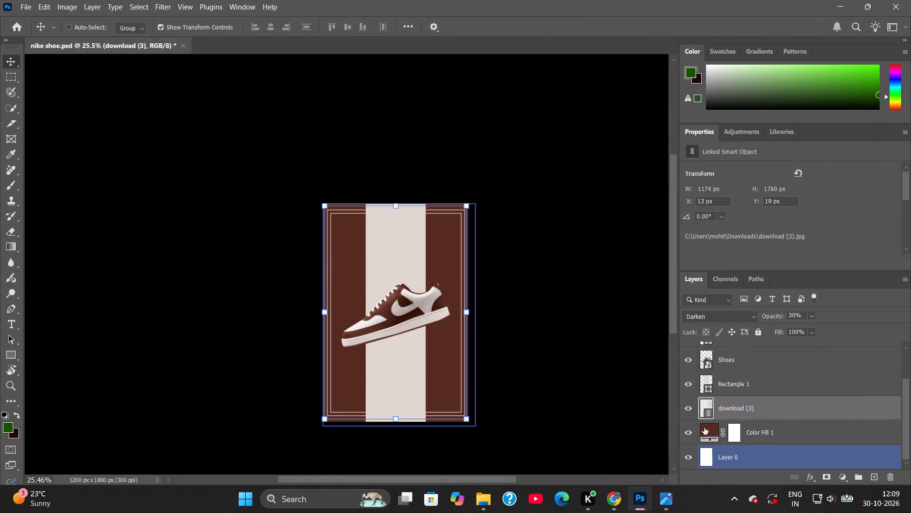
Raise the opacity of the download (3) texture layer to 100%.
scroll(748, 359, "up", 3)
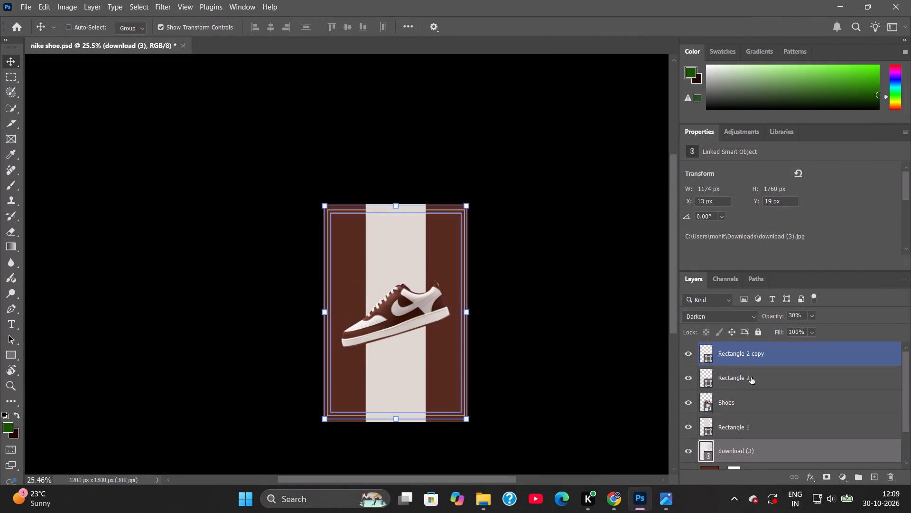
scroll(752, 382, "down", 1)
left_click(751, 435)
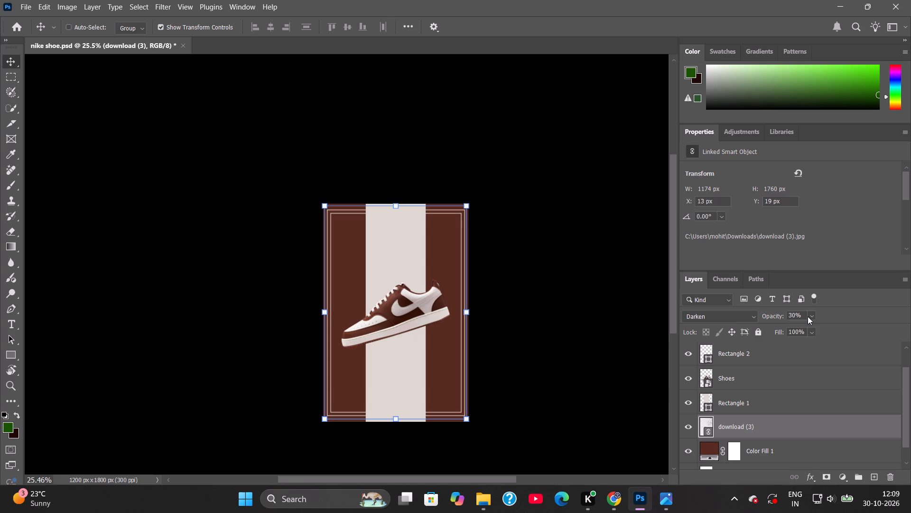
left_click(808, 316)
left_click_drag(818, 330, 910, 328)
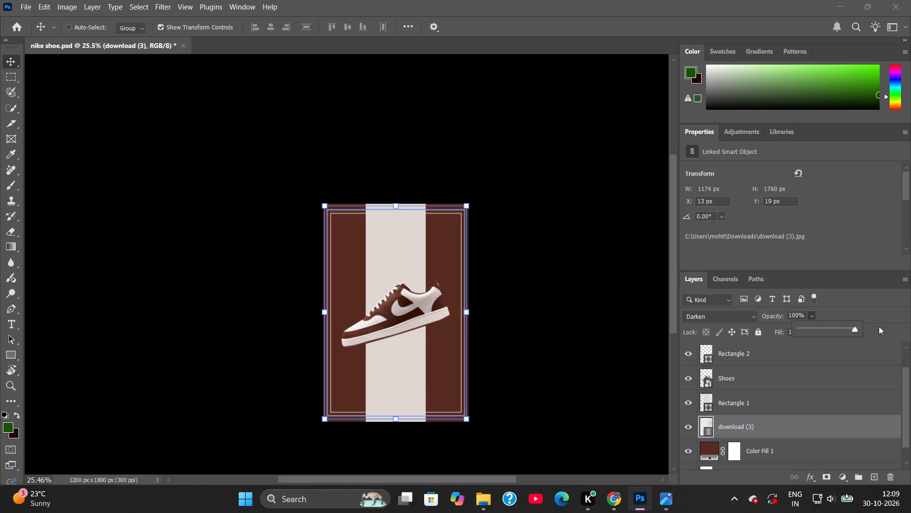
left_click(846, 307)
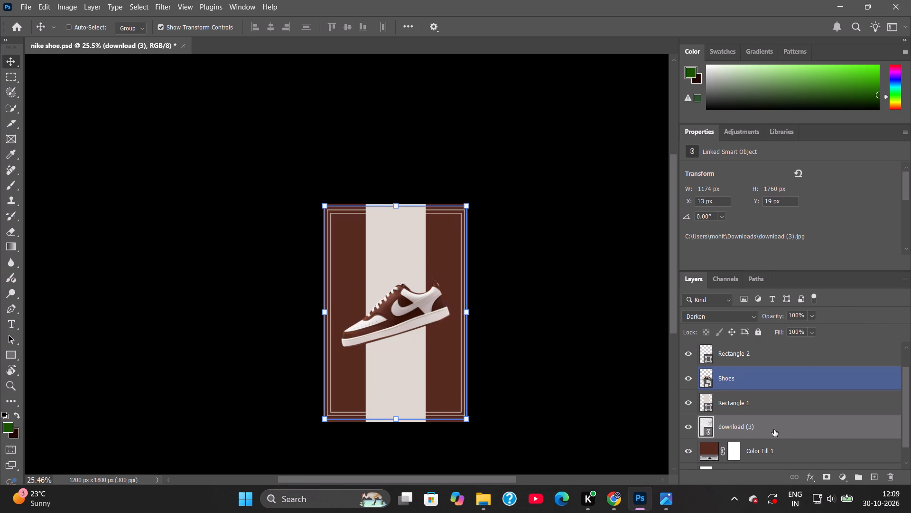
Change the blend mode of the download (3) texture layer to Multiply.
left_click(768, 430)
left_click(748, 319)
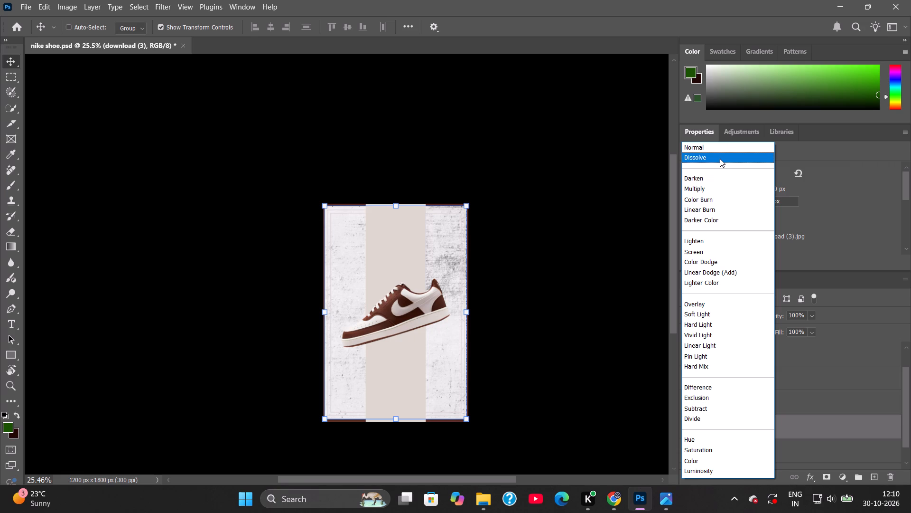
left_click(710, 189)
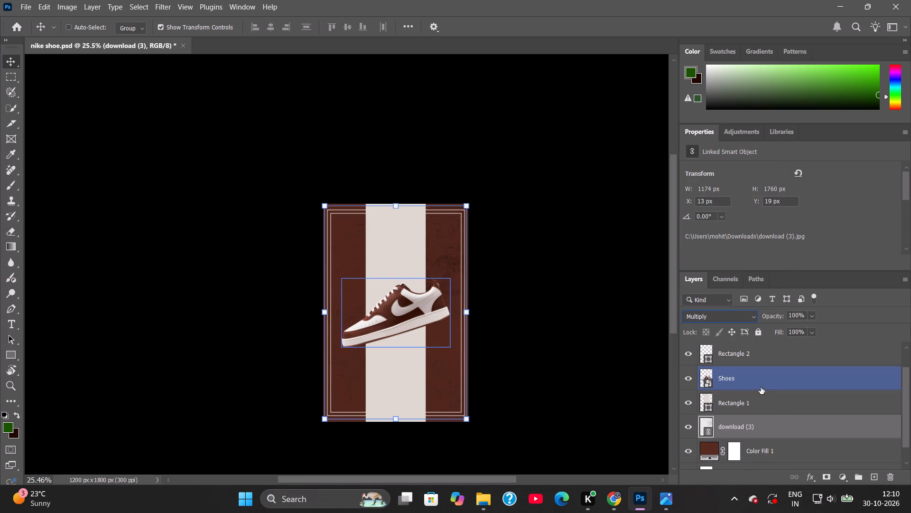
Examine the background texture around the shoe, band and frames, both up close and across the whole poster.
scroll(773, 395, "down", 4)
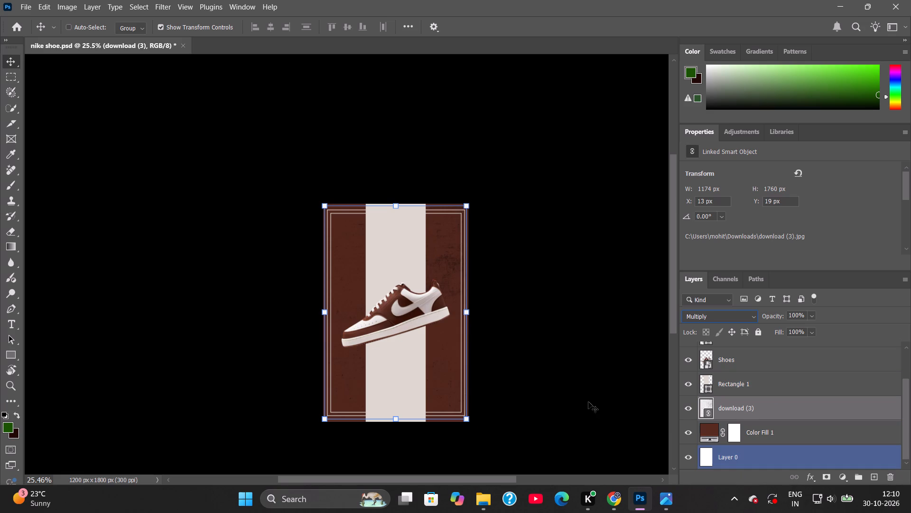
left_click(588, 402)
left_click(754, 454)
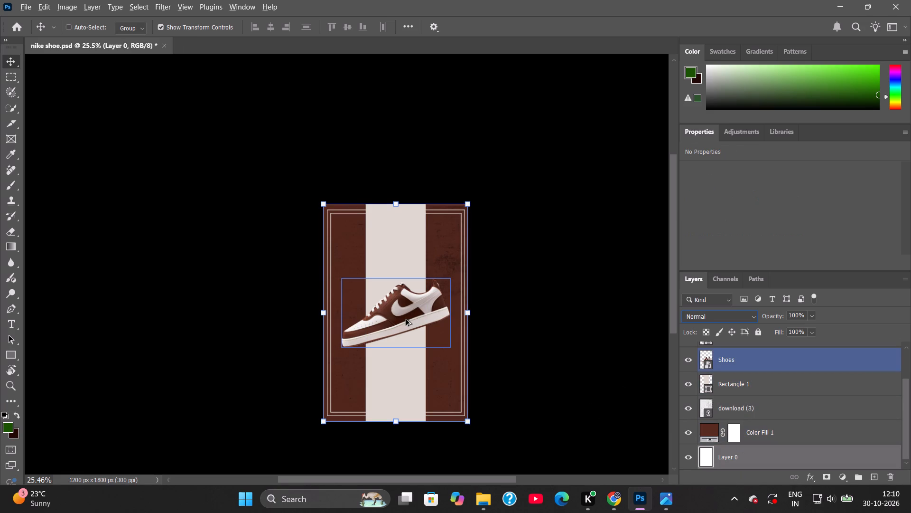
scroll(406, 319, "up", 14, "alt")
left_click(532, 286)
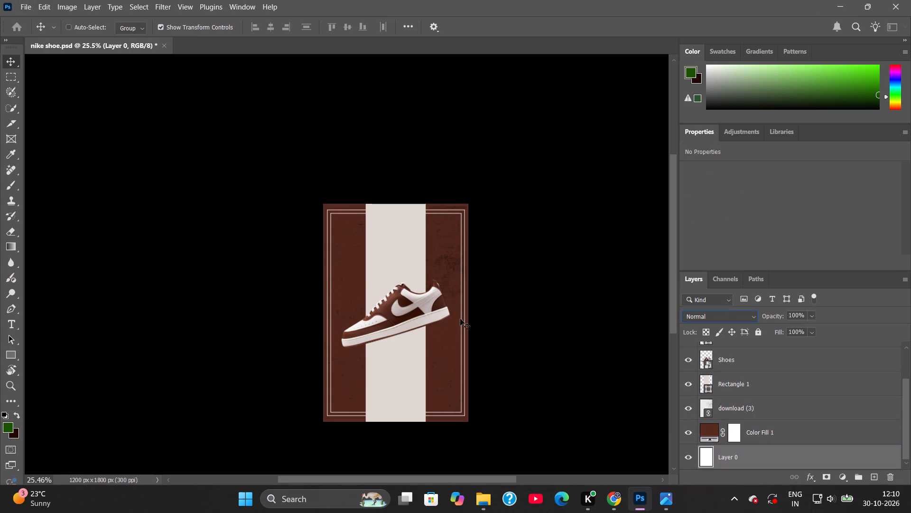
scroll(410, 326, "up", 5, "alt")
scroll(558, 343, "up", 5, "alt")
left_click(766, 385)
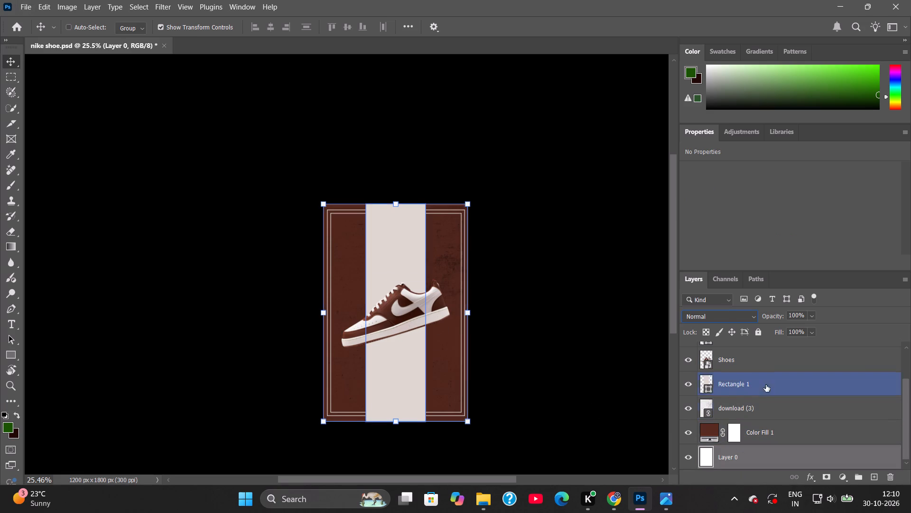
scroll(532, 349, "up", 7, "alt")
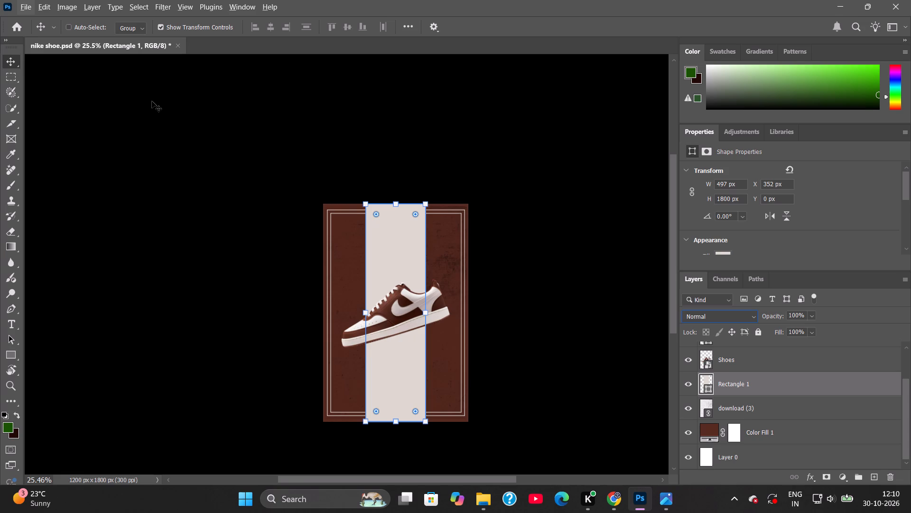
left_click(9, 64)
left_click(195, 131)
scroll(441, 341, "up", 4, "alt")
left_click(489, 307)
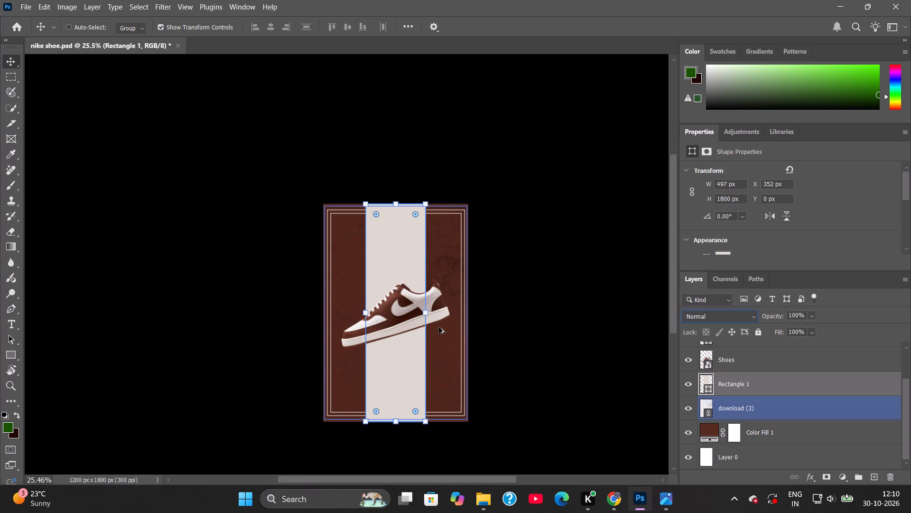
scroll(439, 327, "up", 3, "alt")
left_click(767, 371)
scroll(410, 344, "up", 5, "alt")
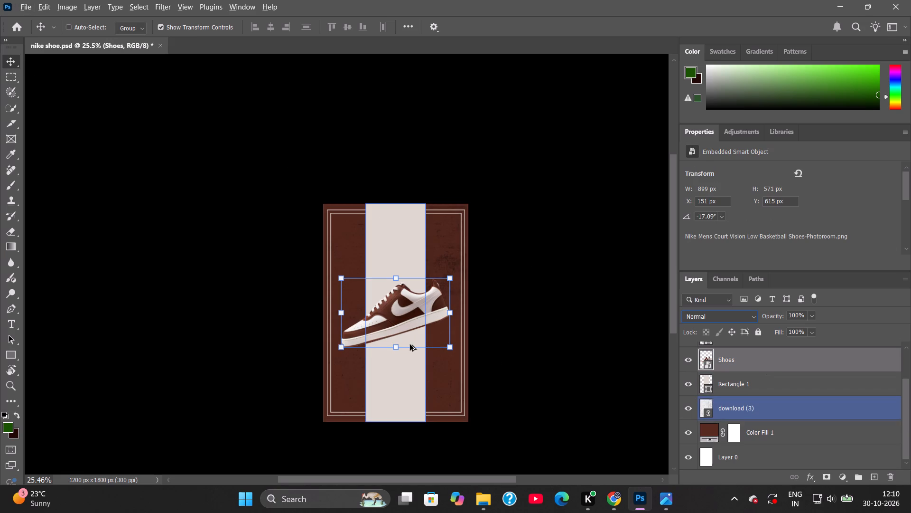
scroll(410, 344, "up", 3, "alt")
scroll(544, 391, "up", 5, "alt")
key("space")
key("space")
key("space")
key("space")
key("space")
key("space")
key("space")
key("space")
key("space")
key("space")
key("space")
key("space")
key("space")
key("space")
key("space")
key("space")
key("space")
key("space")
key("space")
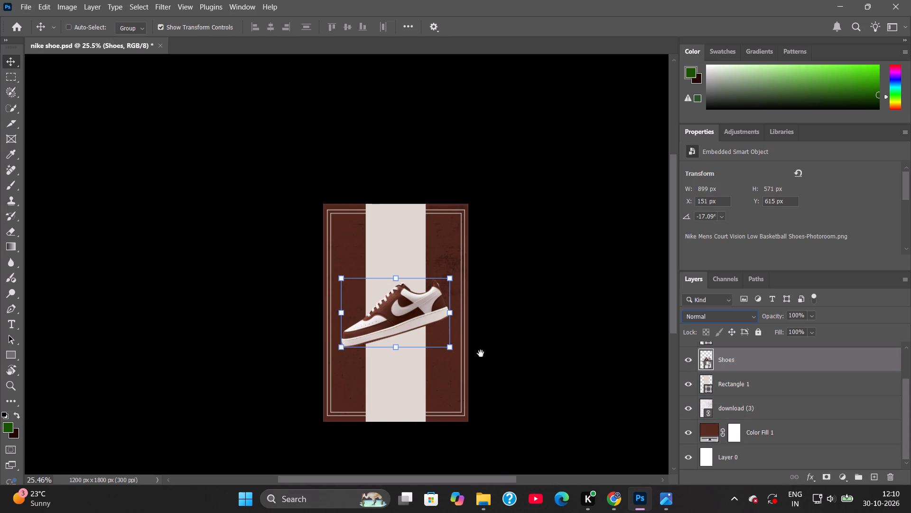
left_click_drag(405, 350, 410, 312)
scroll(460, 322, "up", 8, "alt")
scroll(460, 322, "down", 2, "alt")
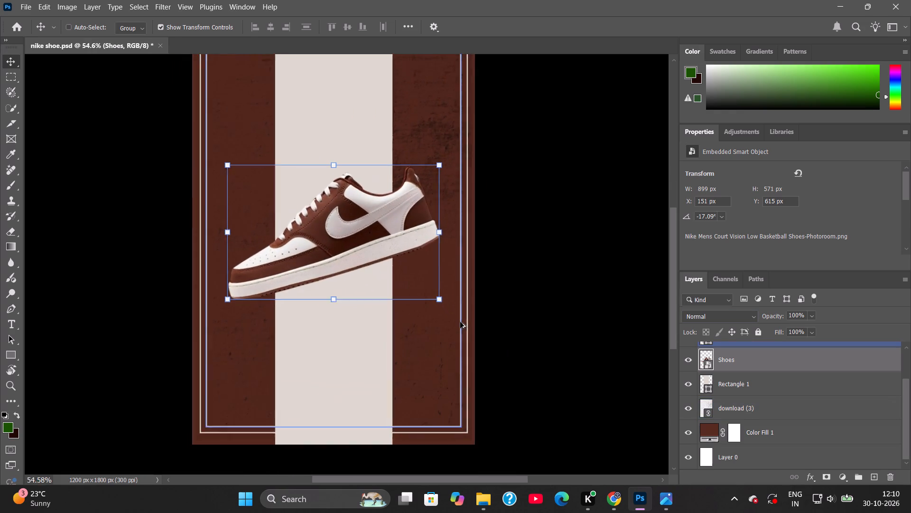
scroll(460, 322, "down", 3, "alt")
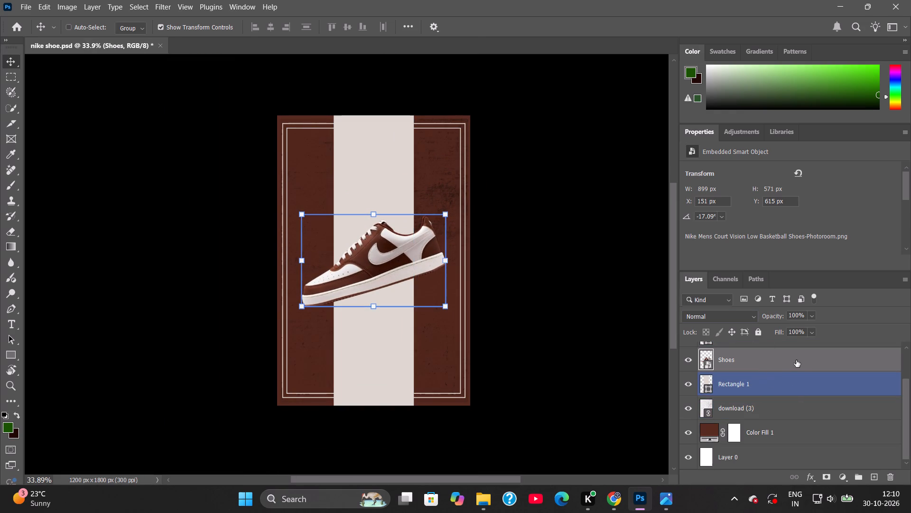
Change the blend mode of the download (3) texture layer to Soft Light.
left_click(760, 409)
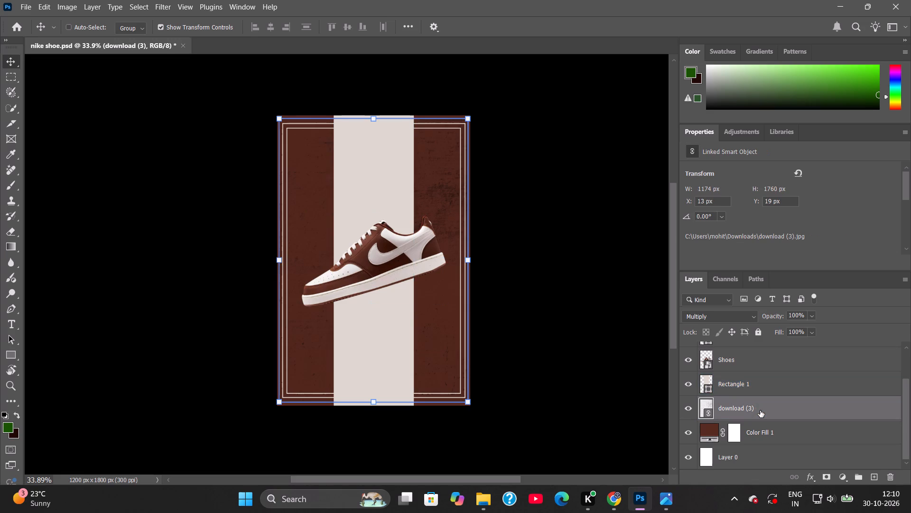
left_click(734, 321)
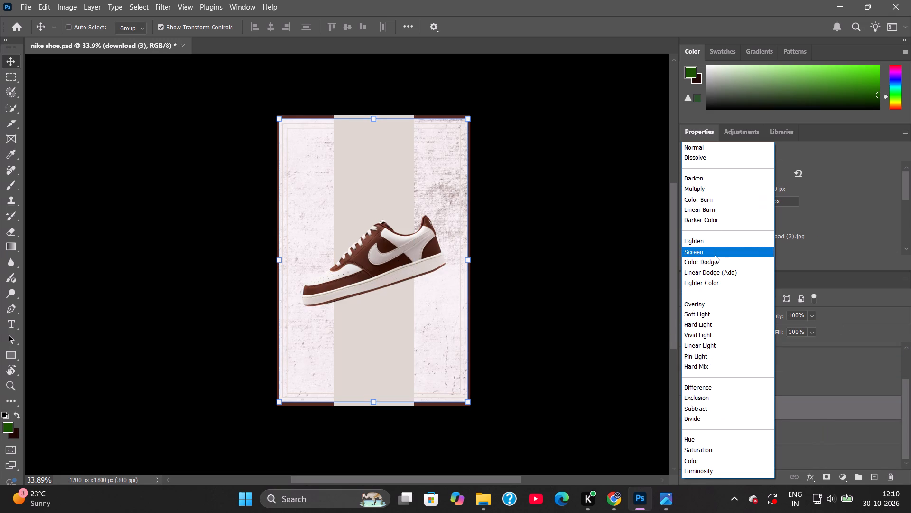
left_click(720, 315)
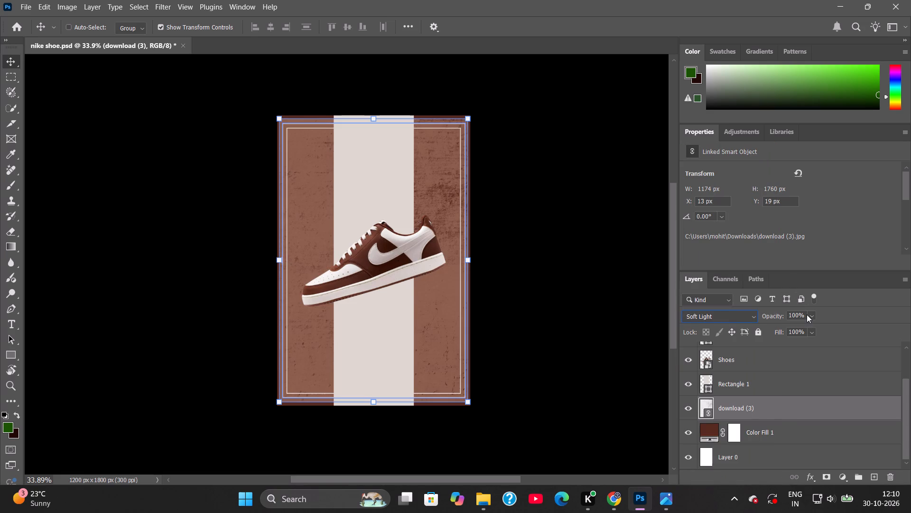
Try several opacity levels on the download (3) texture layer and settle on 40%.
left_click(807, 314)
left_click(796, 324)
left_click(796, 328)
left_click(788, 329)
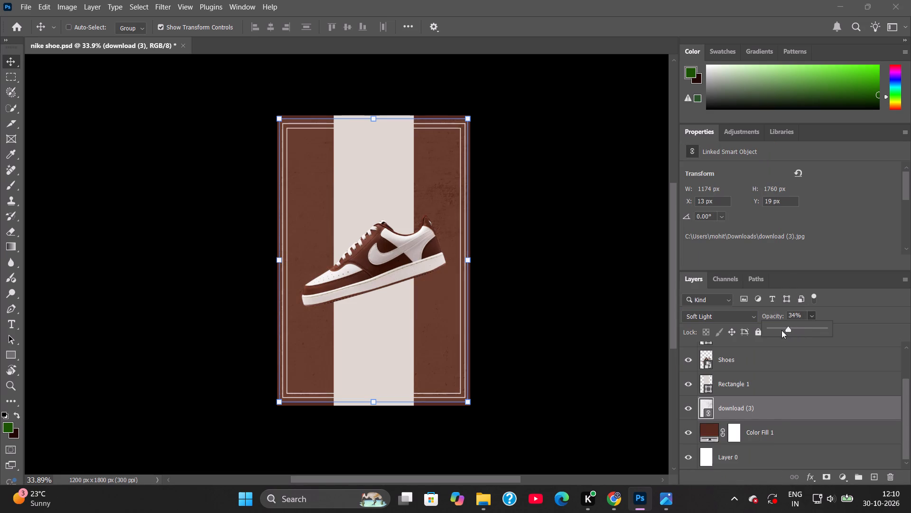
left_click(781, 330)
left_click_drag(774, 329, 742, 329)
left_click(783, 329)
left_click(793, 326)
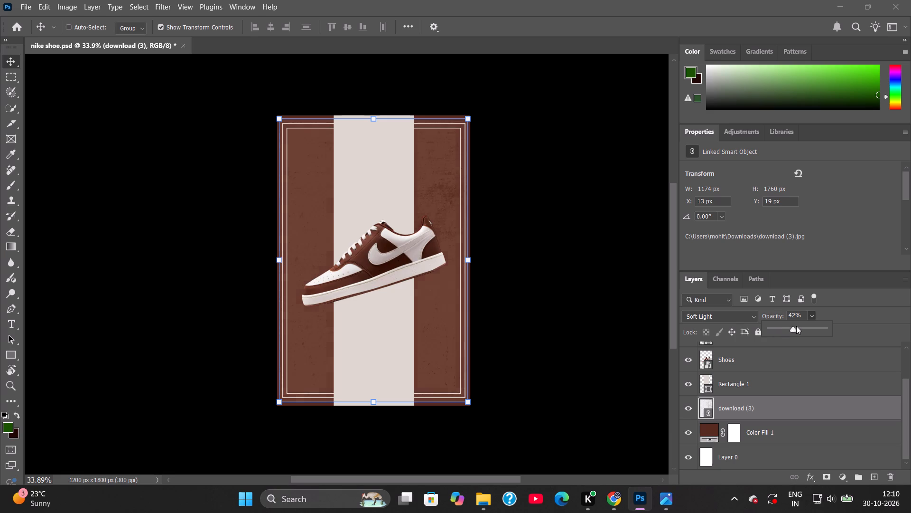
left_click(796, 326)
left_click(799, 326)
left_click(790, 326)
left_click(786, 326)
left_click(781, 328)
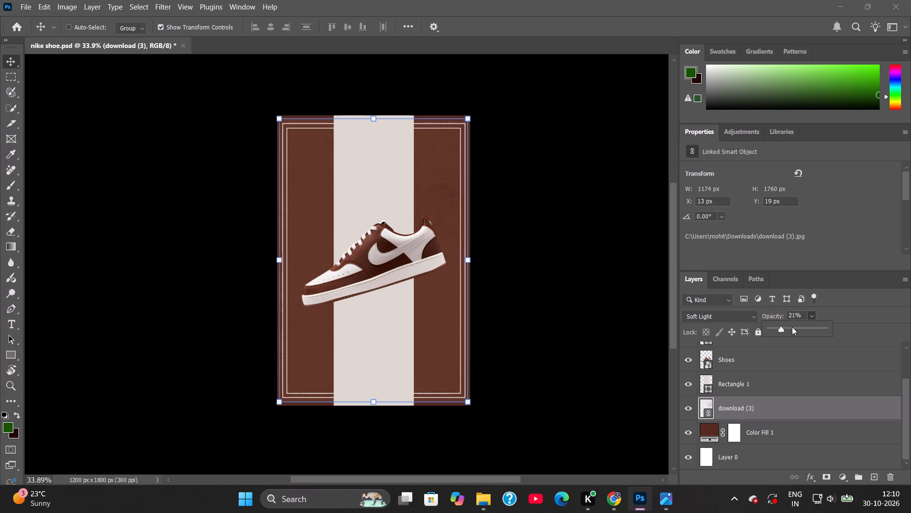
left_click(792, 327)
left_click(631, 354)
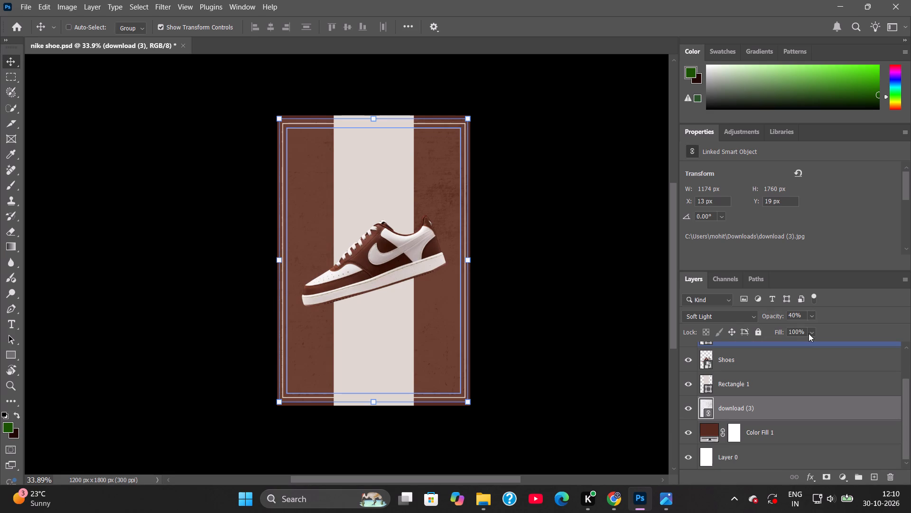
Reduce the fill of the download (3) texture layer to 77%.
left_click(811, 333)
left_click_drag(804, 344, 762, 346)
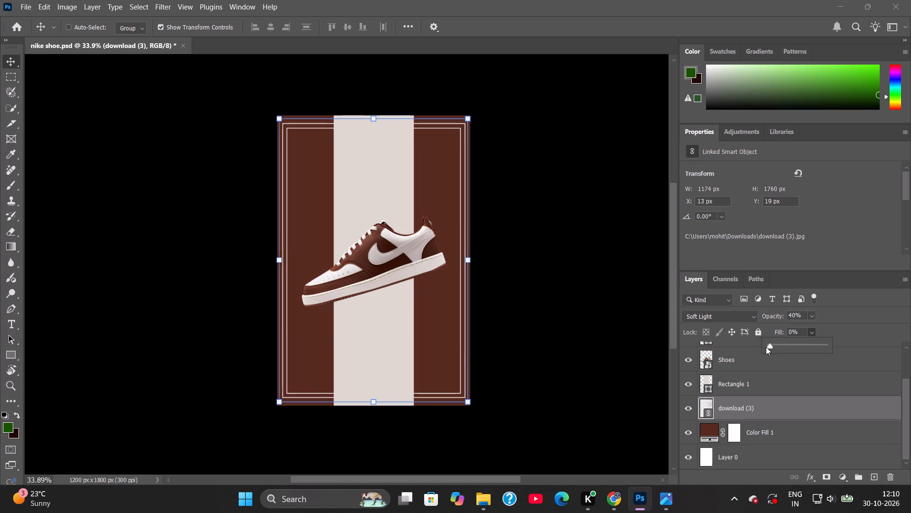
left_click(791, 344)
left_click(805, 345)
left_click(812, 343)
left_click(18, 61)
Rename the download (3) layer as texture.
double_click(732, 409)
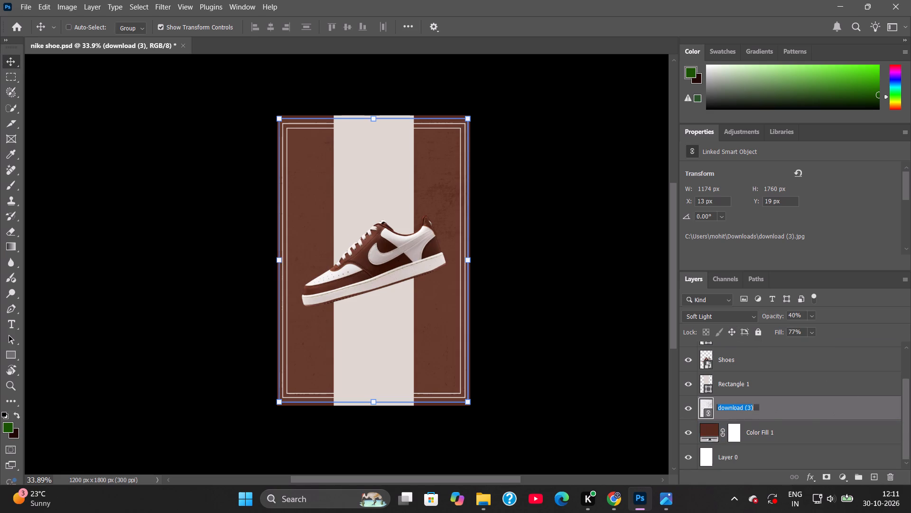
type("texture")
key("Return")
Select the Rectangle 2 copy frame layer and save the poster document.
scroll(824, 401, "down", 5)
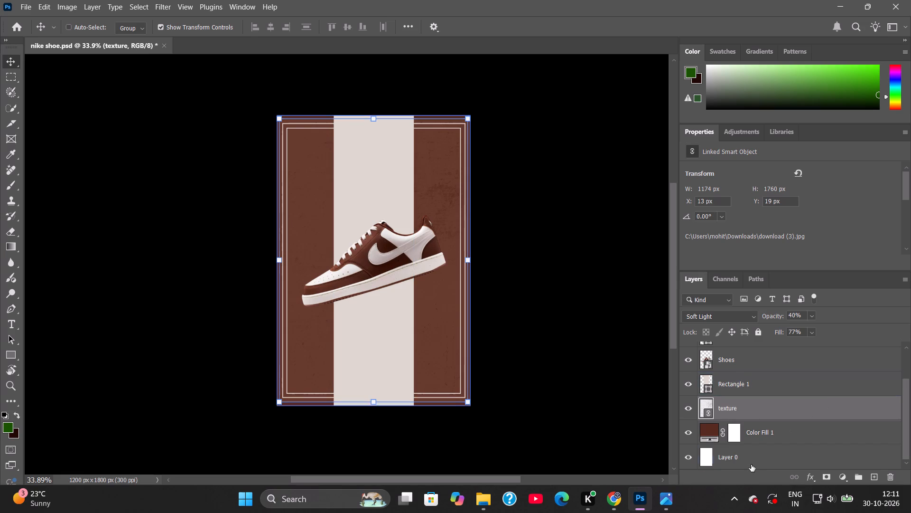
left_click(751, 465)
left_click(760, 362)
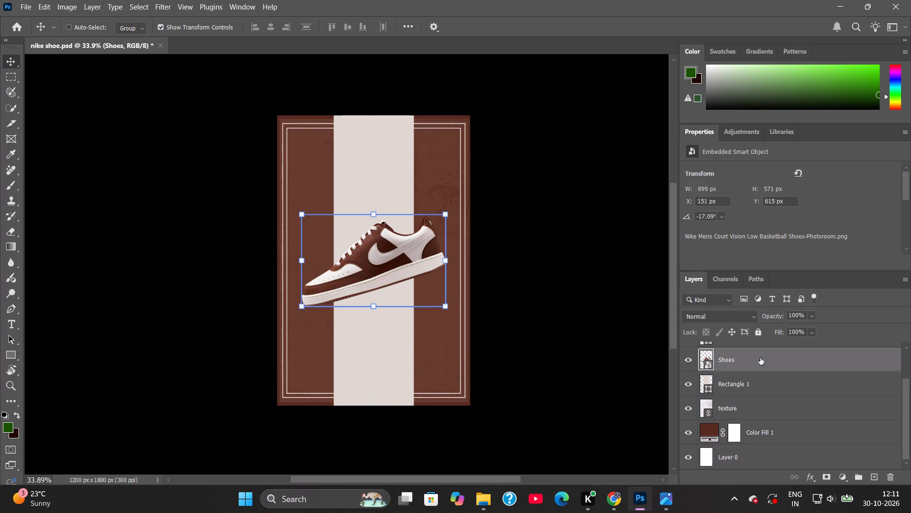
scroll(760, 357, "up", 4)
left_click(752, 361)
scroll(614, 299, "down", 4)
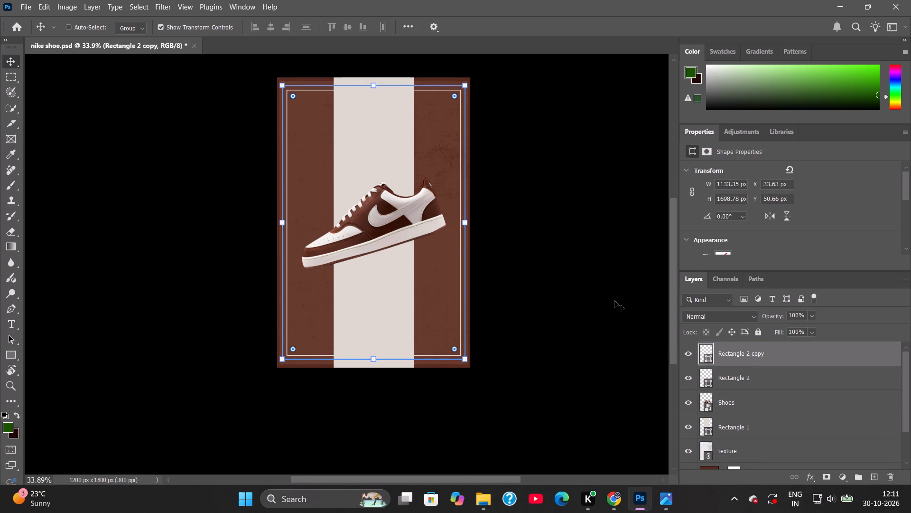
key("ctrl+s")
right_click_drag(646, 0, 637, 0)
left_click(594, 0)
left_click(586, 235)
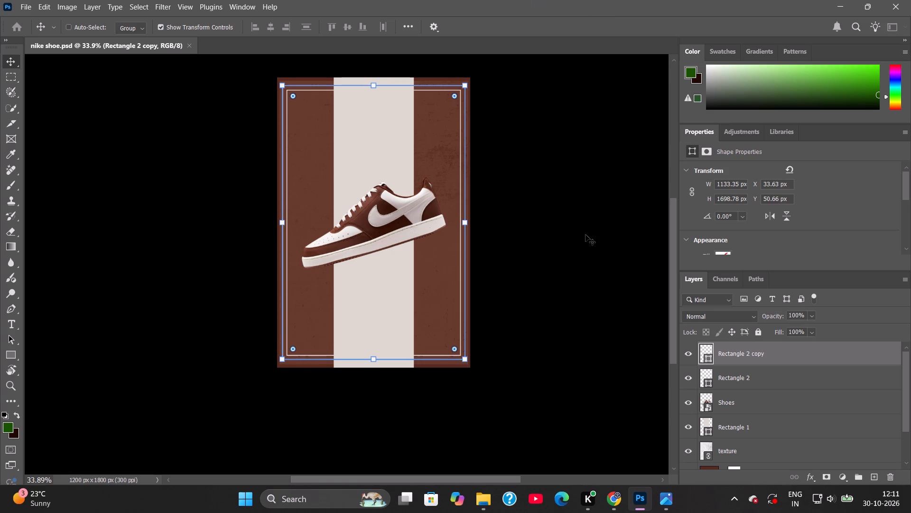
Fully lock the Shoes layer and save the poster document.
scroll(761, 396, "down", 10)
left_click(759, 456)
scroll(759, 441, "up", 3)
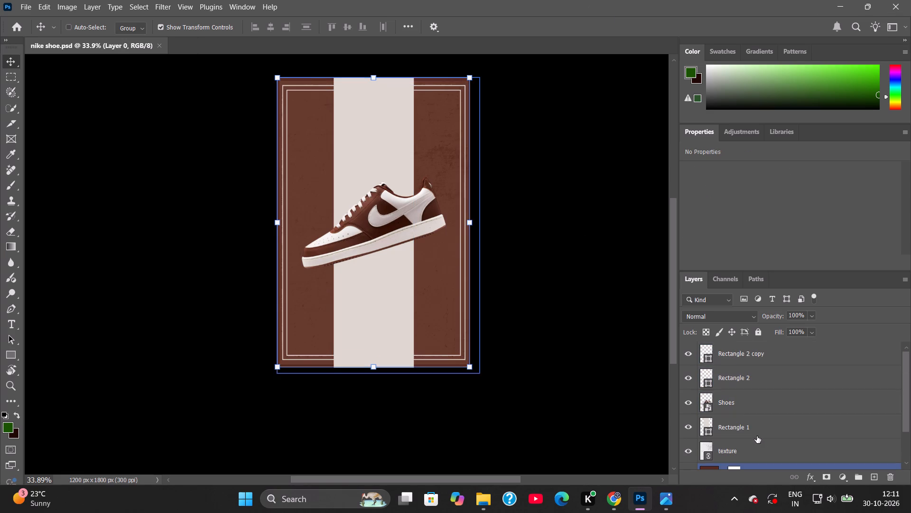
scroll(757, 436, "up", 5)
left_click(743, 409)
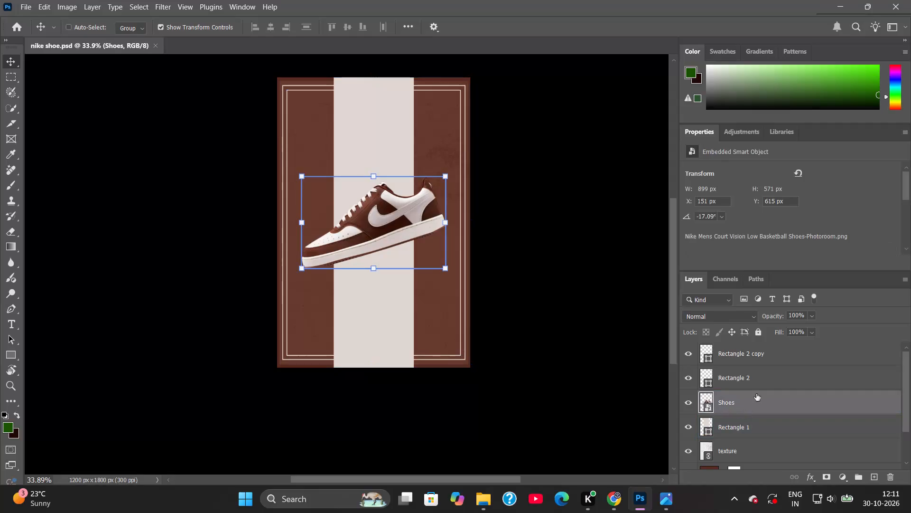
left_click(754, 332)
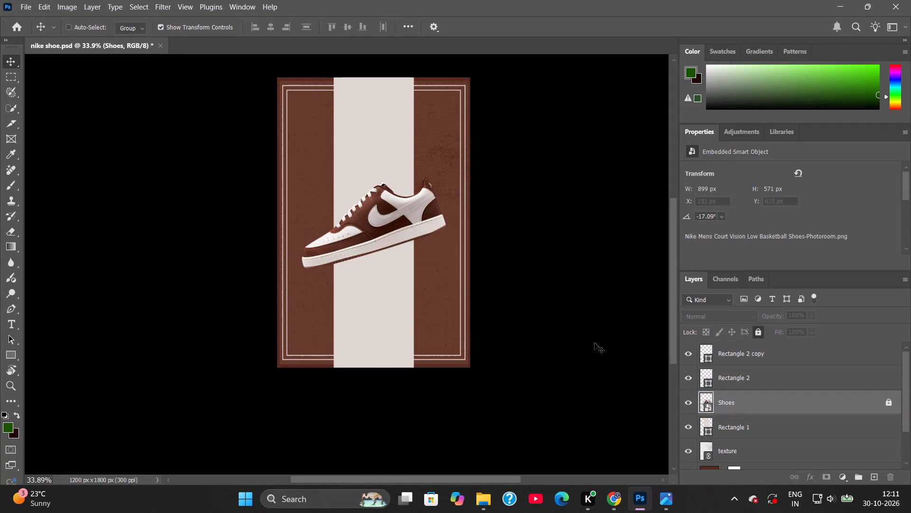
key("ctrl+s")
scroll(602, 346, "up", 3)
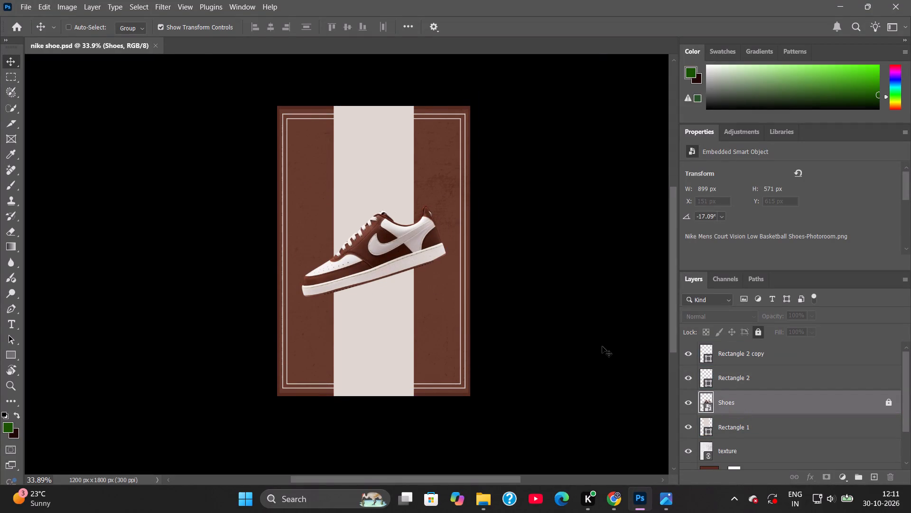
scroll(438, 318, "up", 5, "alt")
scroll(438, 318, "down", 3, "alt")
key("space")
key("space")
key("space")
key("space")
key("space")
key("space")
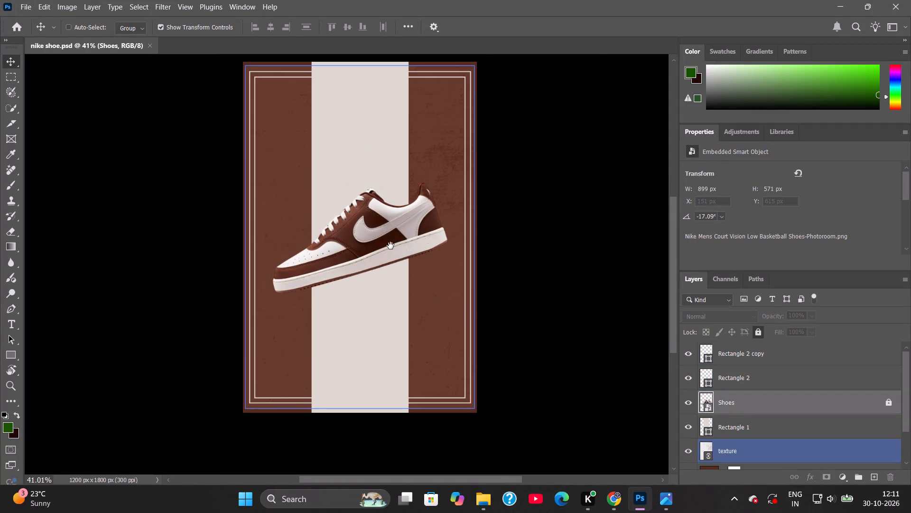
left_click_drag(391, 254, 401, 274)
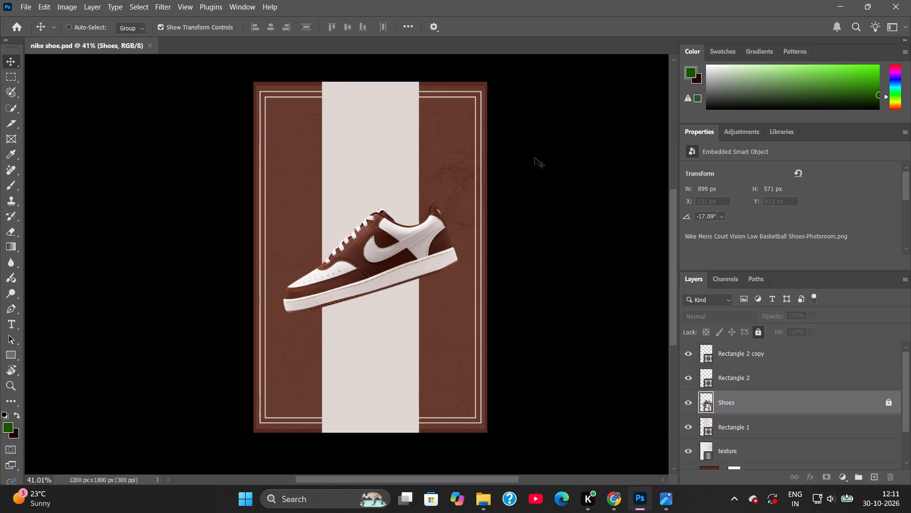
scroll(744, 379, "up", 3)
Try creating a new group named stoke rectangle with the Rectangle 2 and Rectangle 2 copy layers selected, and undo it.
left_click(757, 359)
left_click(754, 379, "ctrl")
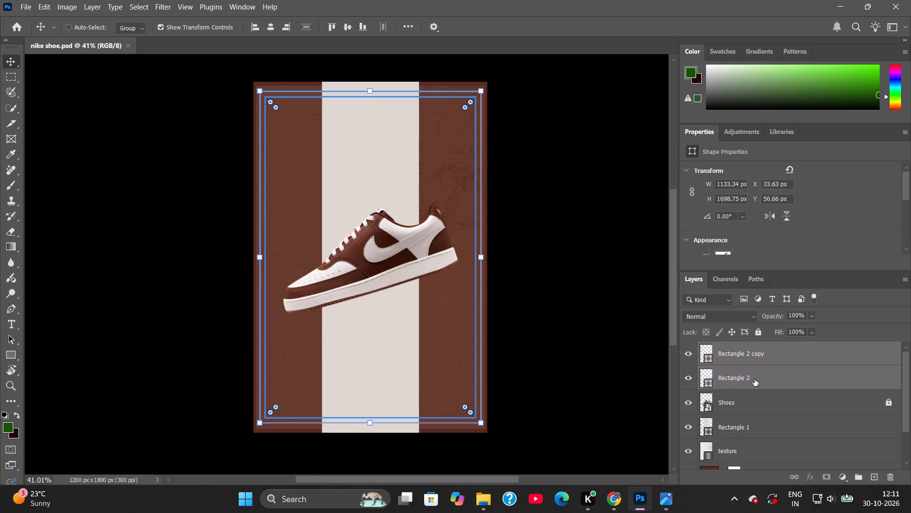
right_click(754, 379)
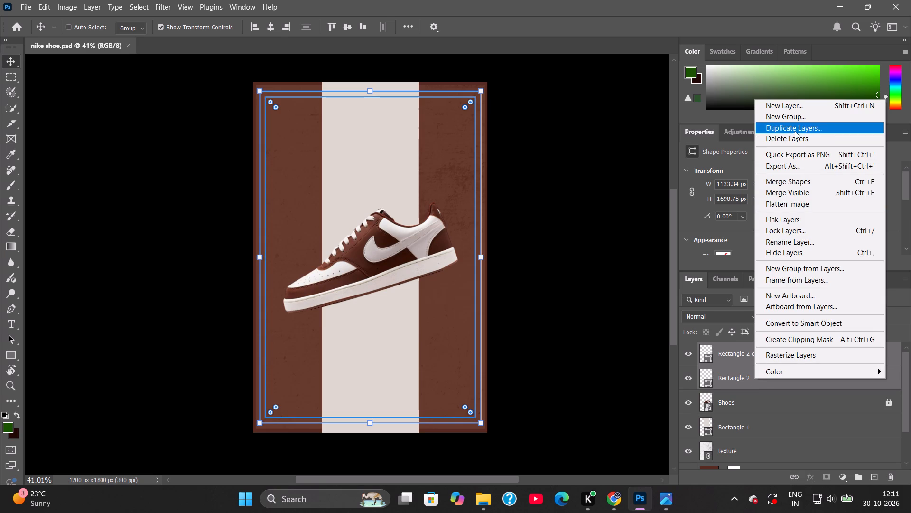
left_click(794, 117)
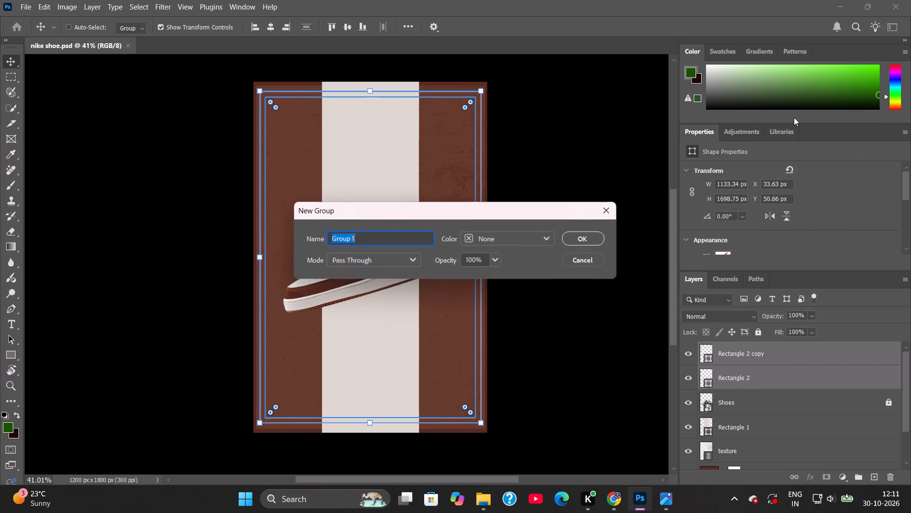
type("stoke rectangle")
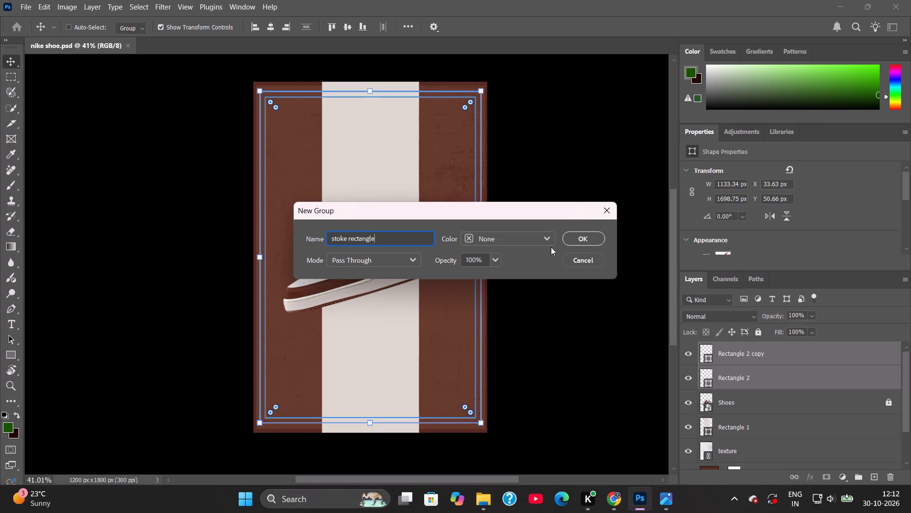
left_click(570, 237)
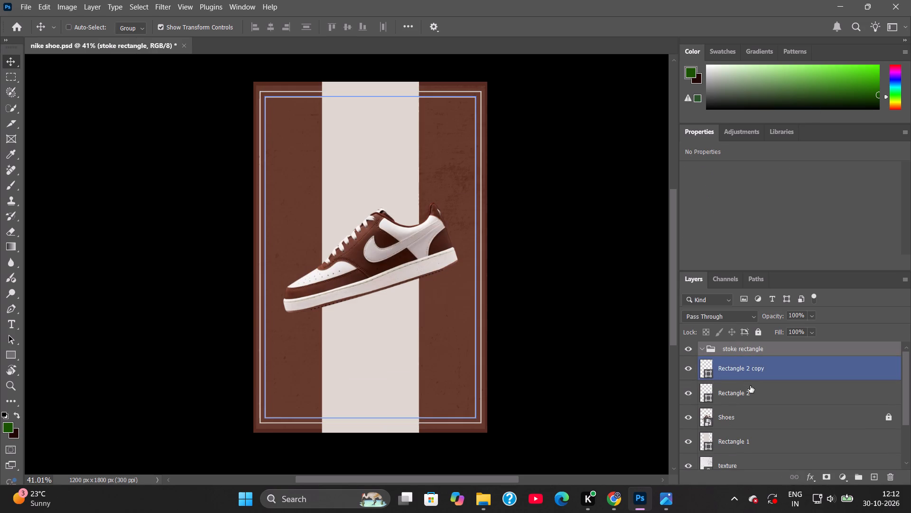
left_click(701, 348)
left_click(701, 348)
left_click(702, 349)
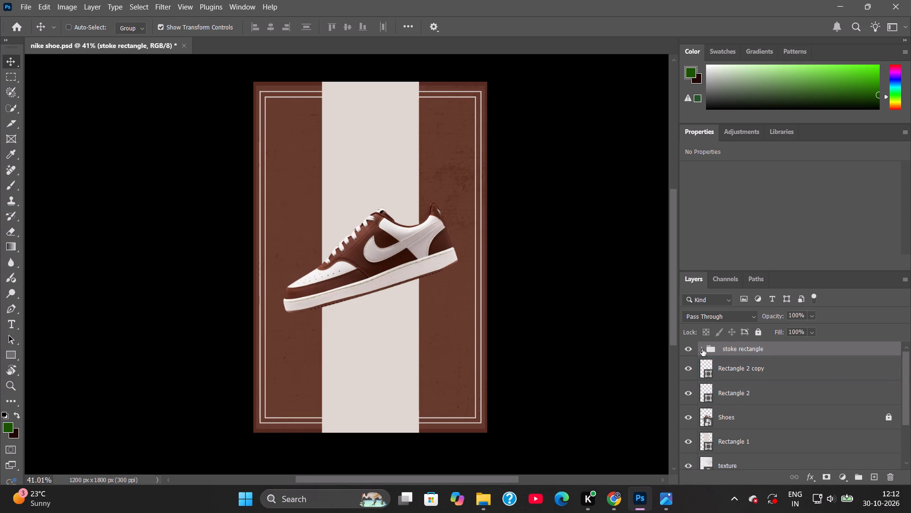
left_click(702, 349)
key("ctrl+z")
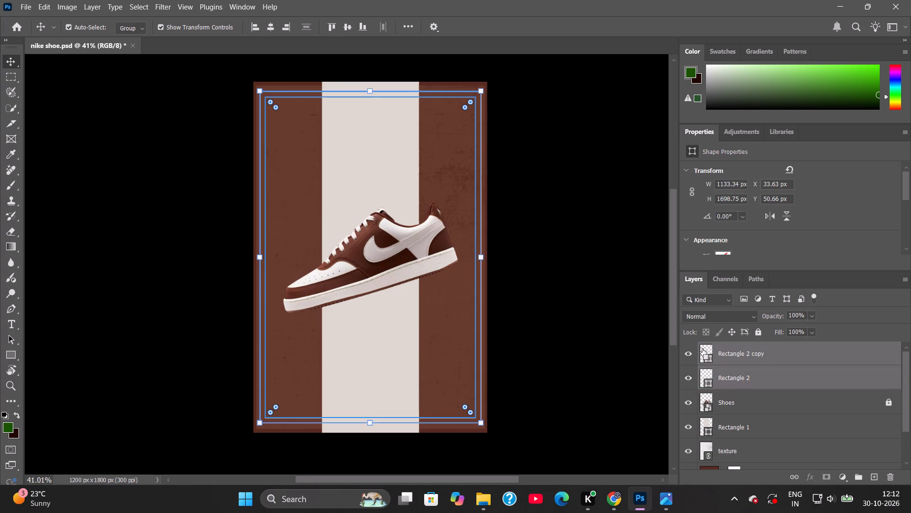
Group the Rectangle 2 and Rectangle 2 copy frame layers from the selection into a group named stoke rectangle.
left_click(755, 395)
left_click(753, 377)
left_click(753, 359, "ctrl")
right_click(753, 359)
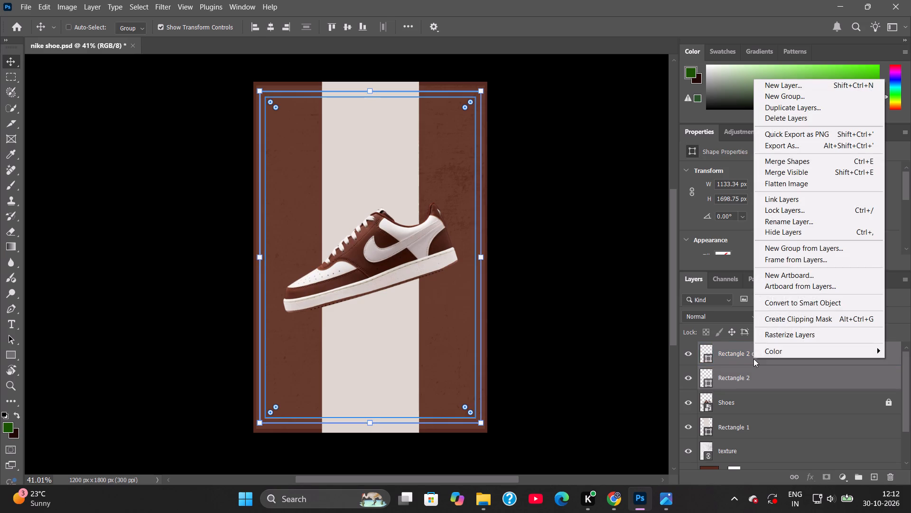
left_click(805, 249)
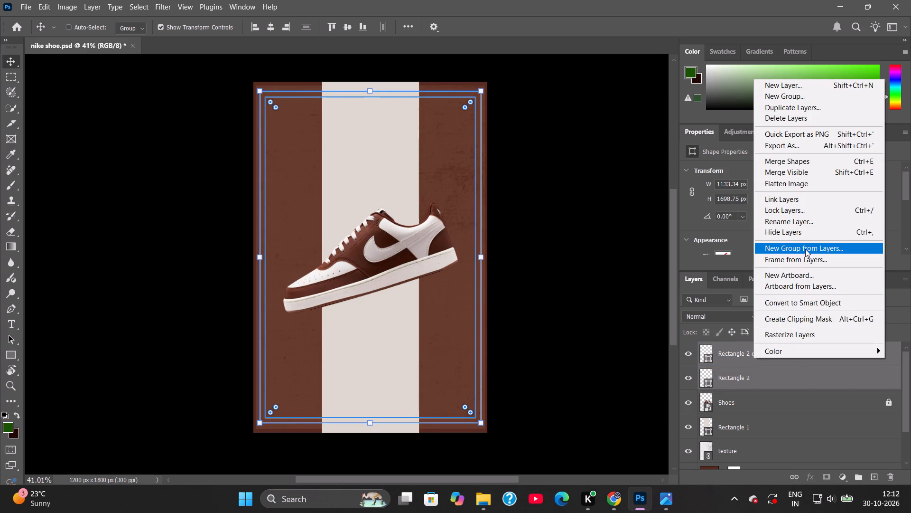
type("stoke rectangle")
key("Return")
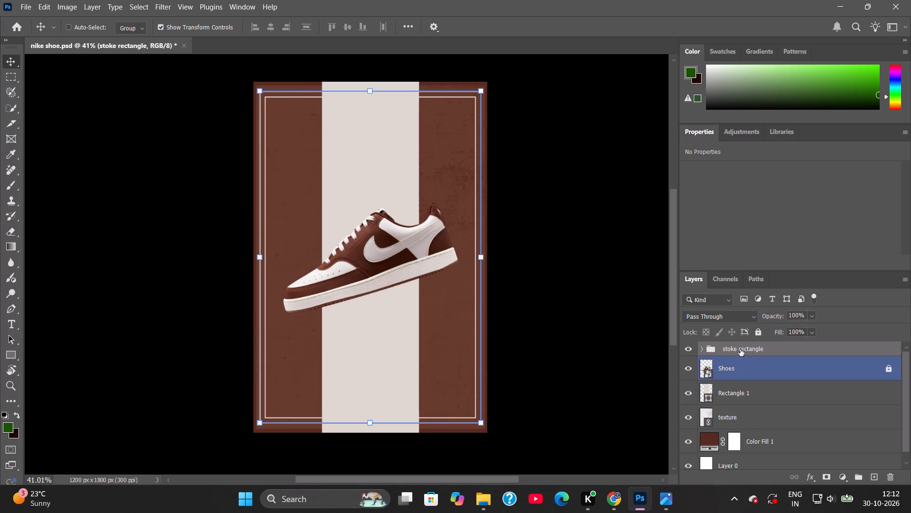
Move the stoke rectangle group beneath the Rectangle 1 band layer, select the Shoes layer and save the document.
left_click_drag(740, 349, 741, 357)
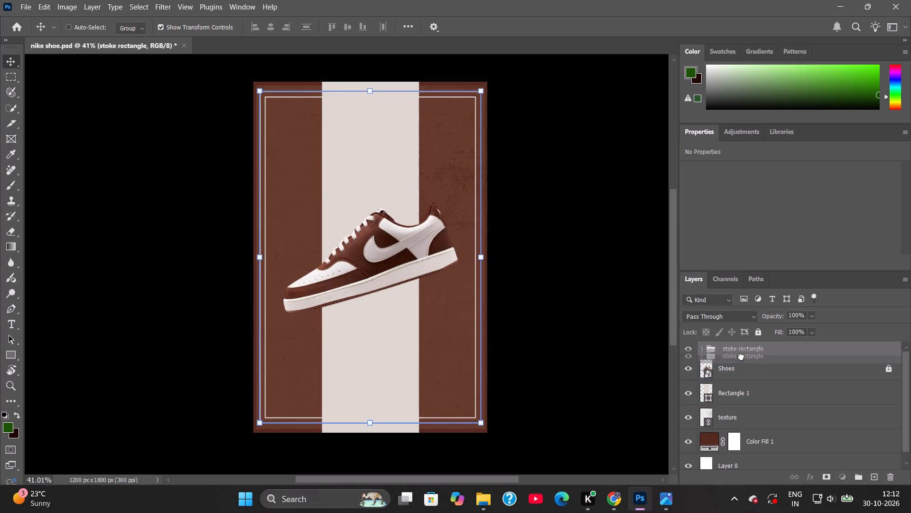
left_click_drag(741, 357, 744, 403)
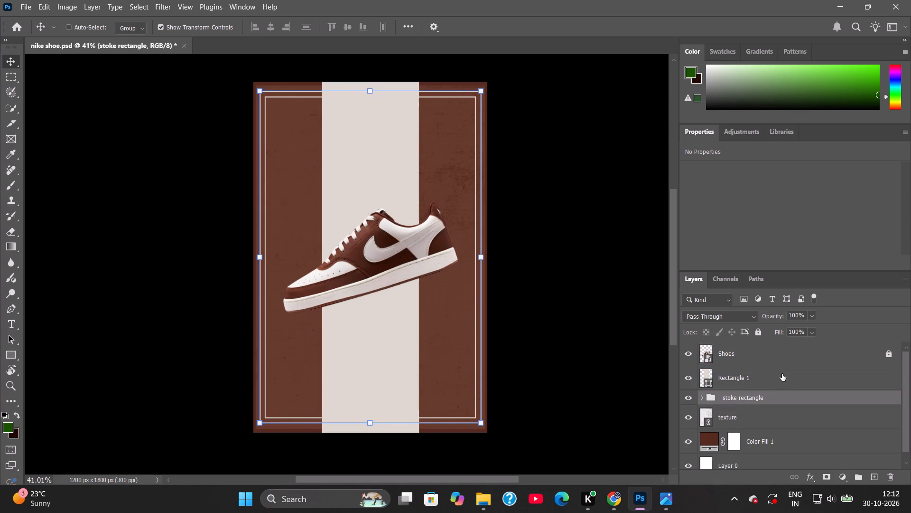
left_click(738, 360)
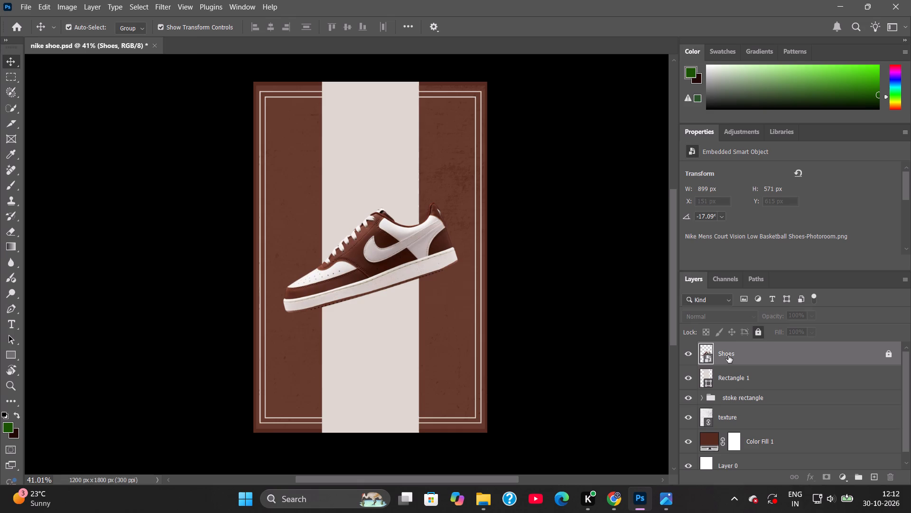
key("ctrl+s")
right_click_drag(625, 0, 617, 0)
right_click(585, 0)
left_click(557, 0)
Draw a strokeless dark brown rectangle (about #4c1101), about 990 x 314 px, across the upper part of the poster above the shoe.
left_click(12, 353)
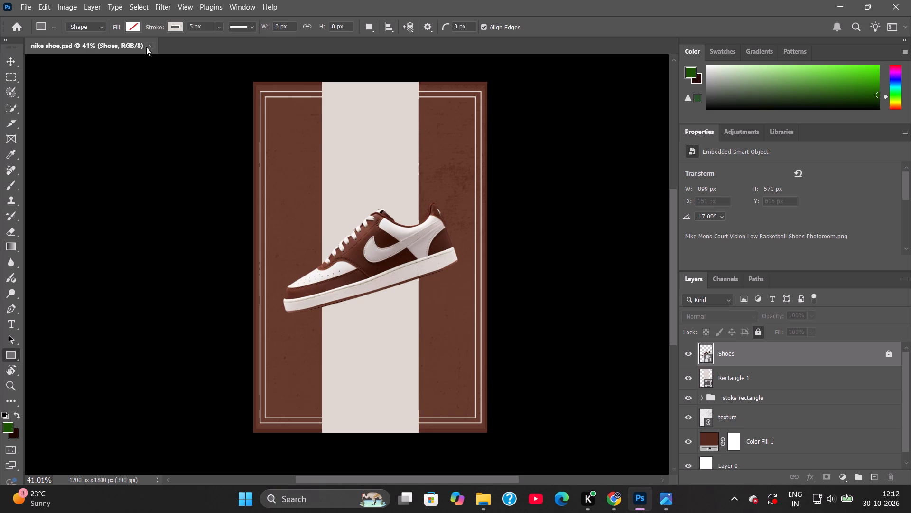
left_click(131, 27)
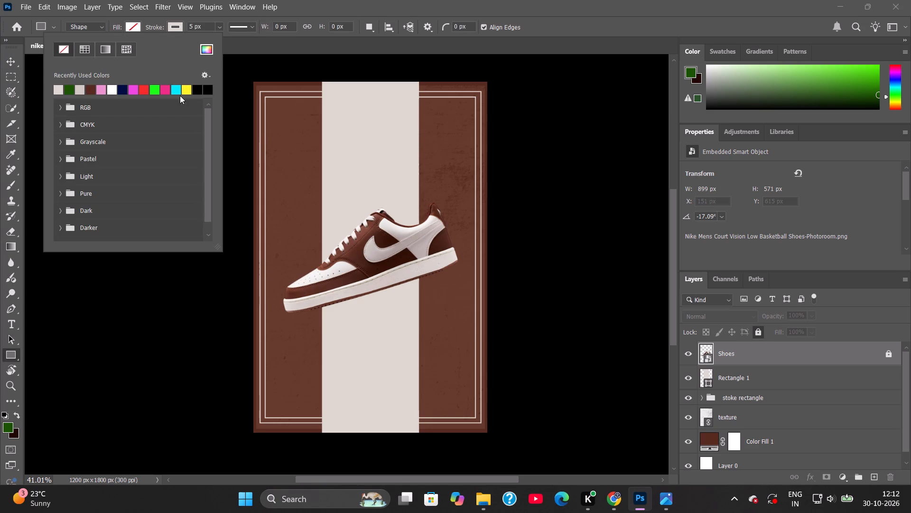
left_click(91, 86)
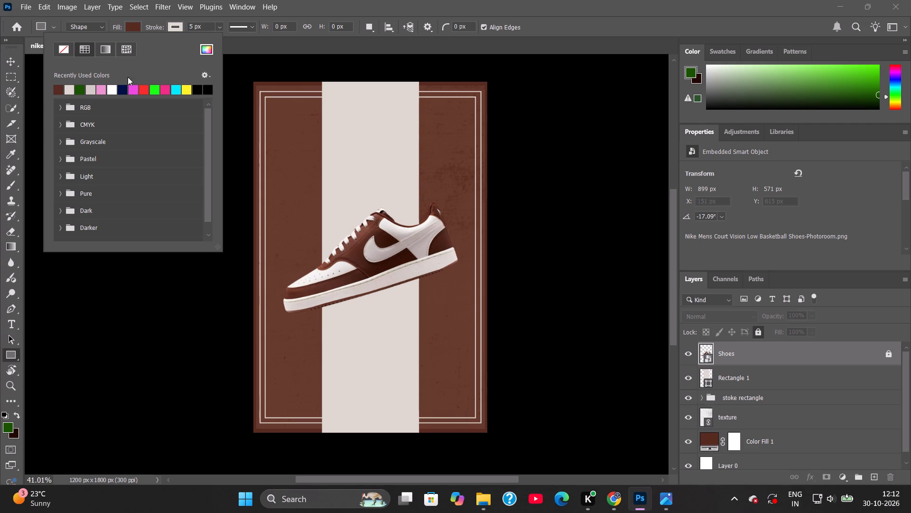
left_click(208, 51)
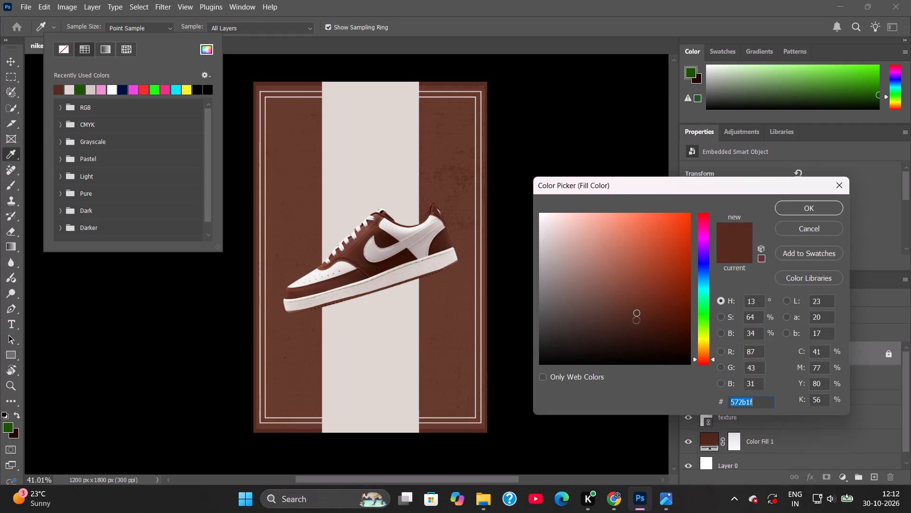
left_click_drag(634, 313, 688, 319)
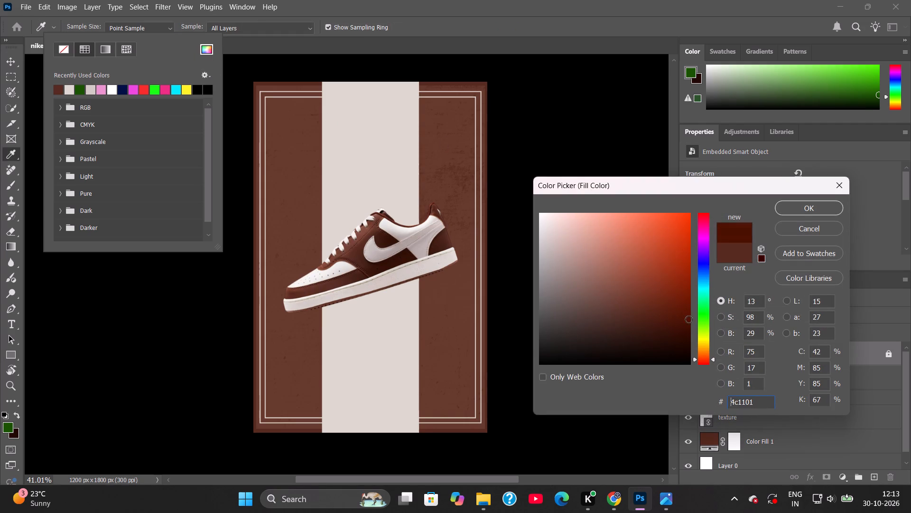
left_click_drag(688, 319, 688, 320)
left_click(800, 206)
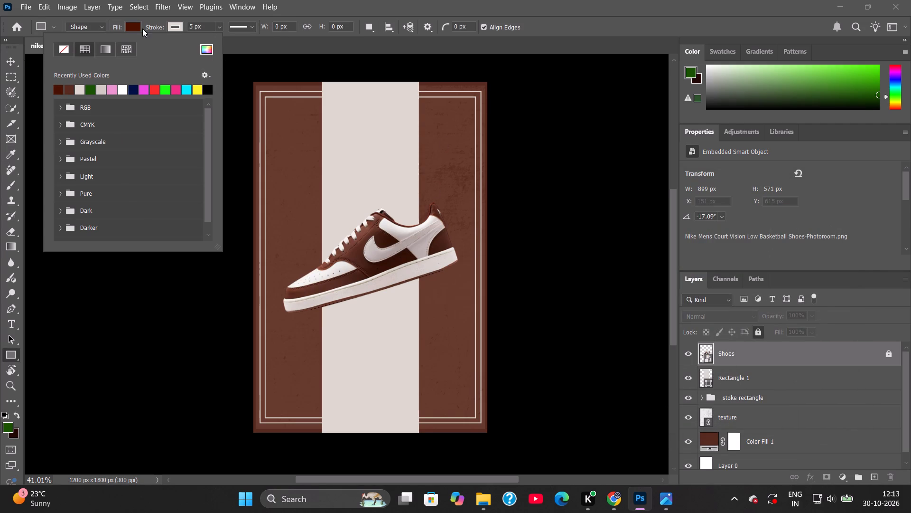
left_click(177, 29)
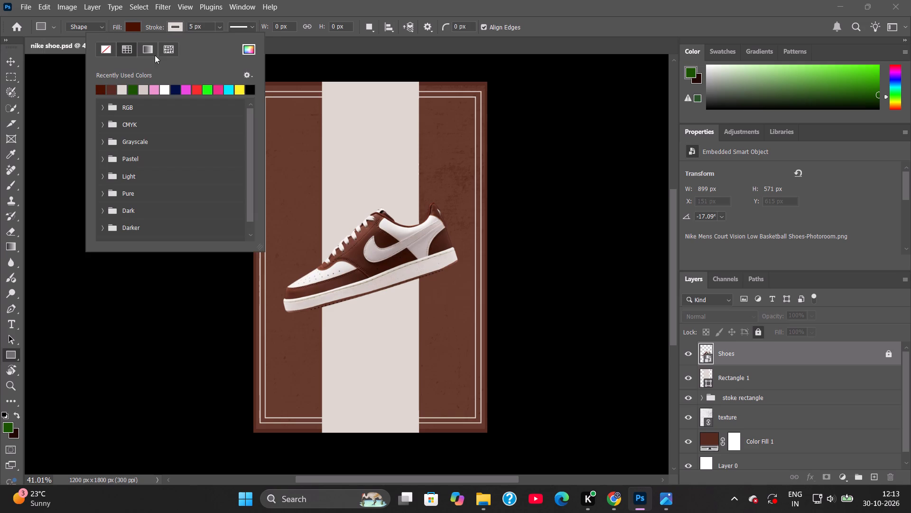
left_click(107, 51)
left_click(304, 0)
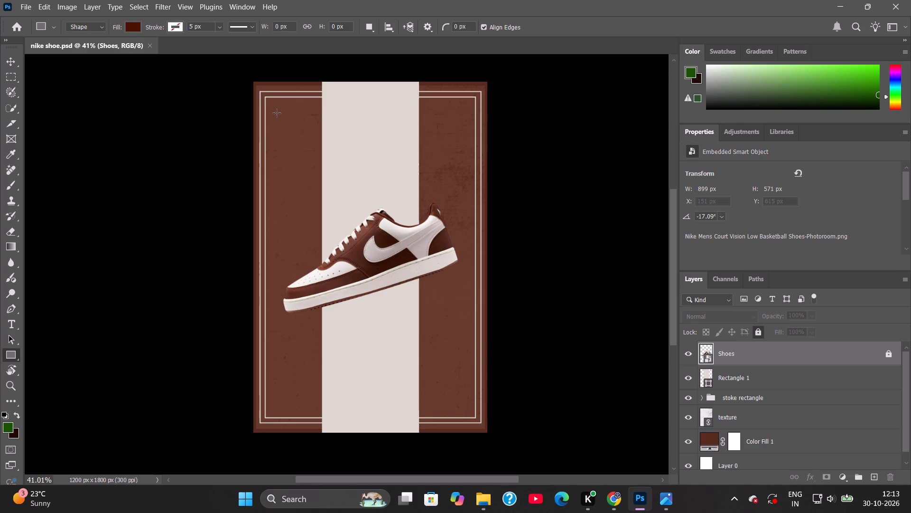
left_click_drag(277, 113, 440, 156)
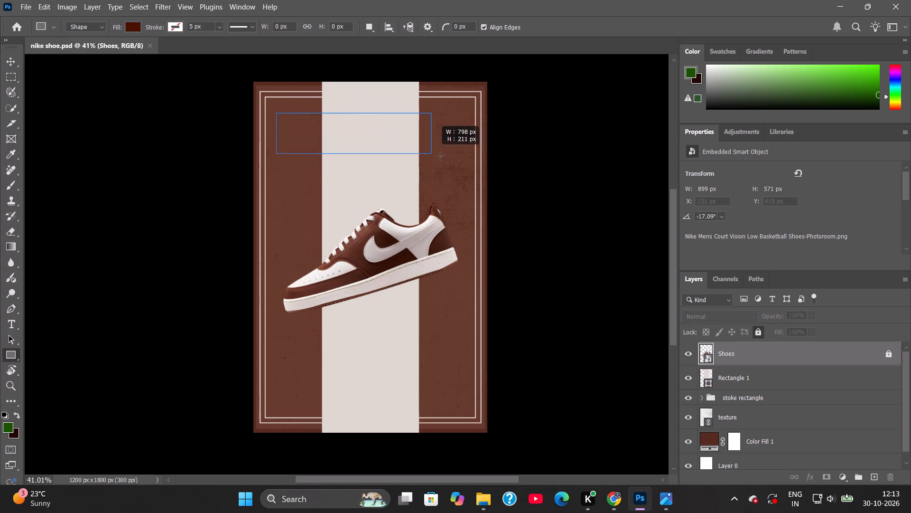
left_click_drag(440, 156, 468, 174)
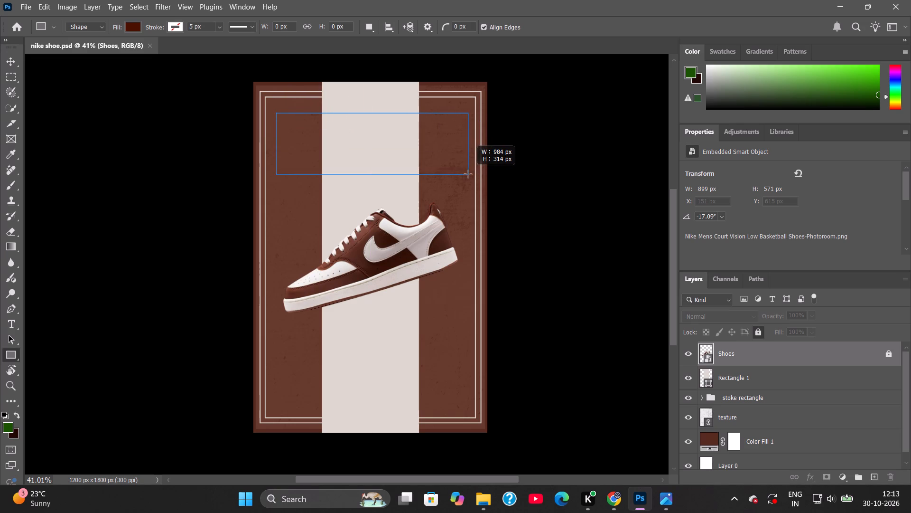
left_click_drag(468, 174, 469, 174)
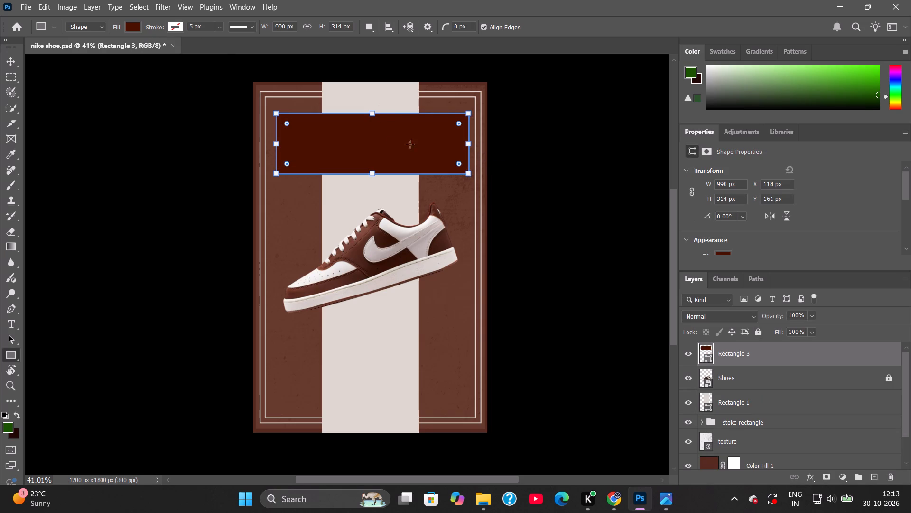
Set the stroke colour of the dark brown rectangle to the recently used off-white.
left_click(176, 28)
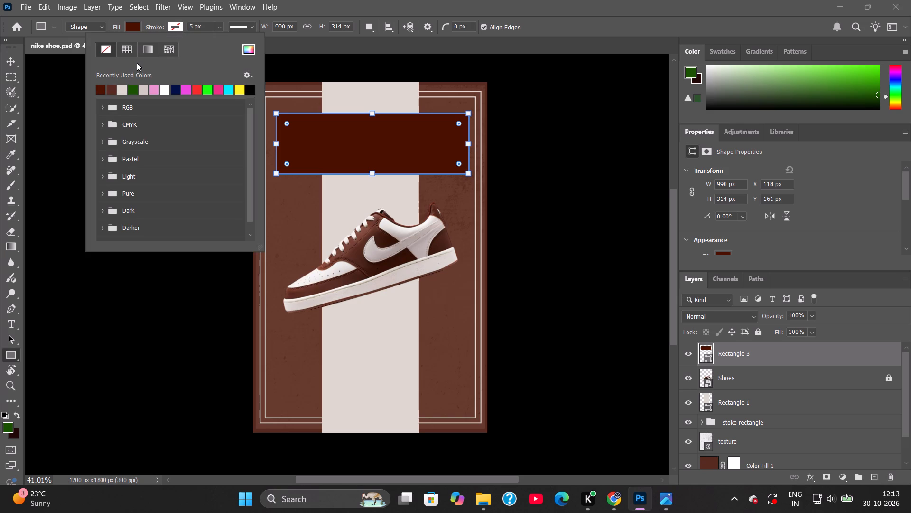
left_click(122, 87)
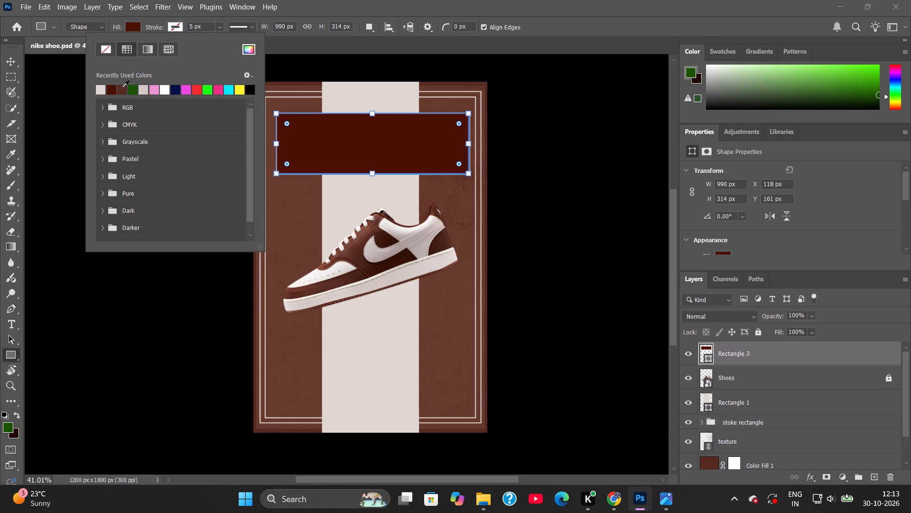
Set the stroke width of the dark brown rectangle to 3 px.
left_click(295, 0)
left_click(201, 25)
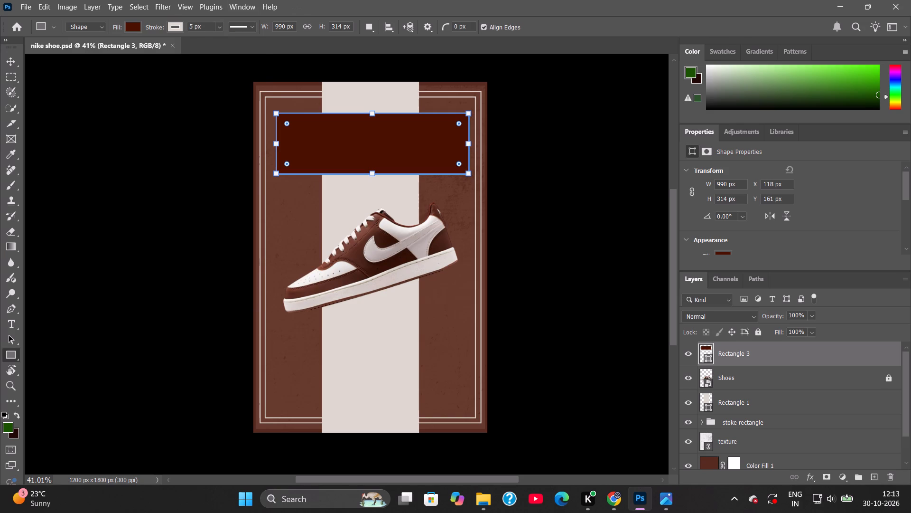
key("ctrl+a")
key("3")
key("Return")
left_click(12, 59)
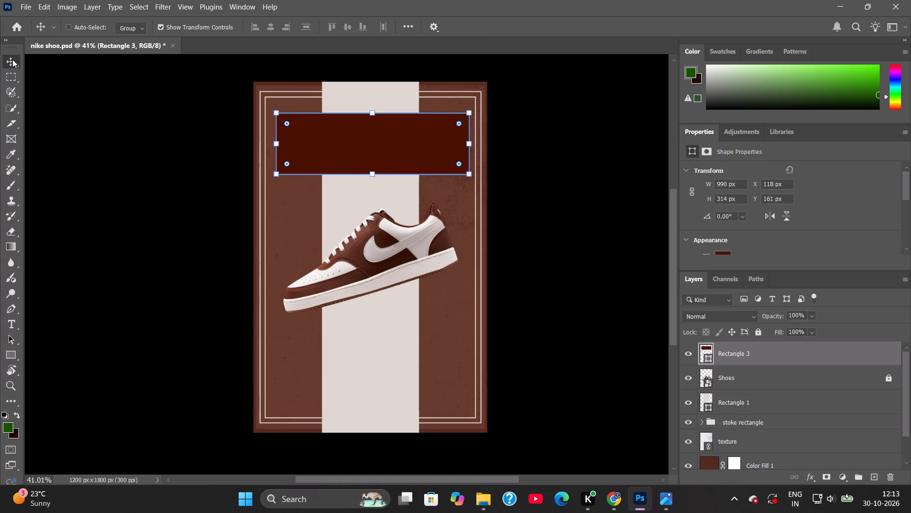
left_click(744, 381)
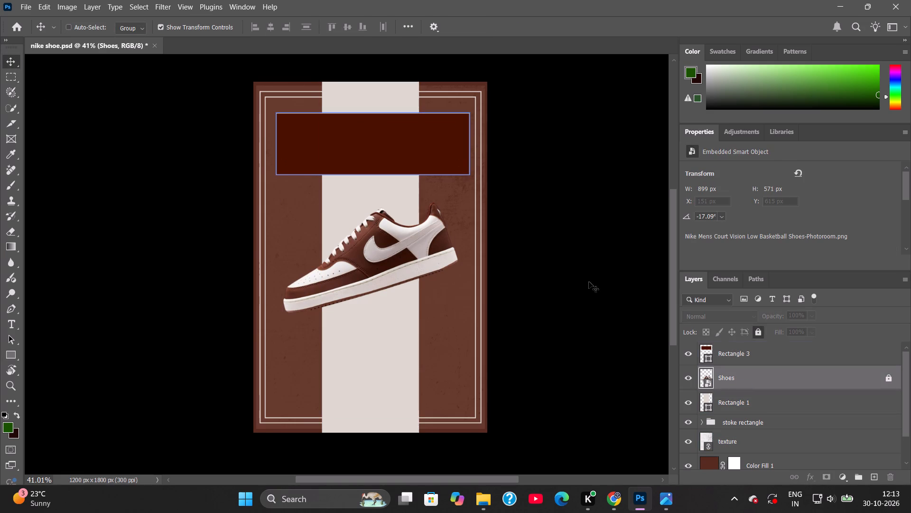
left_click(385, 158)
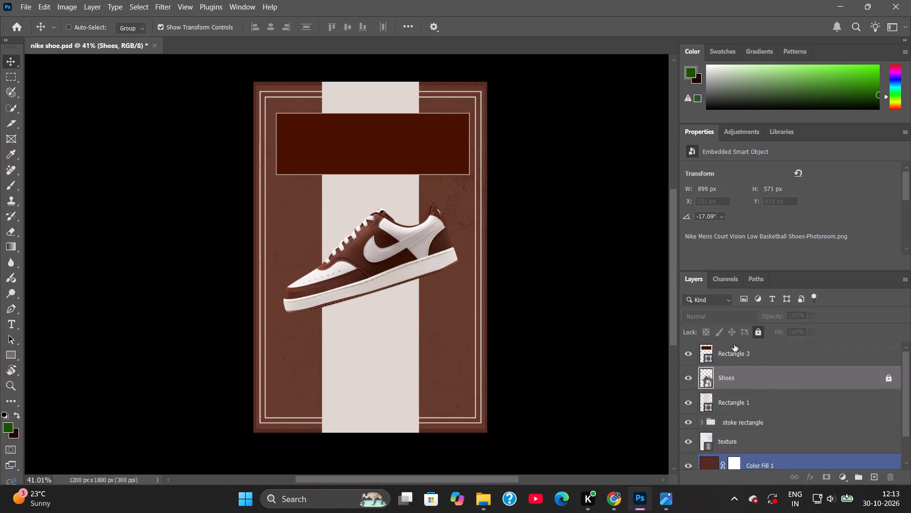
Centre the dark brown Rectangle 3 horizontally on the poster by aligning it with the Layer 0 background.
left_click(736, 360)
scroll(738, 362, "down", 10)
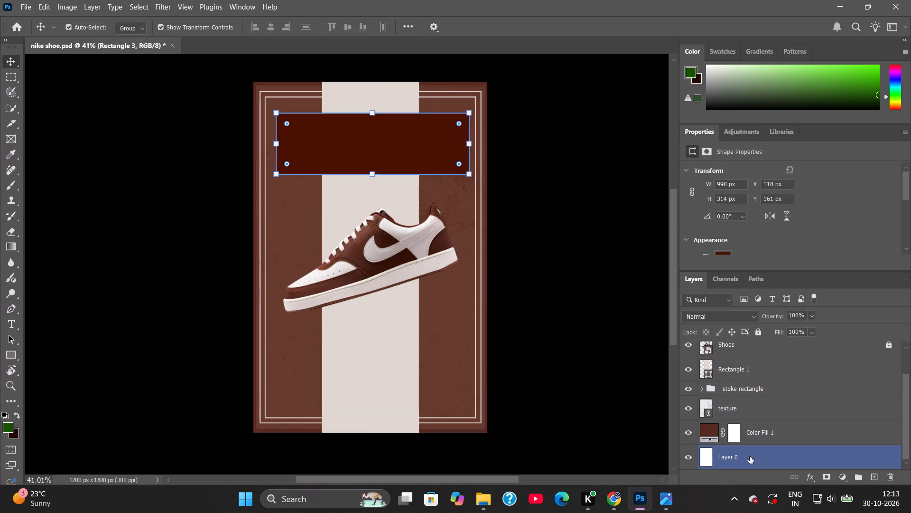
left_click(750, 456, "ctrl")
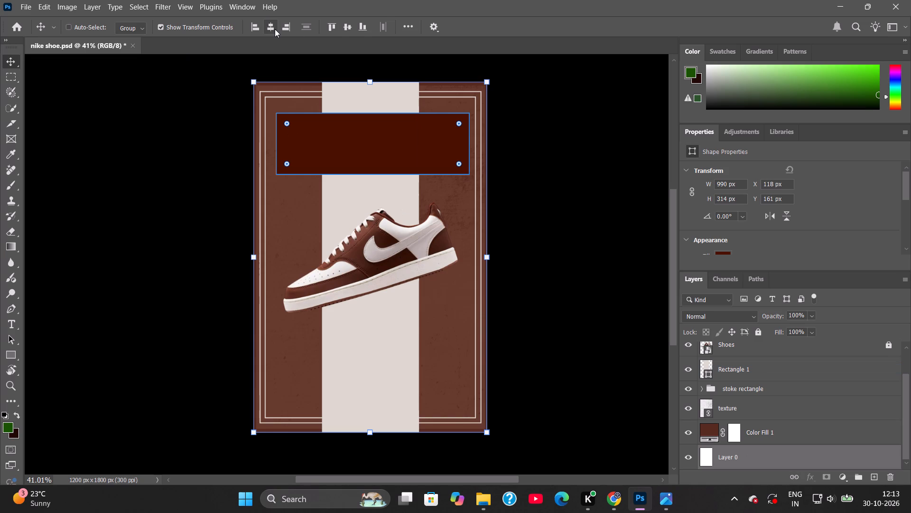
left_click(269, 29)
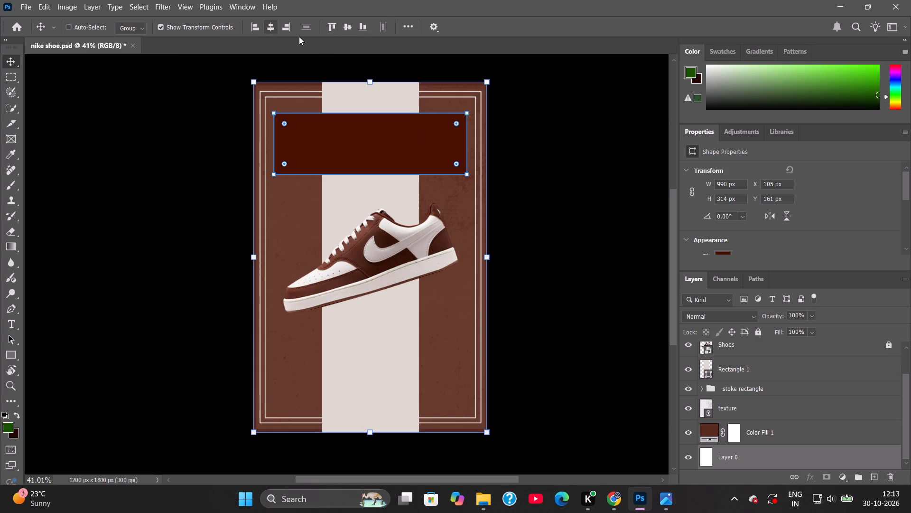
left_click(159, 146)
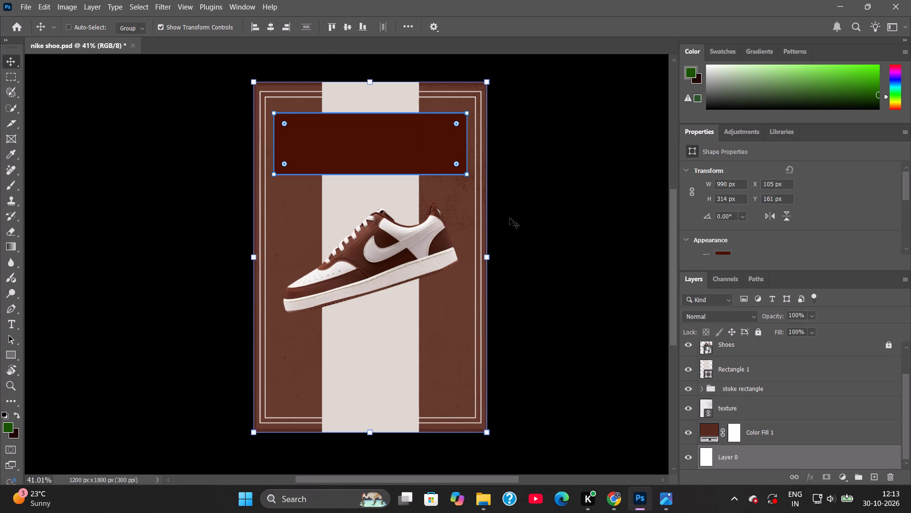
Select the Shoes layer and save the document.
left_click(761, 366)
scroll(761, 366, "up", 4)
left_click(751, 356)
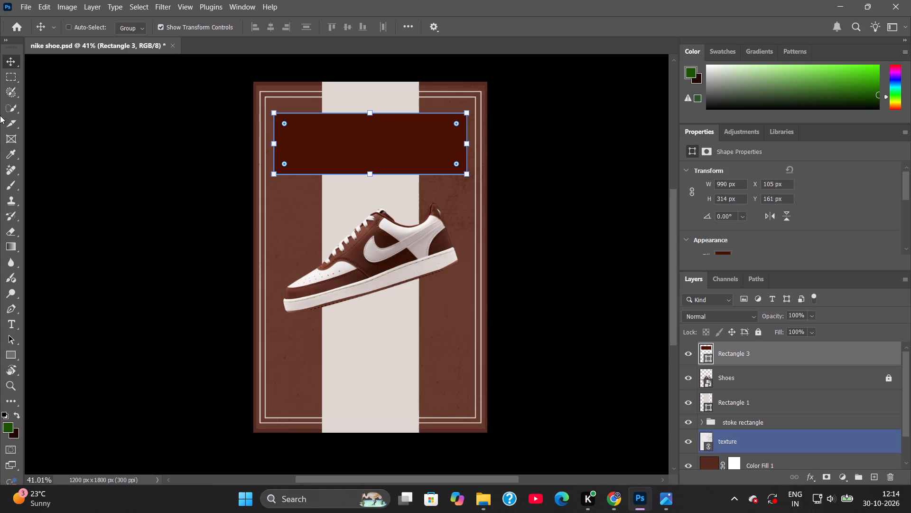
scroll(804, 415, "down", 8)
left_click(767, 457)
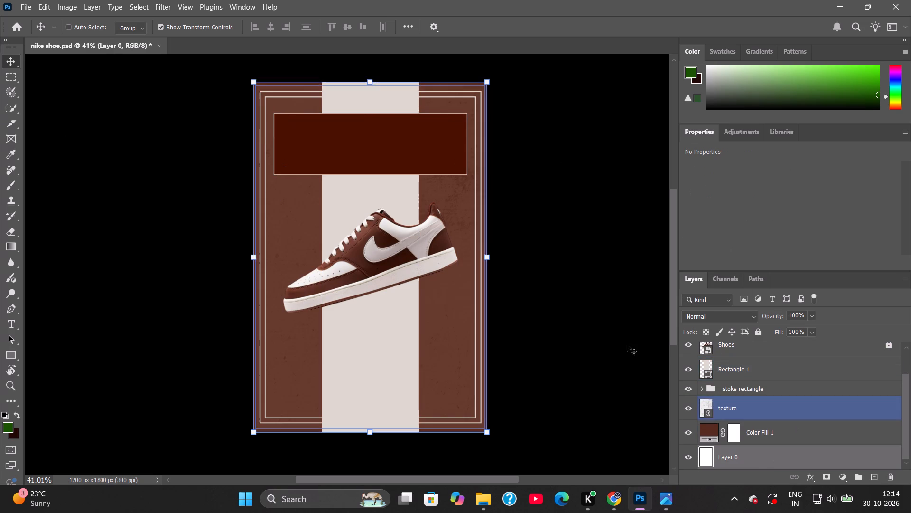
scroll(770, 361, "up", 1)
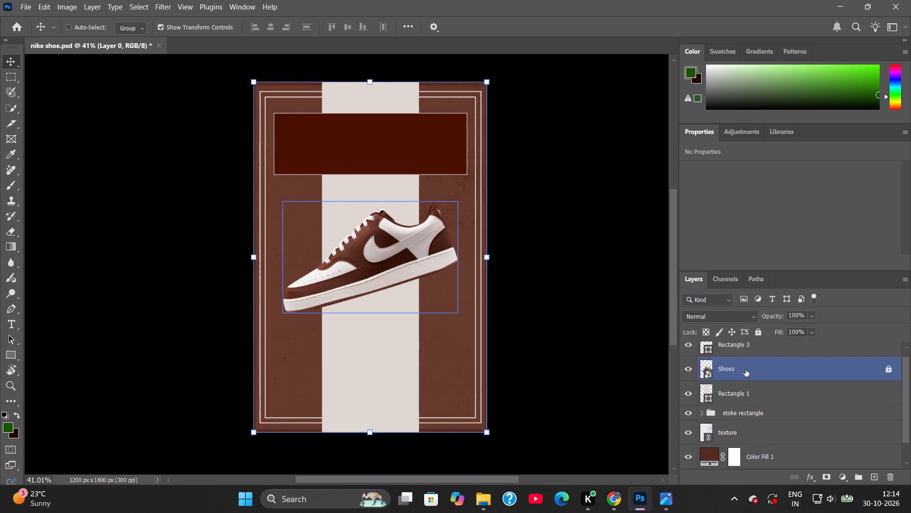
left_click(745, 370)
key("ctrl+s")
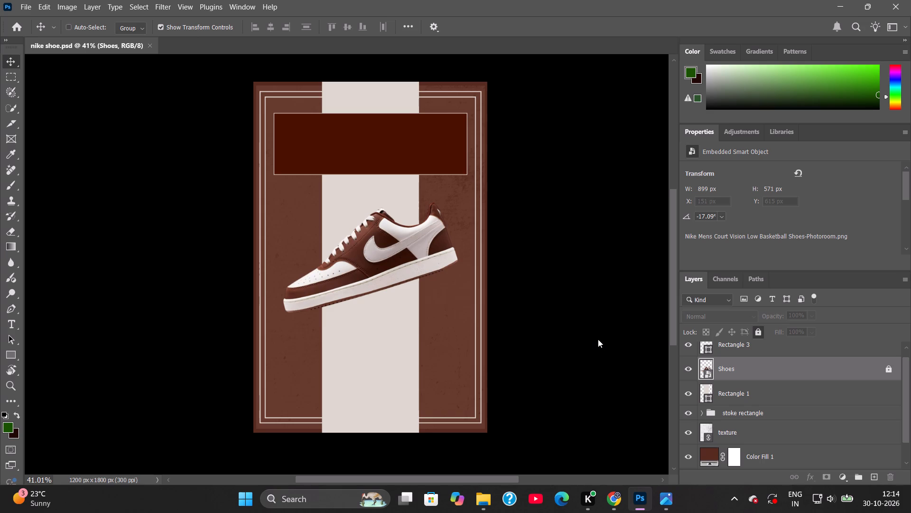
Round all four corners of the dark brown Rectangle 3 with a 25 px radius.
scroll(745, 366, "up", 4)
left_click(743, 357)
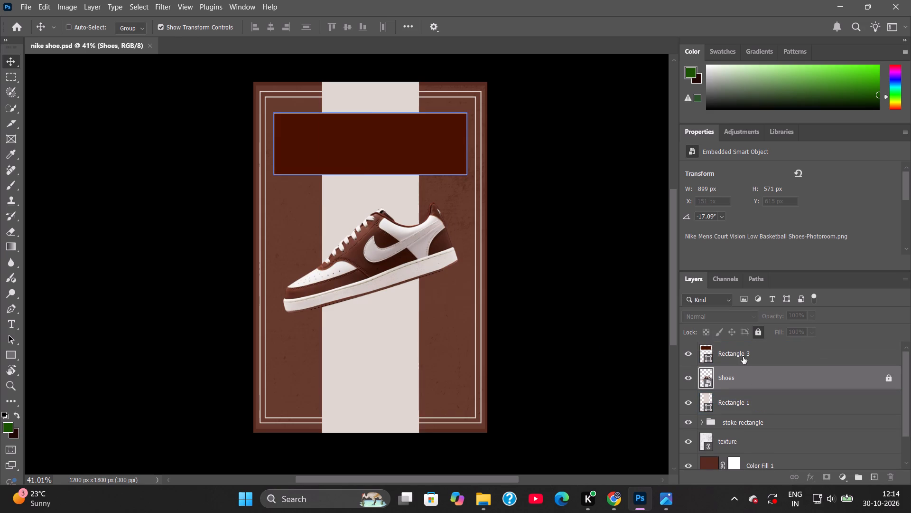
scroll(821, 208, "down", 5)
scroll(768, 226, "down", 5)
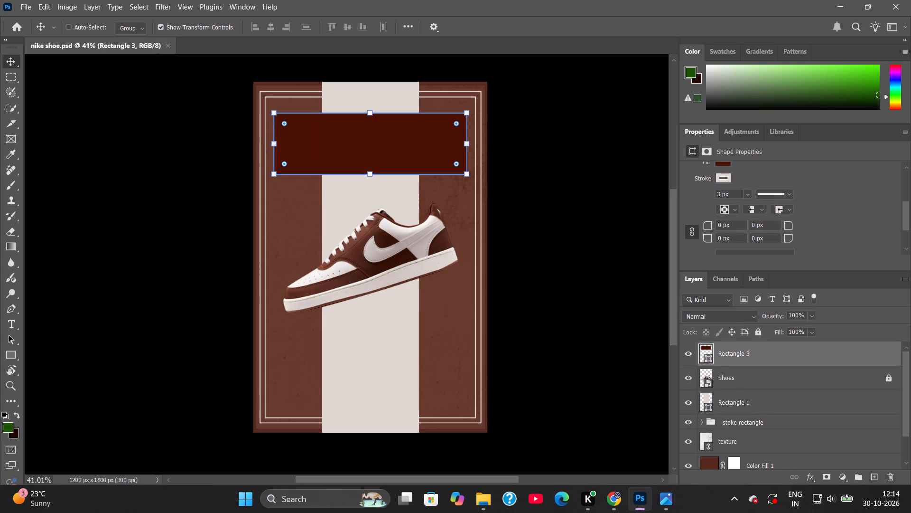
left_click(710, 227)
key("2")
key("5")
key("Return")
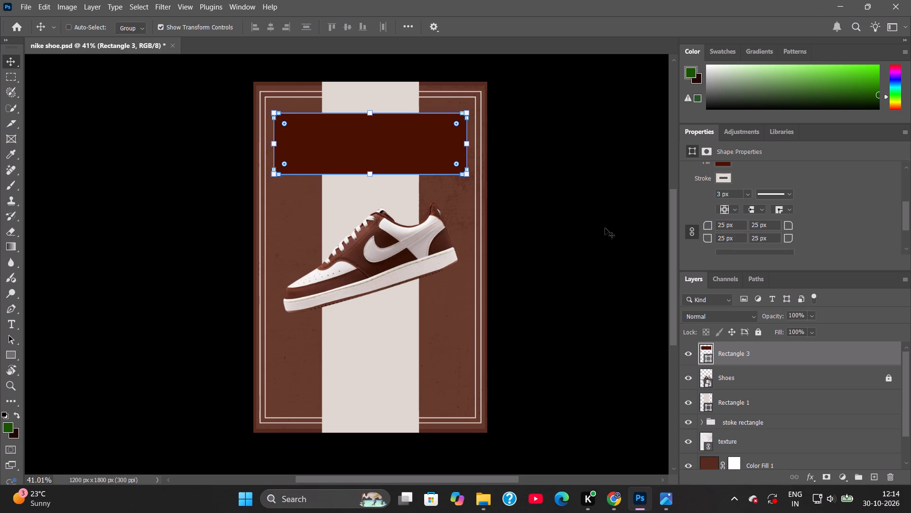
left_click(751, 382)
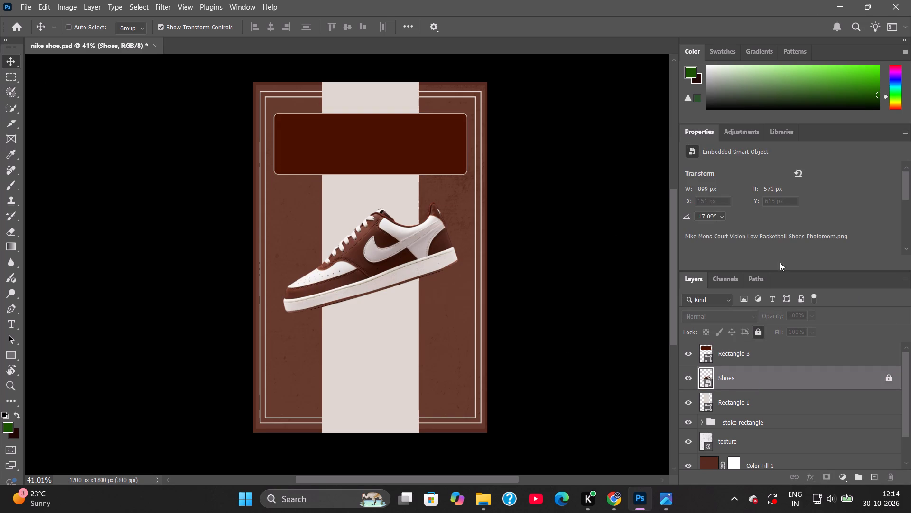
Set the corner radius of the dark brown Rectangle 3 to 10 px on all corners and save the document.
left_click(733, 357)
scroll(767, 215, "down", 8)
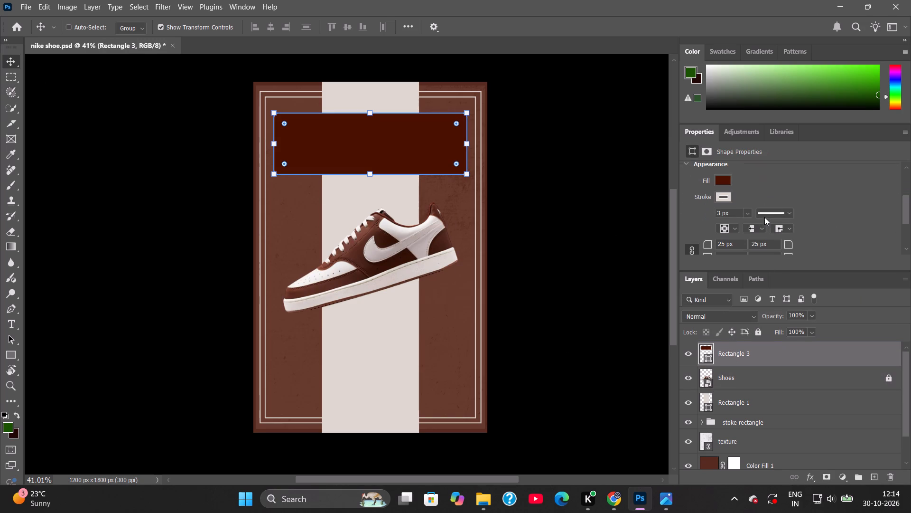
left_click(727, 242)
key("ctrl+a")
key("1")
key("0")
key("Return")
left_click(738, 381)
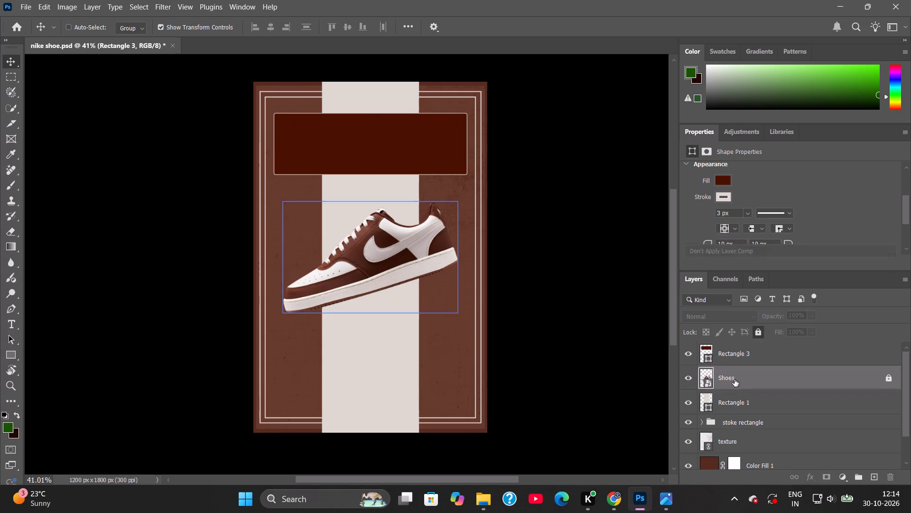
left_click(588, 317)
key("ctrl+s")
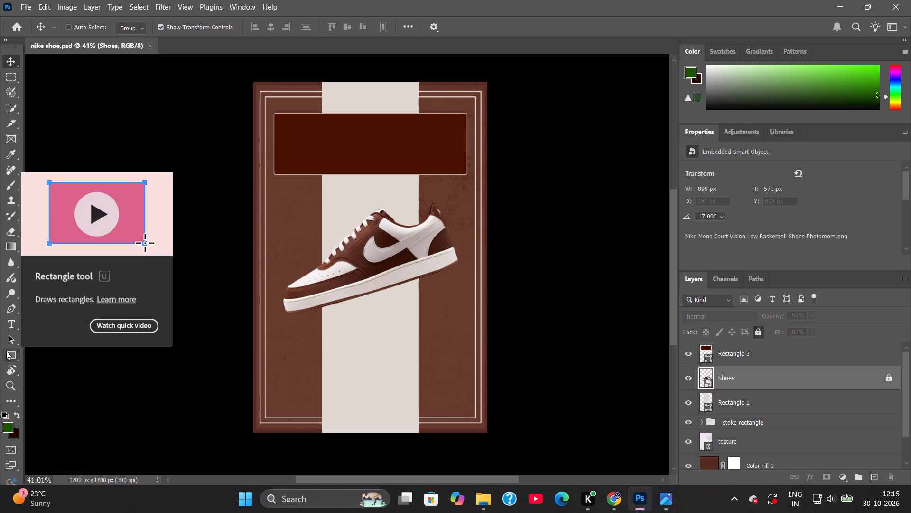
Draw a rectangle about 320 x 134 px directly beneath the dark brown rectangle, filled with off-white sampled from the vertical band.
left_click(8, 351)
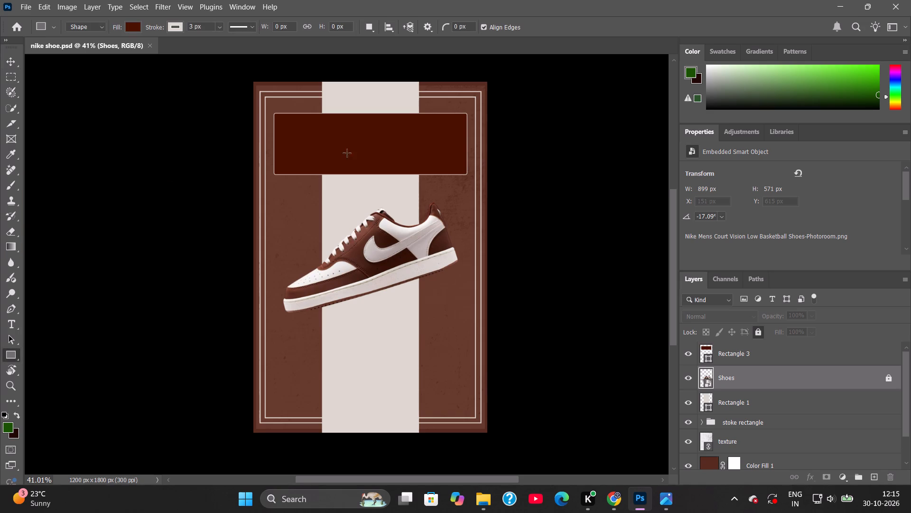
left_click(130, 25)
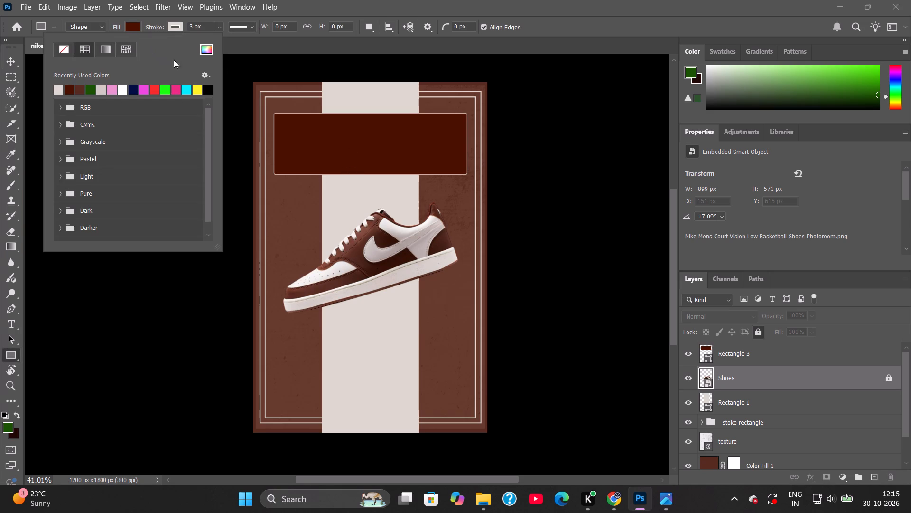
left_click(206, 46)
left_click(359, 94)
left_click(804, 206)
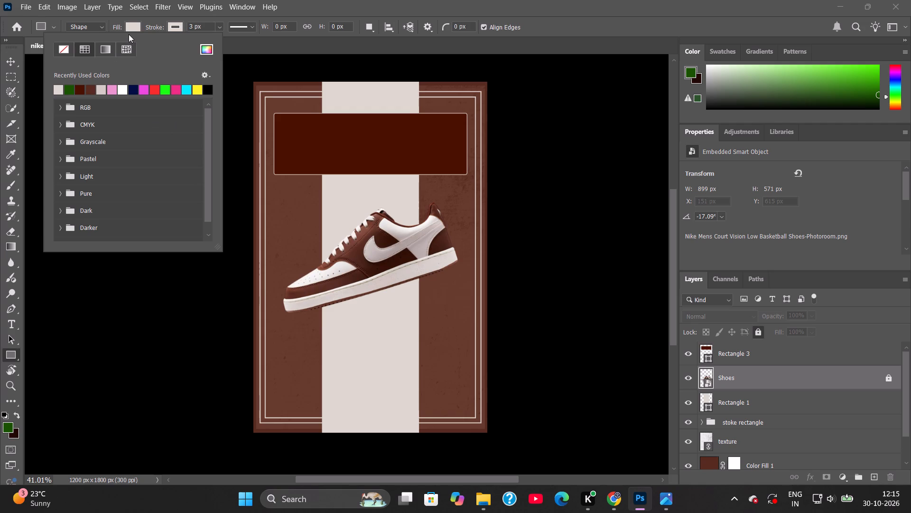
left_click(335, 0)
left_click_drag(343, 174, 398, 196)
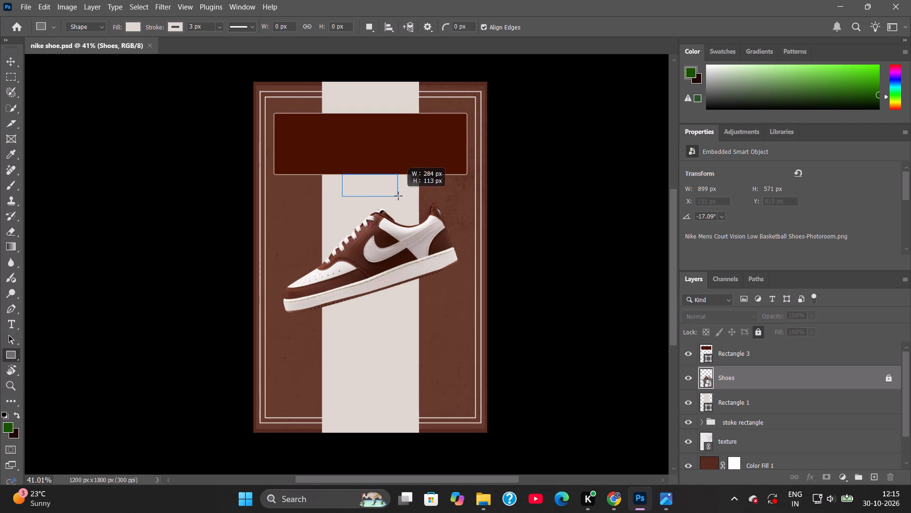
left_click_drag(398, 196, 405, 197)
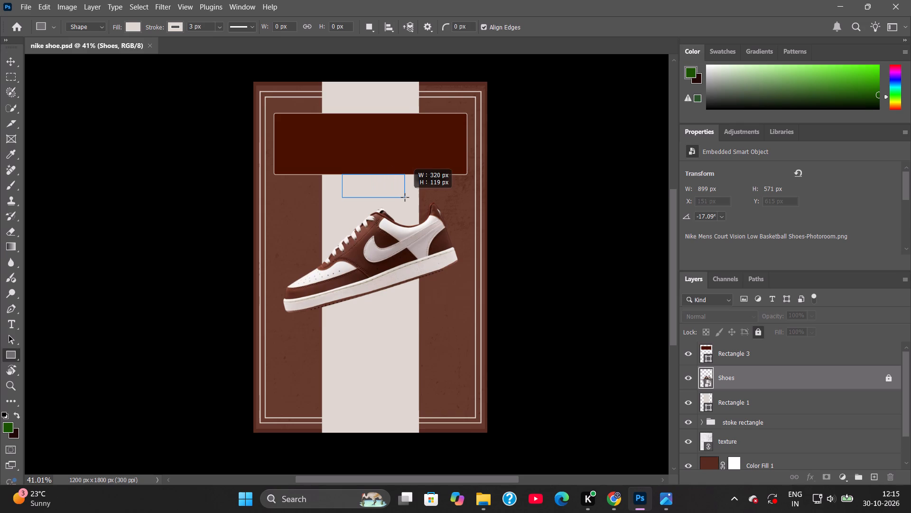
left_click_drag(405, 197, 405, 200)
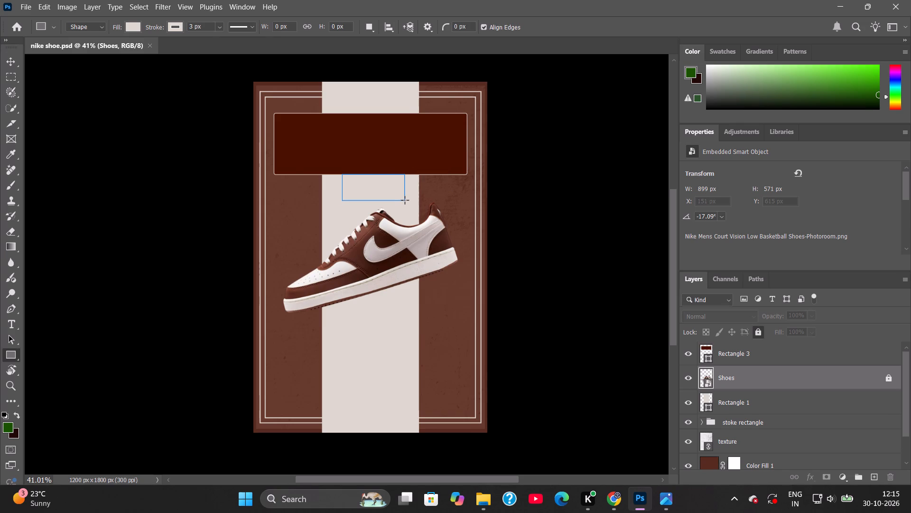
Change the fill of the small Rectangle 4 to the recently used dark navy blue.
left_click(11, 63)
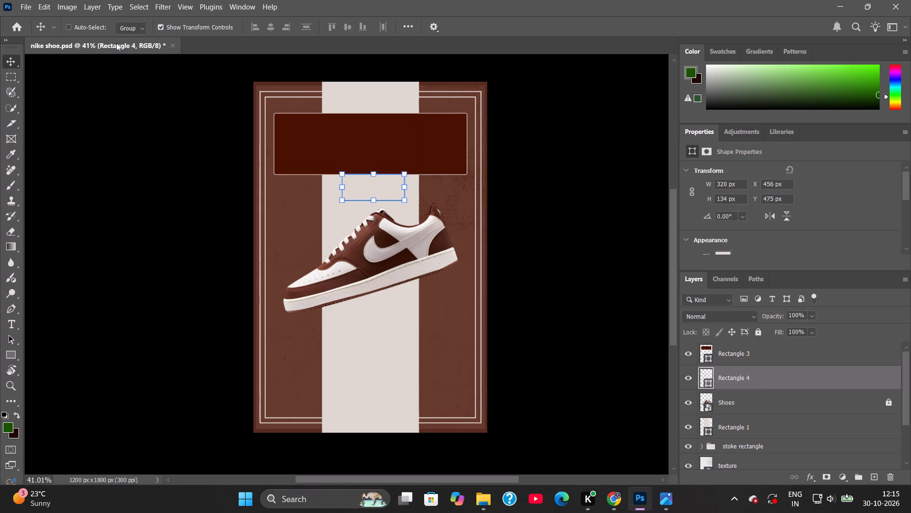
scroll(829, 243, "down", 3)
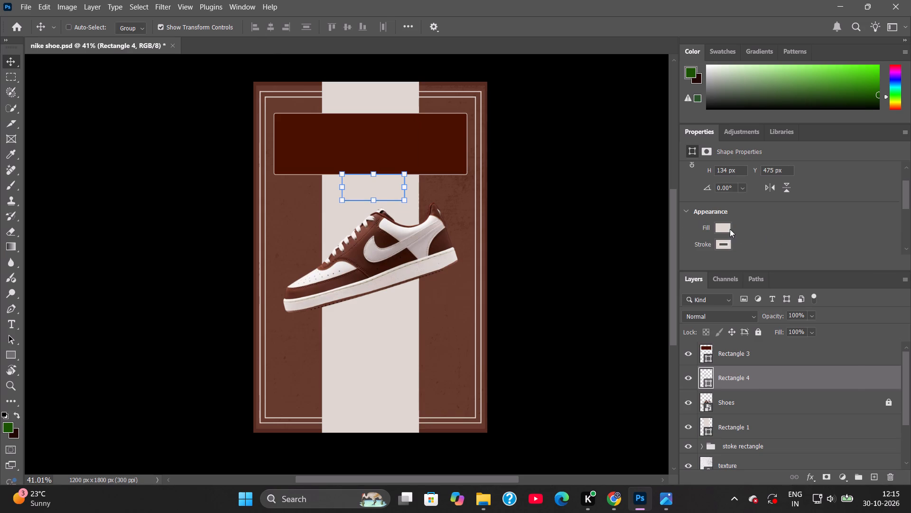
left_click(730, 229)
left_click(769, 294)
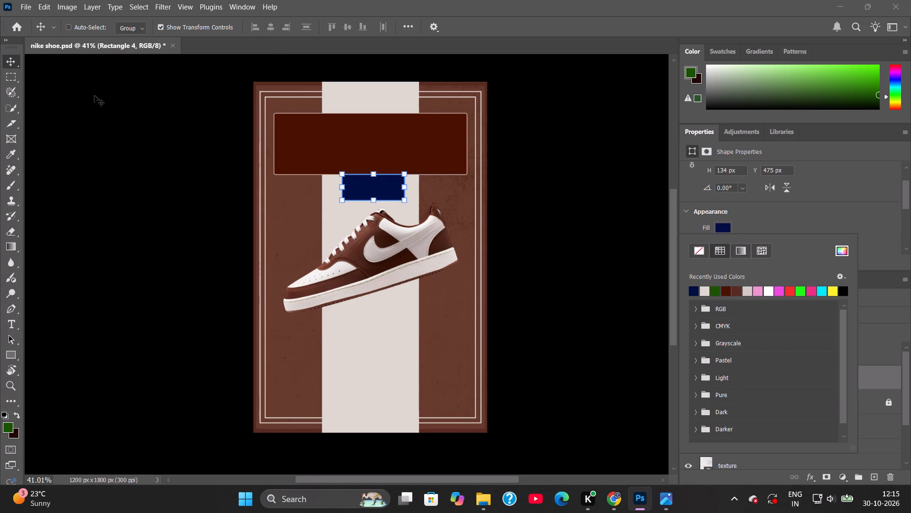
left_click(840, 209)
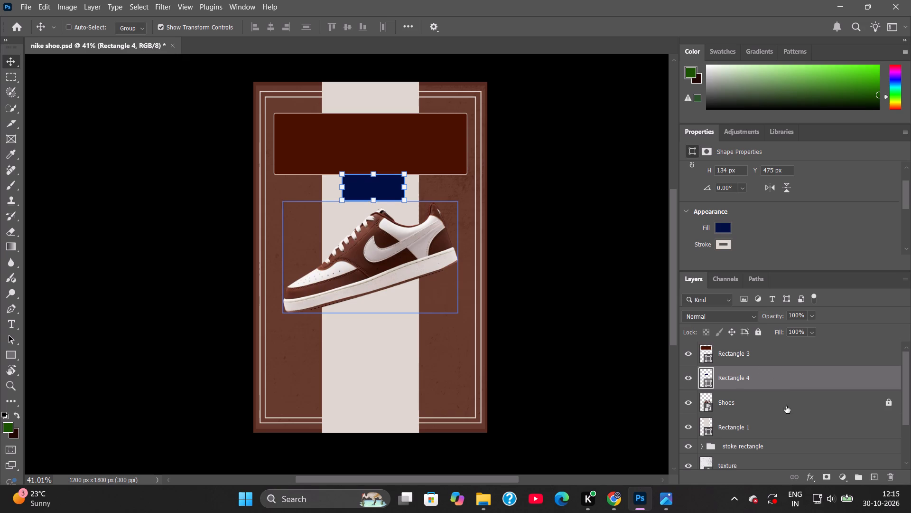
Centre the navy Rectangle 4 horizontally on the poster by aligning it with the full-canvas Layer 0.
left_click(757, 396)
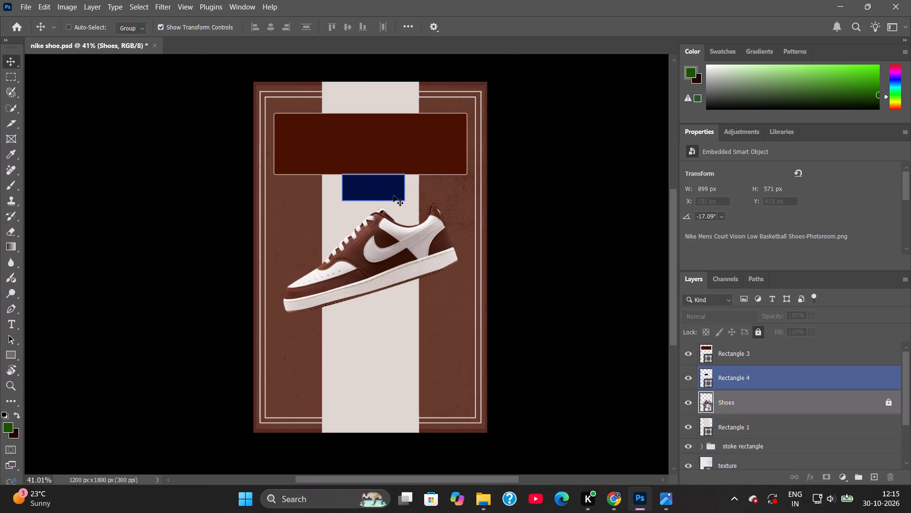
scroll(393, 195, "up", 9, "alt")
scroll(738, 372, "up", 1)
left_click(738, 372)
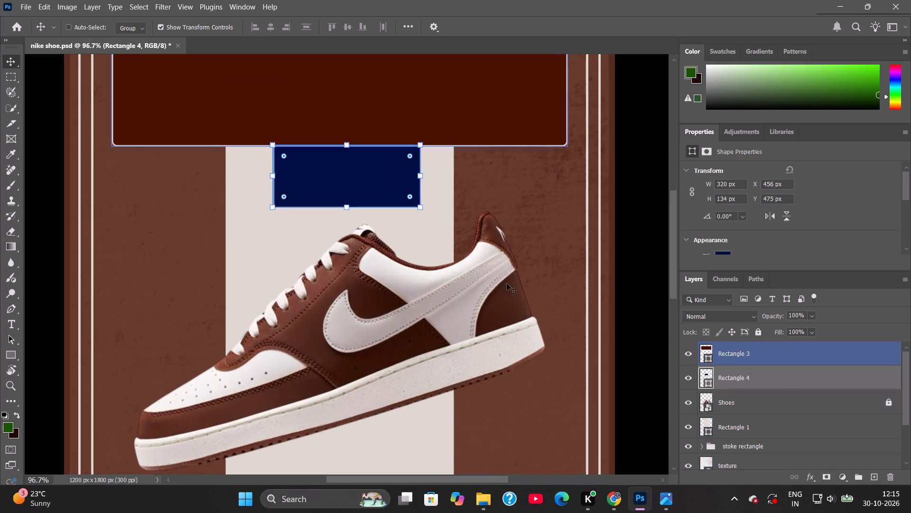
left_click(390, 179)
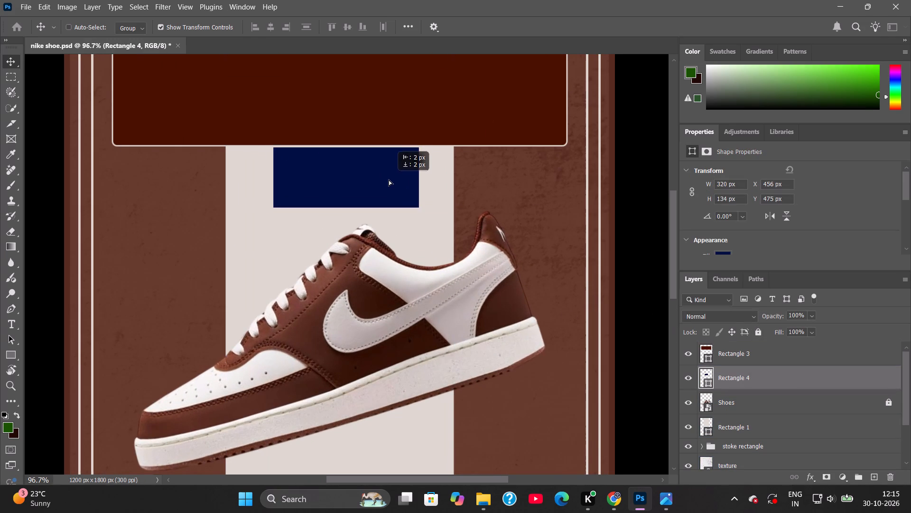
scroll(818, 461, "down", 3)
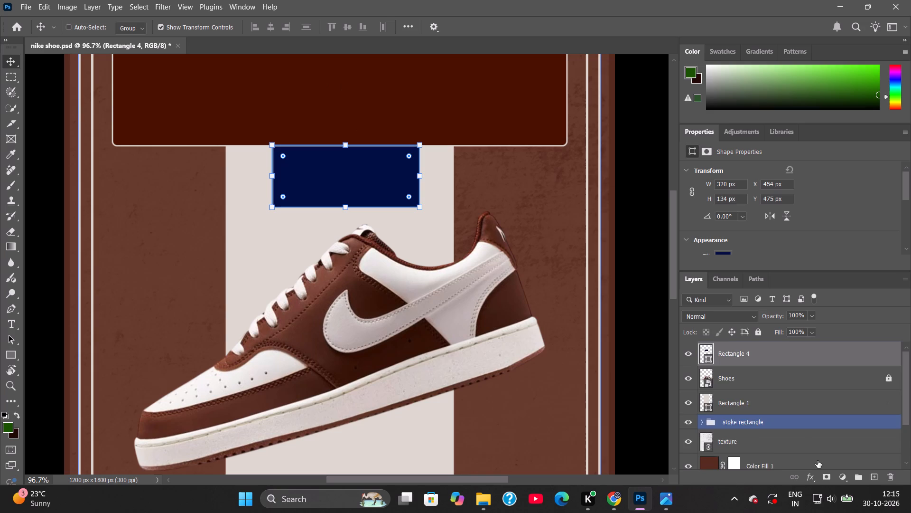
scroll(818, 461, "down", 6)
left_click(758, 450, "ctrl")
left_click(270, 27)
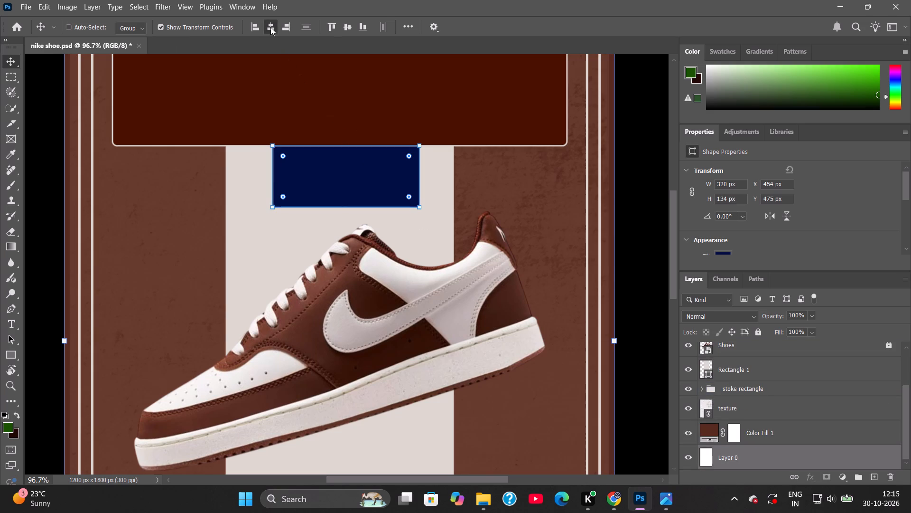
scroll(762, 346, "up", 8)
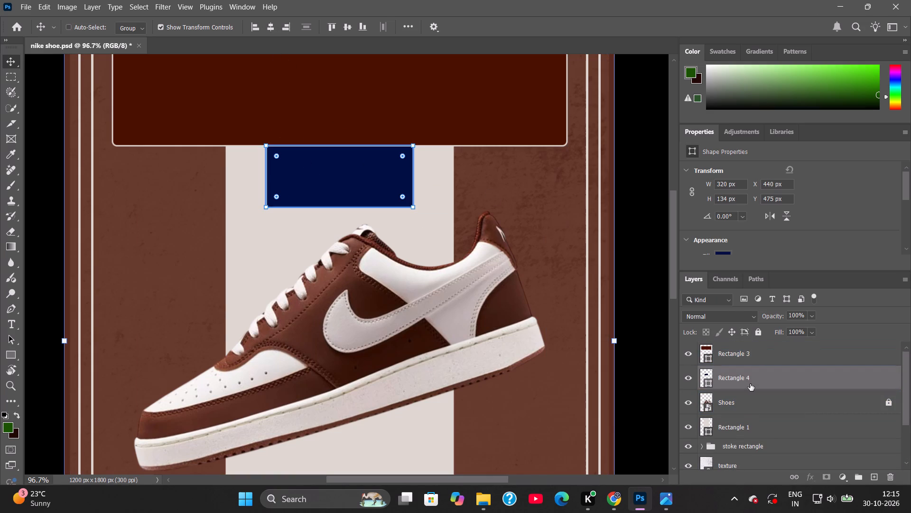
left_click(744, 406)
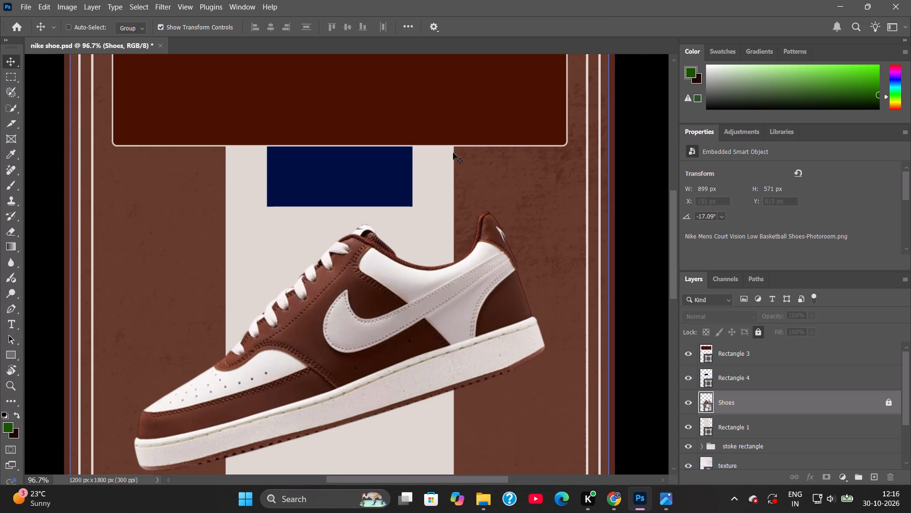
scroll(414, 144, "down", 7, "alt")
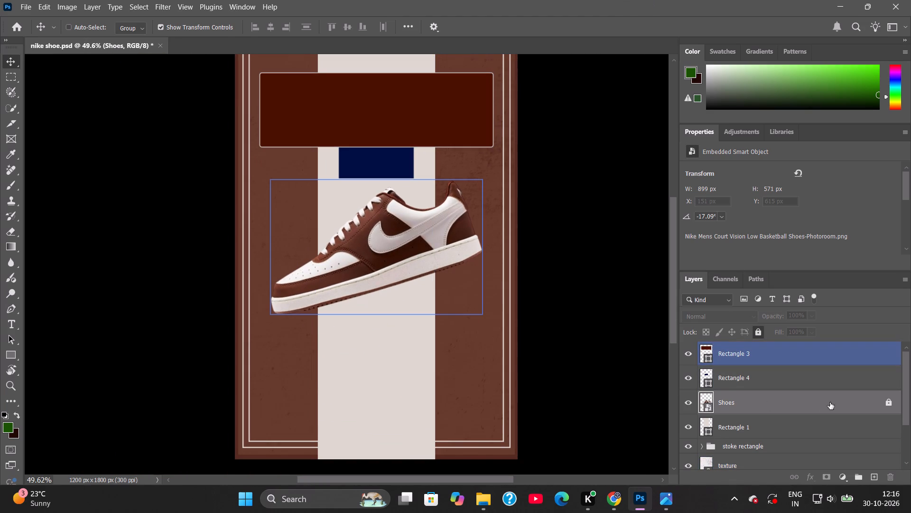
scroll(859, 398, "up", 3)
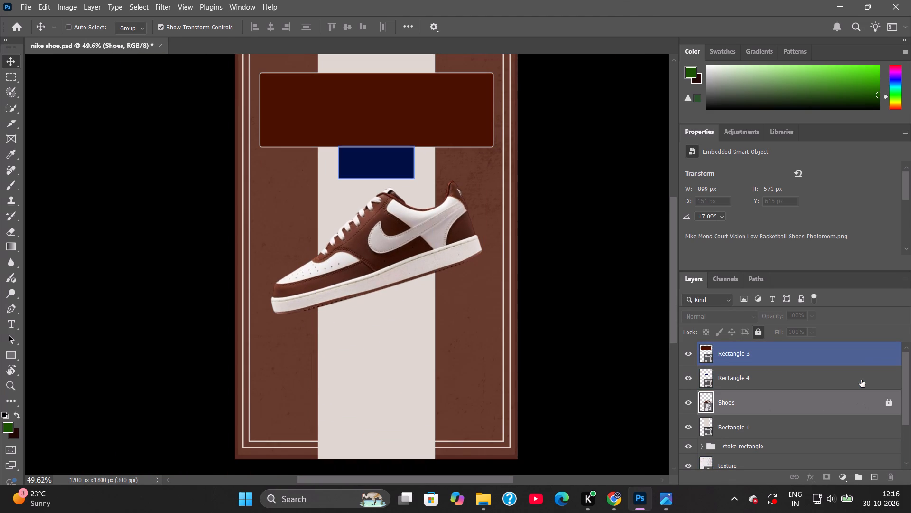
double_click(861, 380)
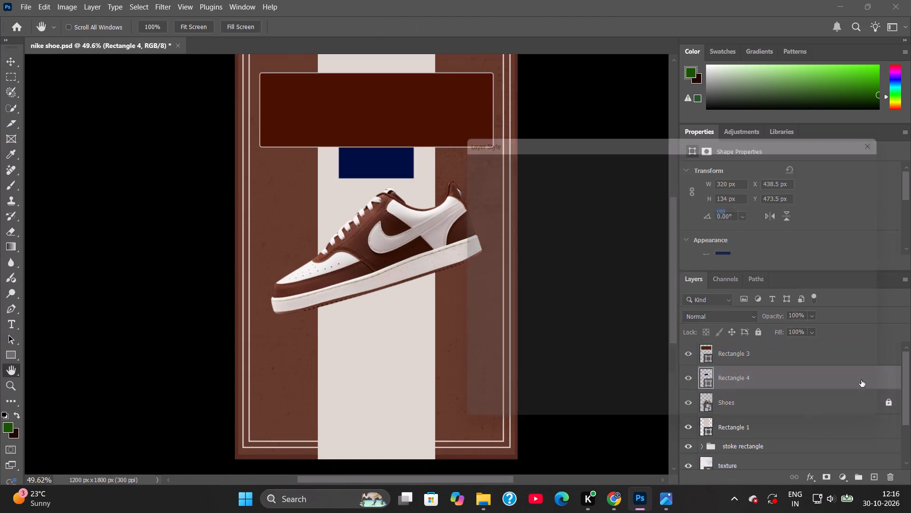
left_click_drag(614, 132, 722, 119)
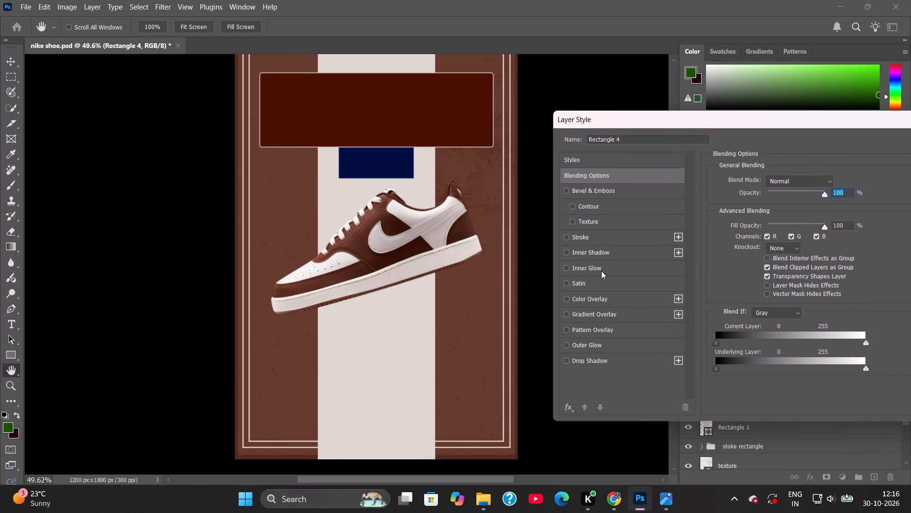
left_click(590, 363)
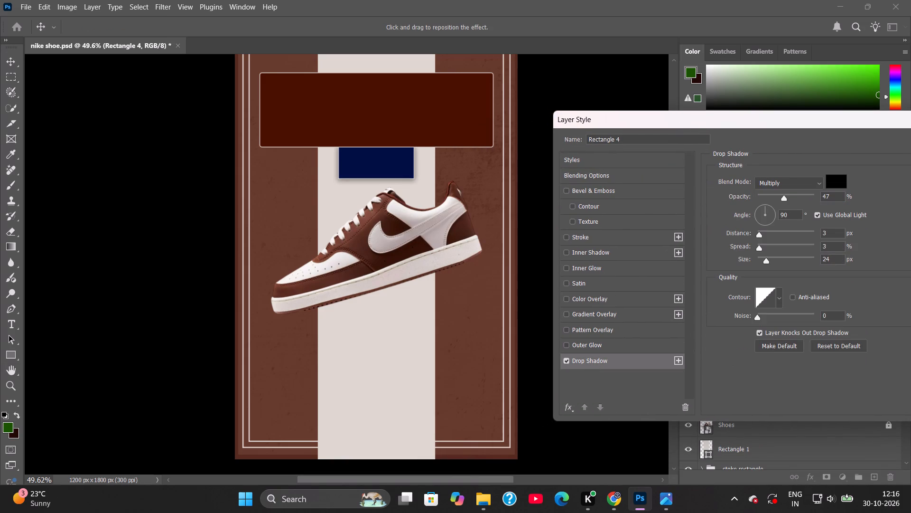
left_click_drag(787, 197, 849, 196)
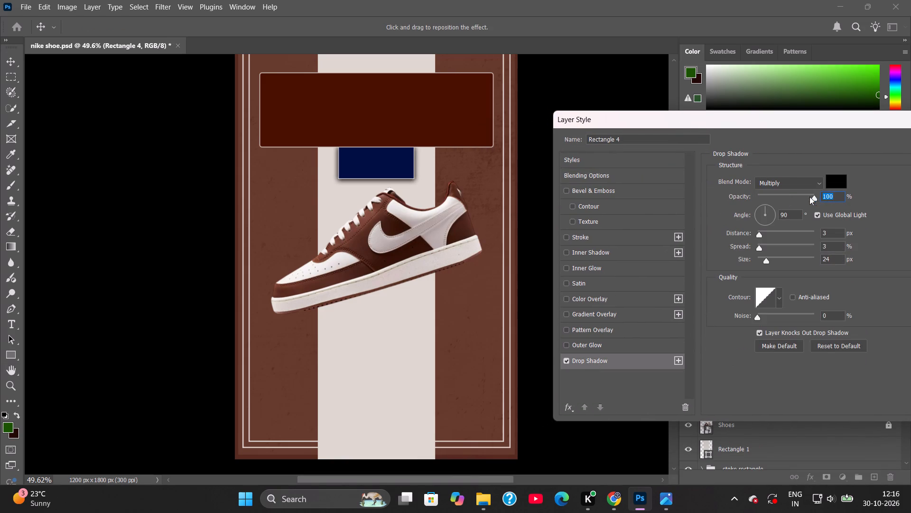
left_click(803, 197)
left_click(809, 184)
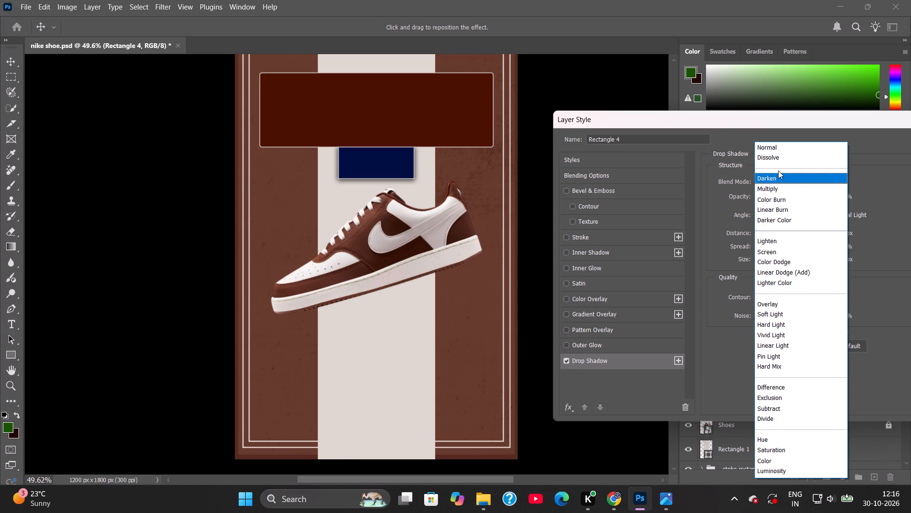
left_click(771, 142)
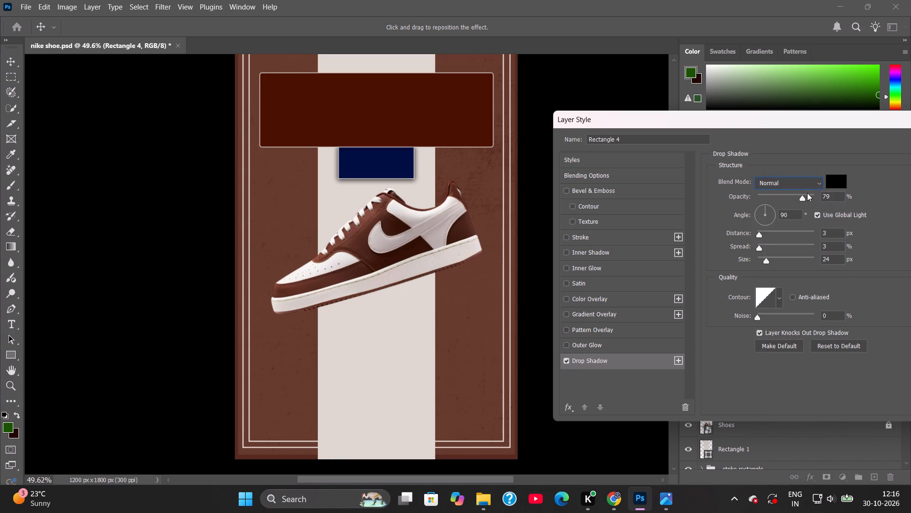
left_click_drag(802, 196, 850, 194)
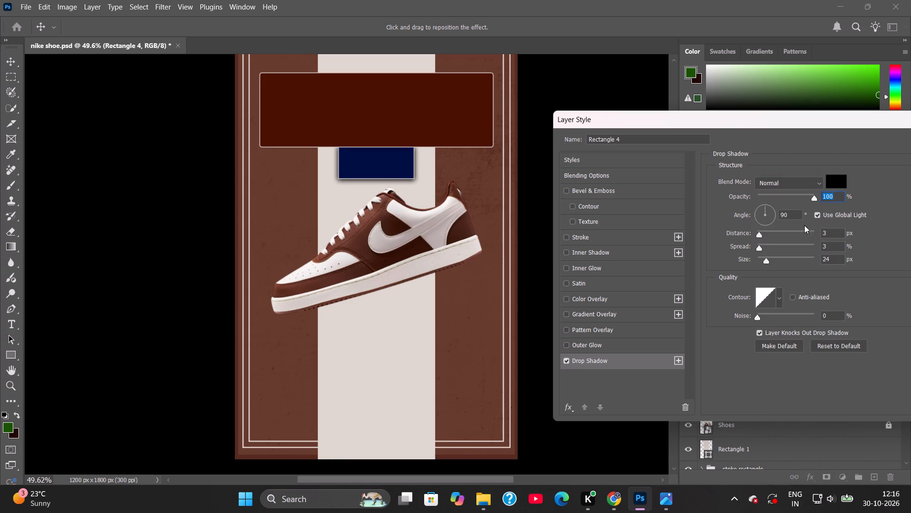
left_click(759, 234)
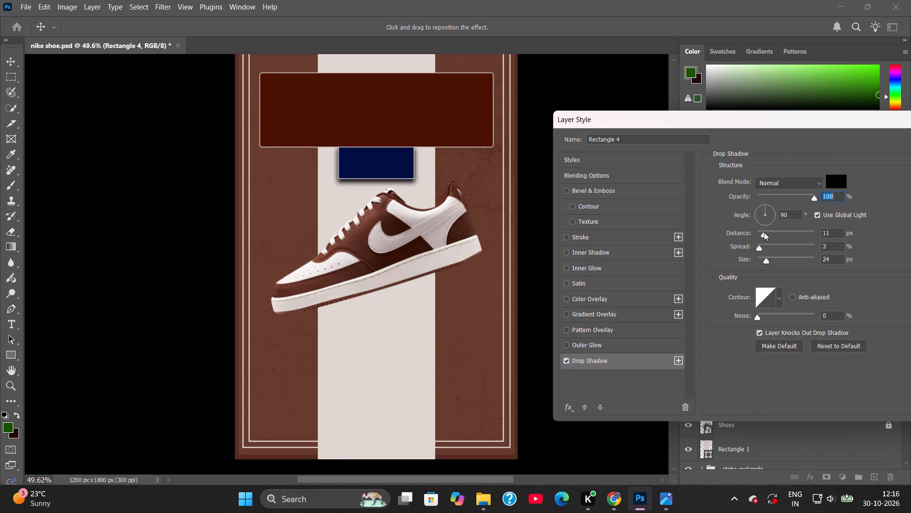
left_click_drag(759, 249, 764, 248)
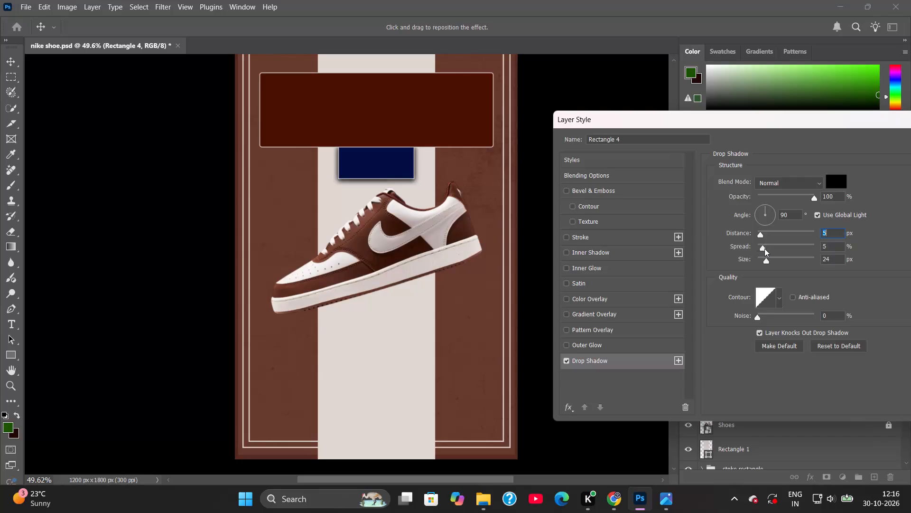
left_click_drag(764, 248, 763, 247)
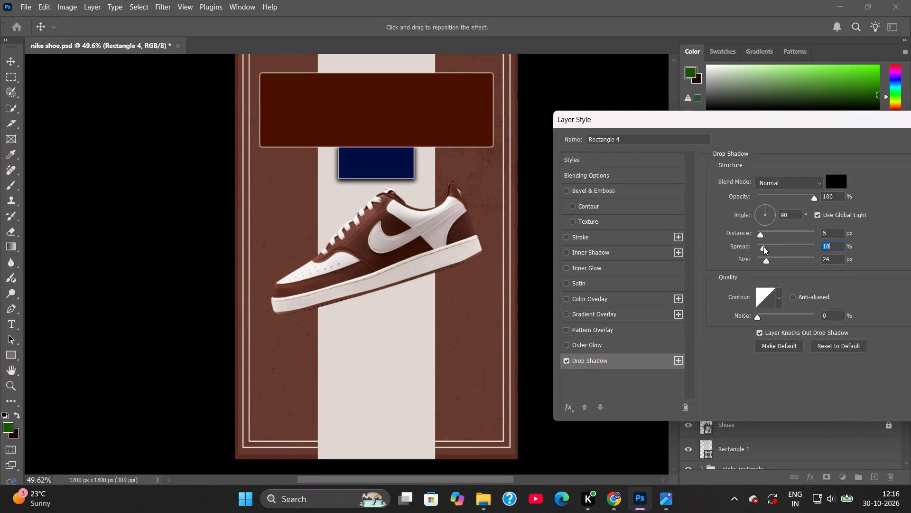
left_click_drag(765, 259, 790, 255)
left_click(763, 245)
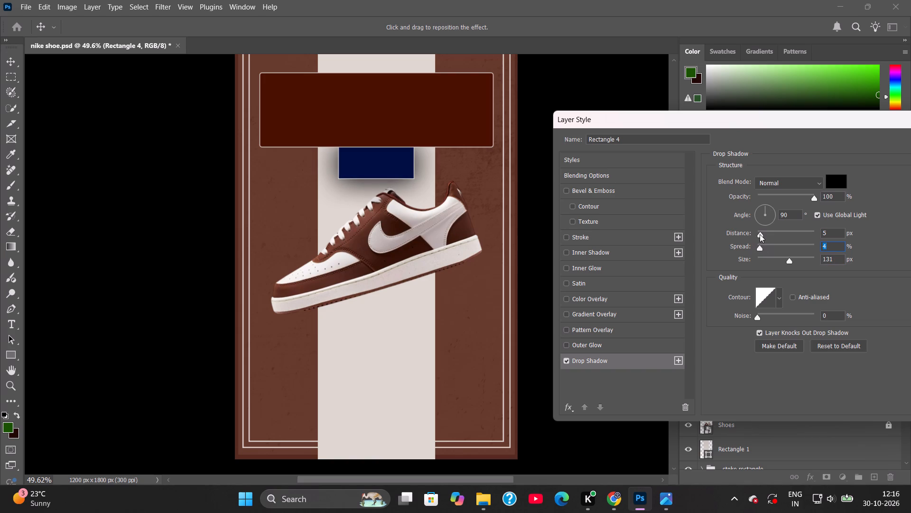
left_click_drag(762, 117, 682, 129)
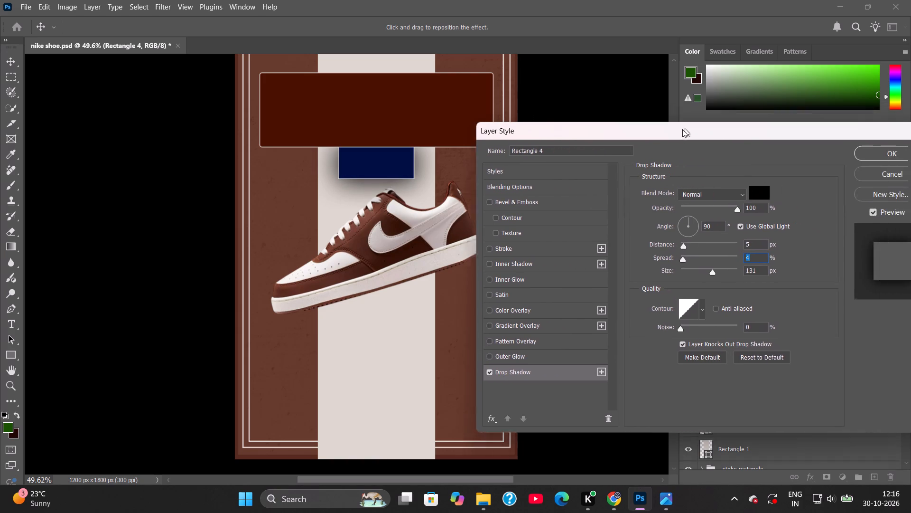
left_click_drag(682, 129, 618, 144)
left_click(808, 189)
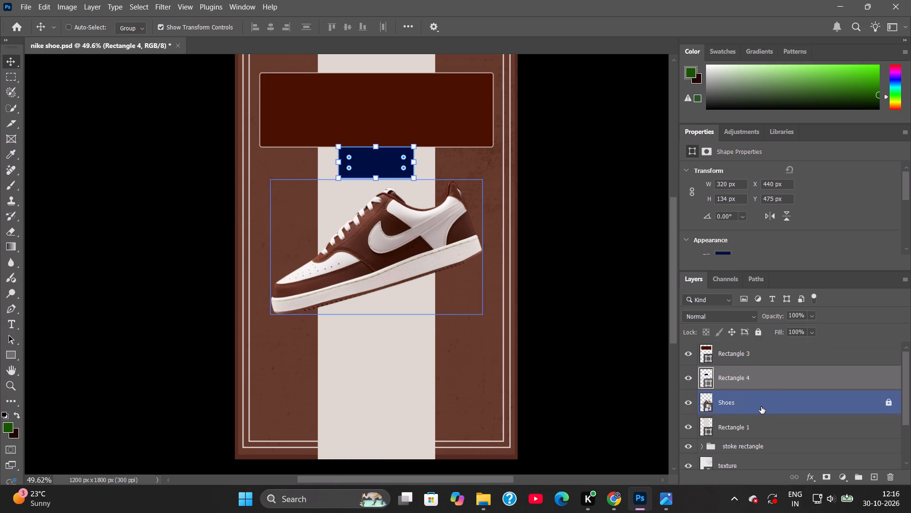
Create a new empty layer and place it directly below the Shoes layer.
left_click(10, 61)
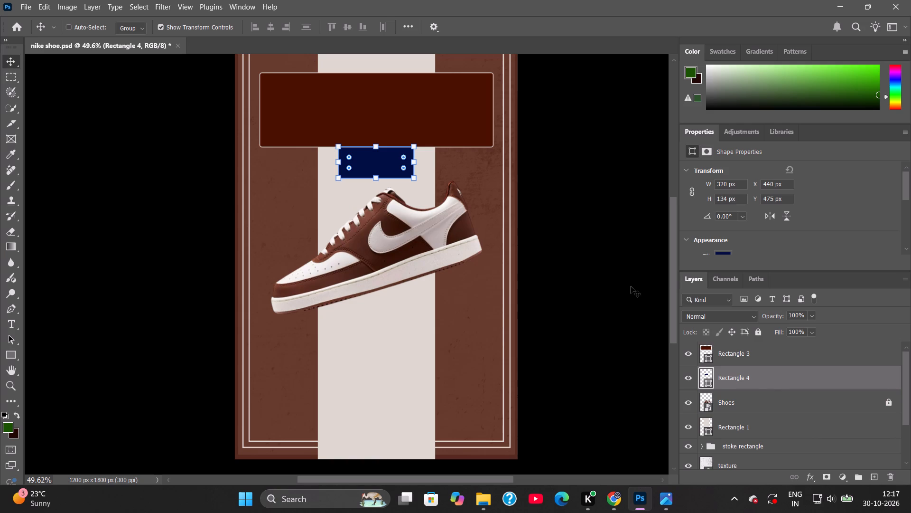
left_click(631, 286)
left_click(752, 405)
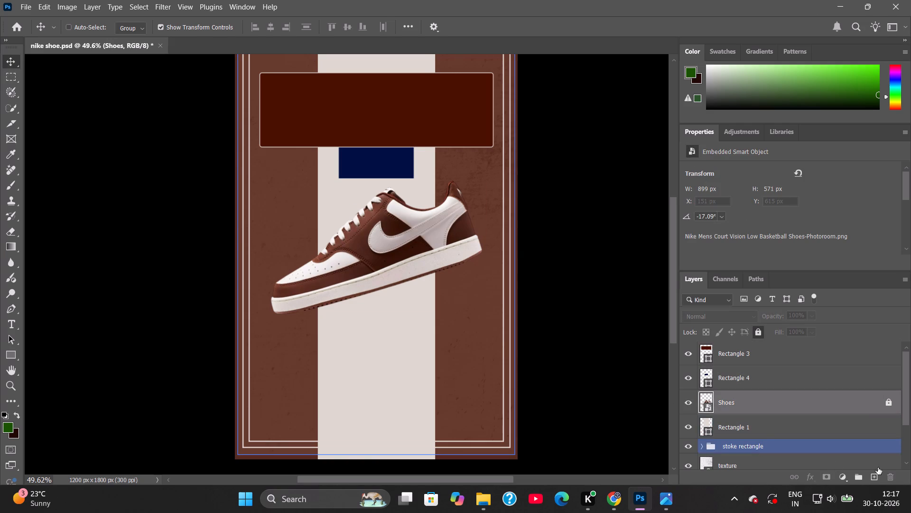
left_click(880, 478)
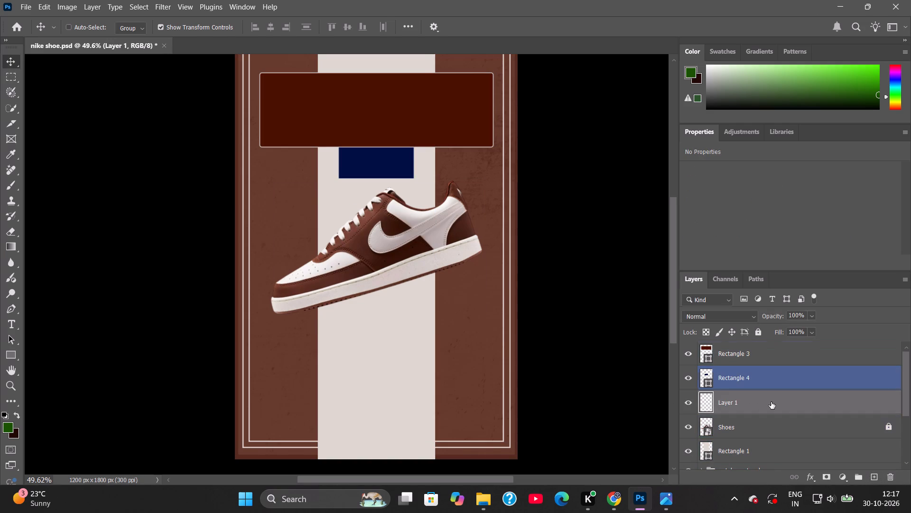
scroll(771, 402, "down", 1)
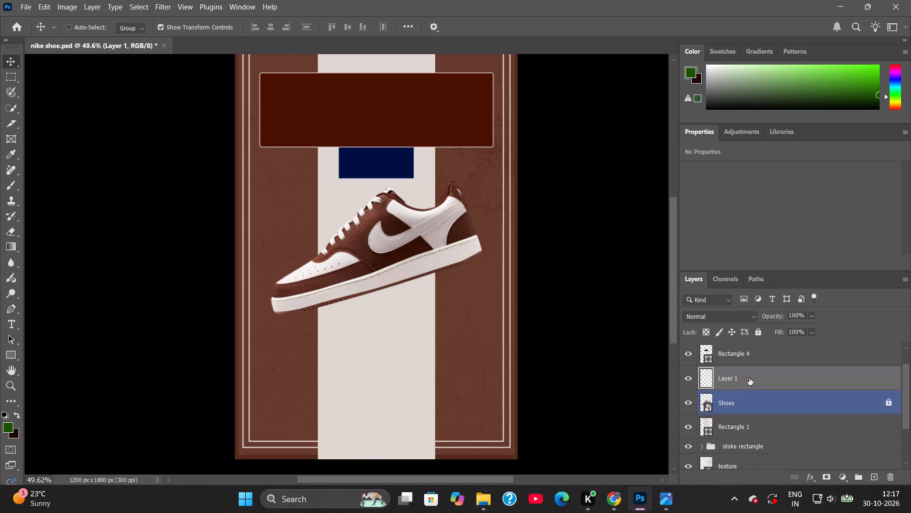
left_click_drag(745, 379, 746, 411)
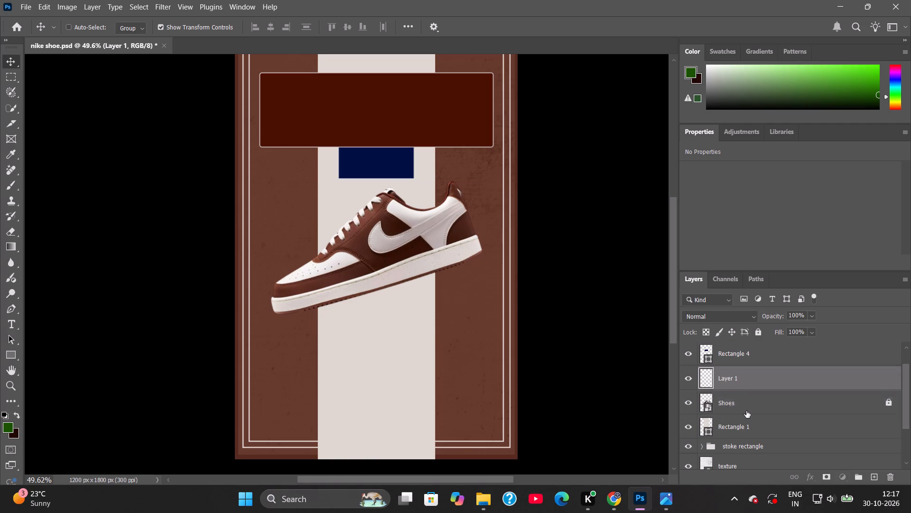
left_click(761, 406)
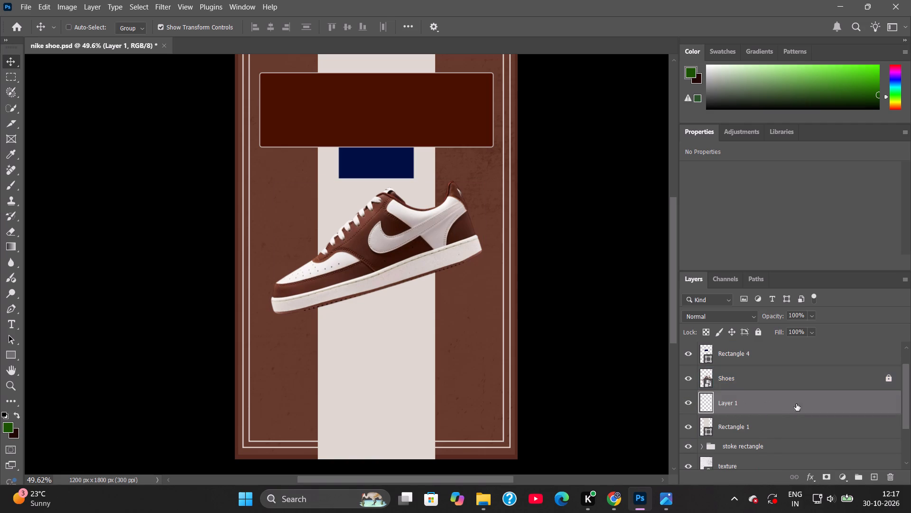
Activate the Brush tool for the empty Layer 1 and change the foreground colour to black.
left_click(11, 180)
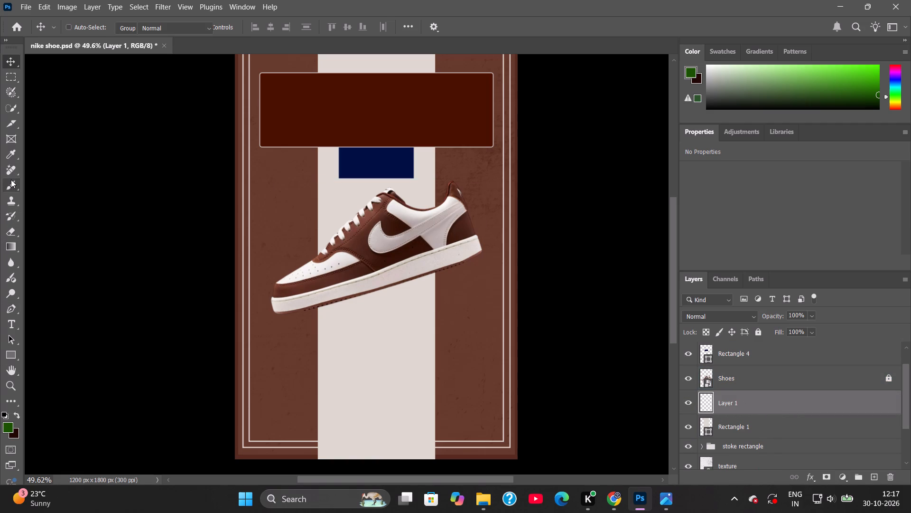
left_click(66, 187)
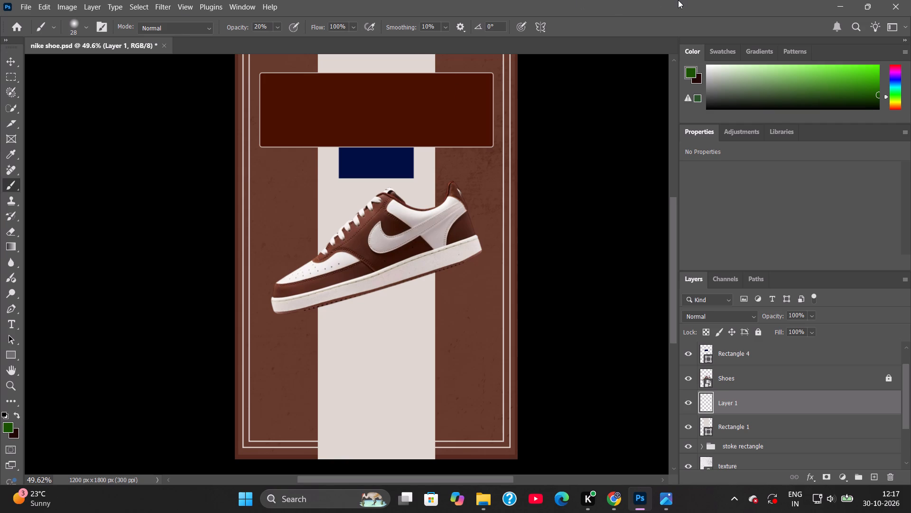
left_click(731, 408)
left_click(15, 408)
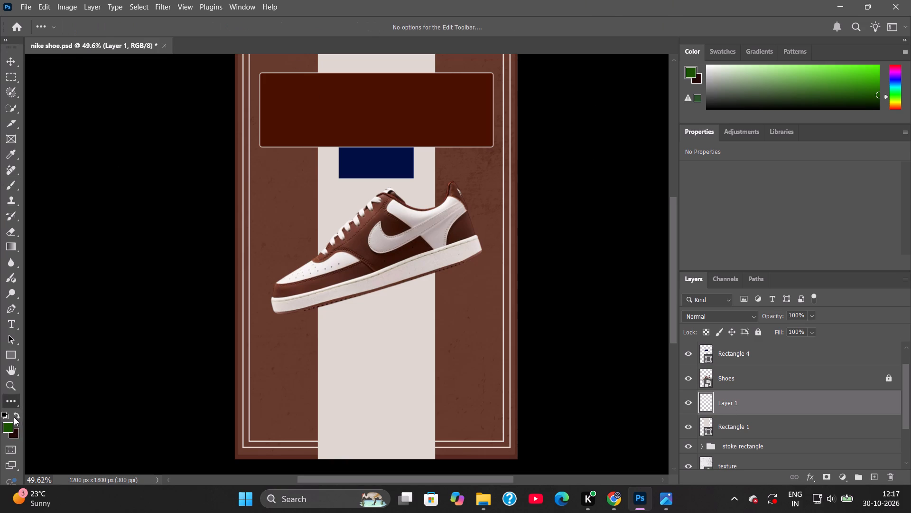
left_click(16, 411)
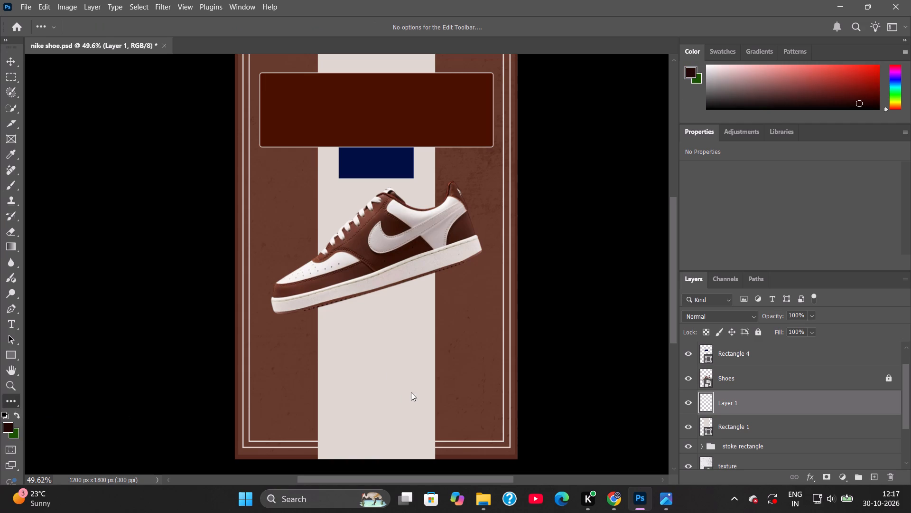
left_click(11, 190)
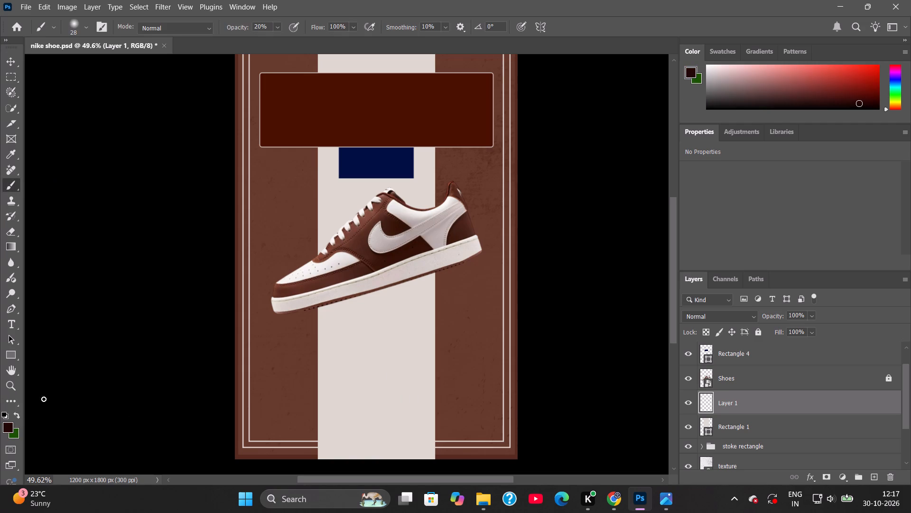
left_click(11, 428)
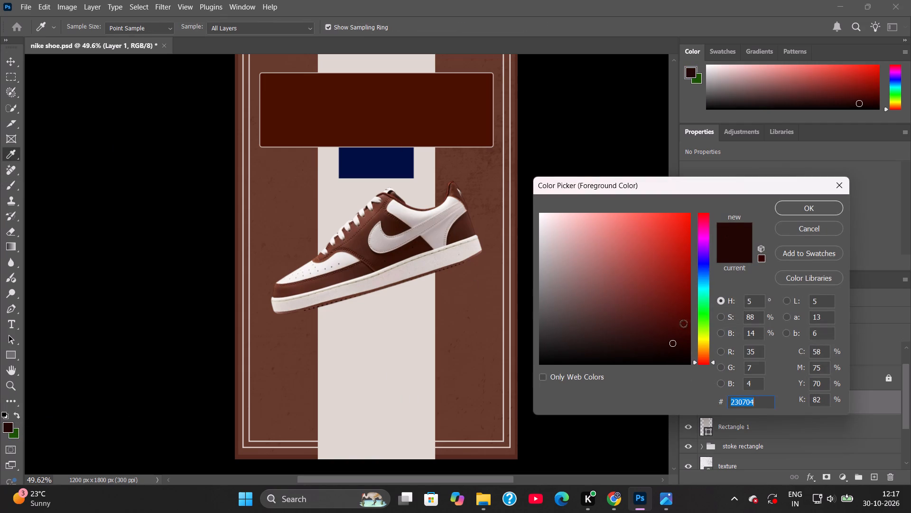
left_click_drag(677, 338, 455, 376)
left_click(810, 210)
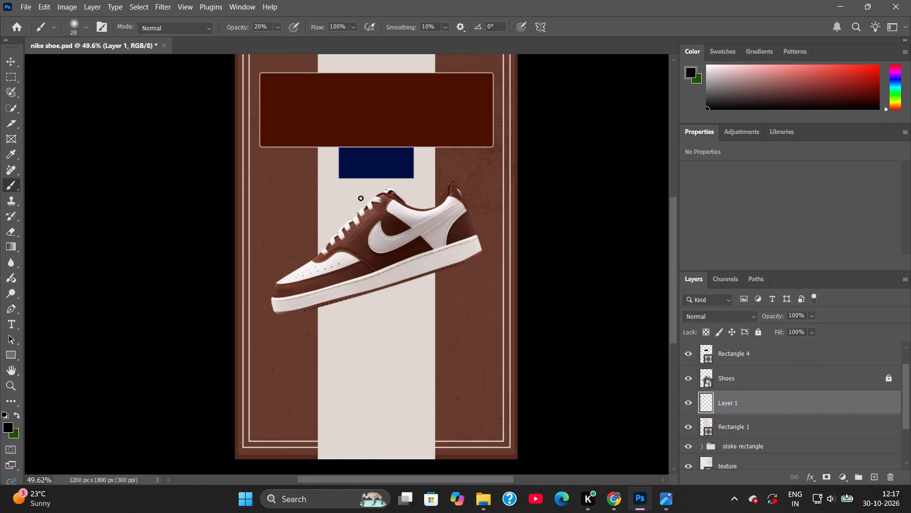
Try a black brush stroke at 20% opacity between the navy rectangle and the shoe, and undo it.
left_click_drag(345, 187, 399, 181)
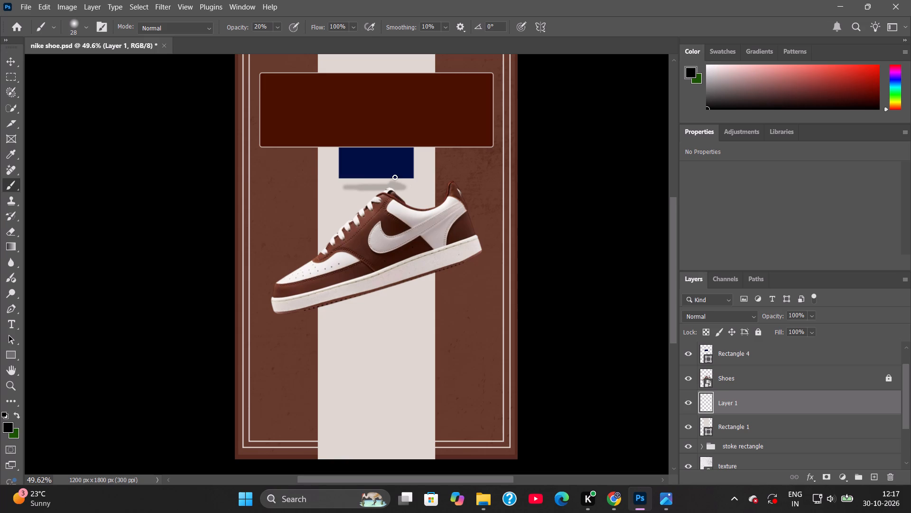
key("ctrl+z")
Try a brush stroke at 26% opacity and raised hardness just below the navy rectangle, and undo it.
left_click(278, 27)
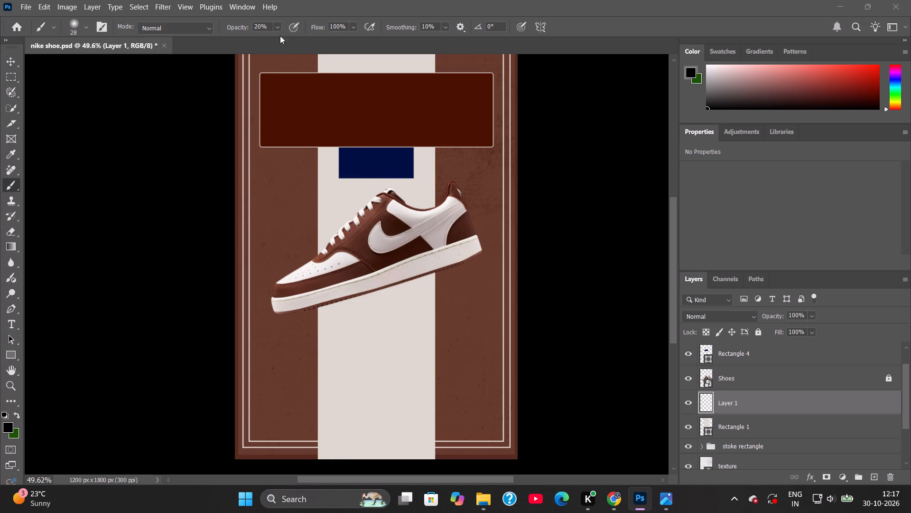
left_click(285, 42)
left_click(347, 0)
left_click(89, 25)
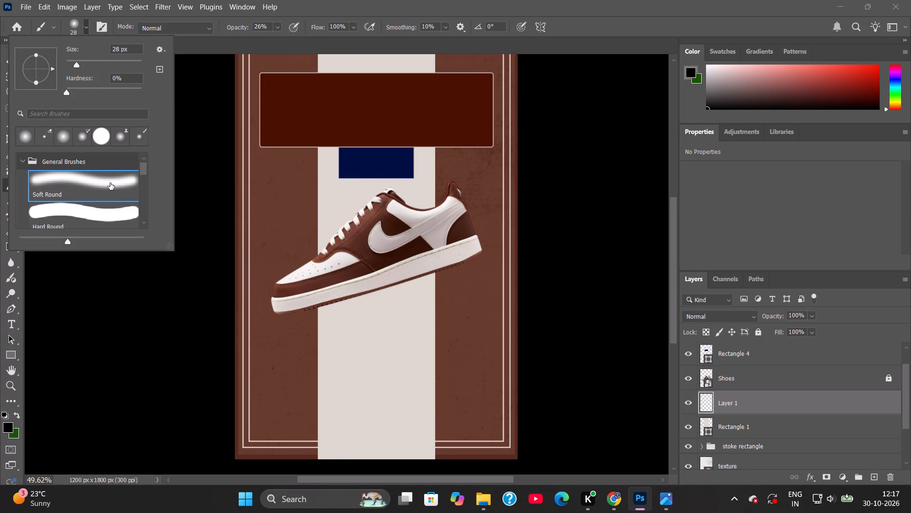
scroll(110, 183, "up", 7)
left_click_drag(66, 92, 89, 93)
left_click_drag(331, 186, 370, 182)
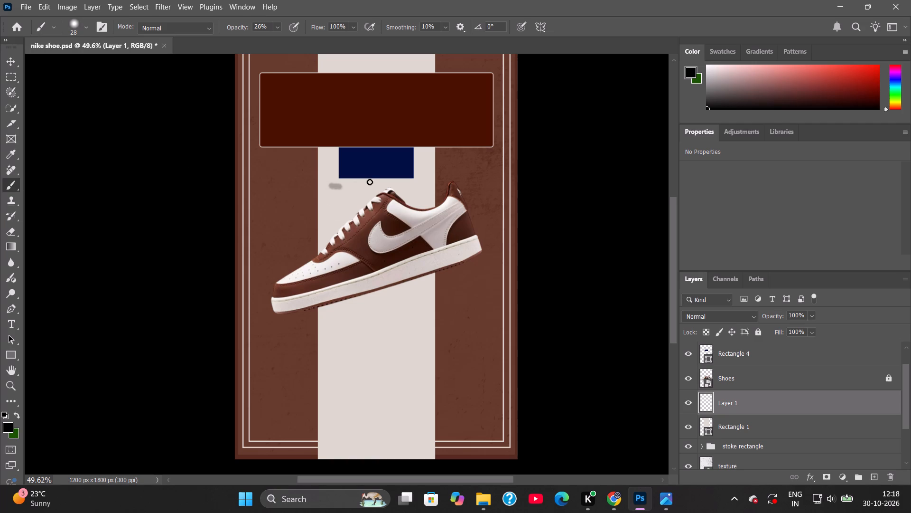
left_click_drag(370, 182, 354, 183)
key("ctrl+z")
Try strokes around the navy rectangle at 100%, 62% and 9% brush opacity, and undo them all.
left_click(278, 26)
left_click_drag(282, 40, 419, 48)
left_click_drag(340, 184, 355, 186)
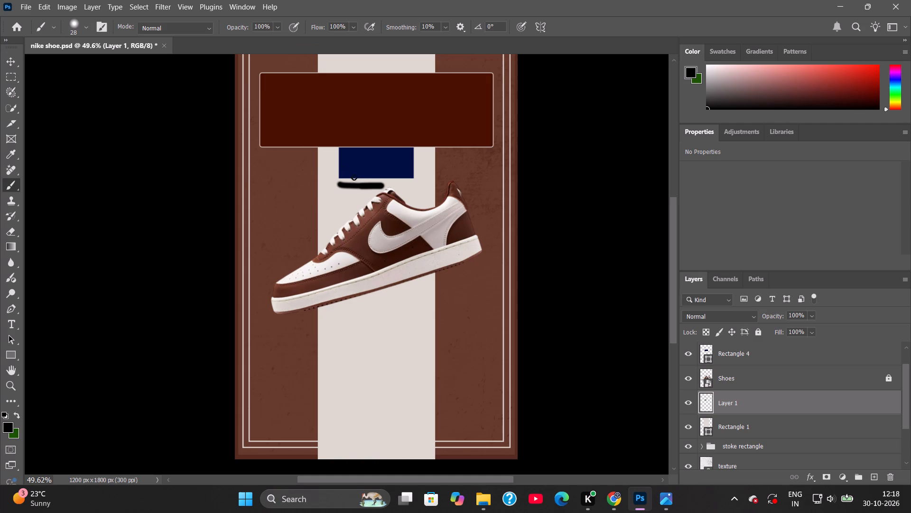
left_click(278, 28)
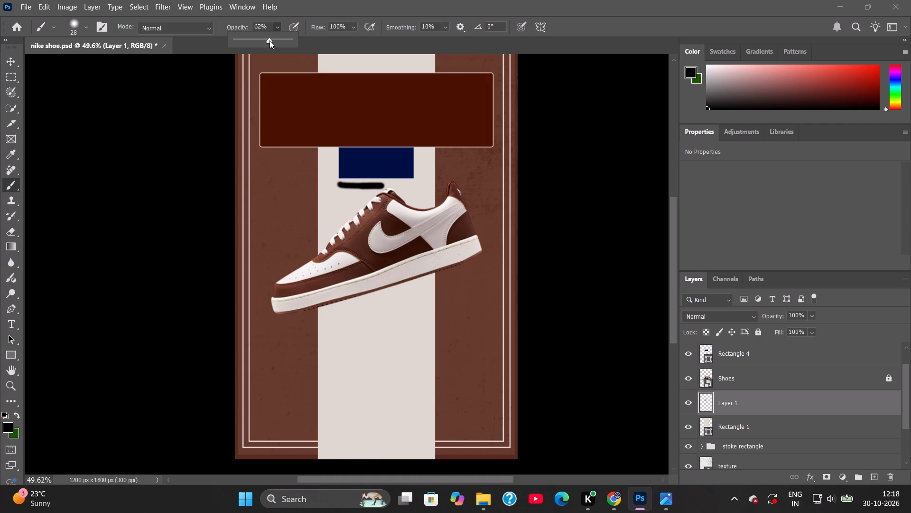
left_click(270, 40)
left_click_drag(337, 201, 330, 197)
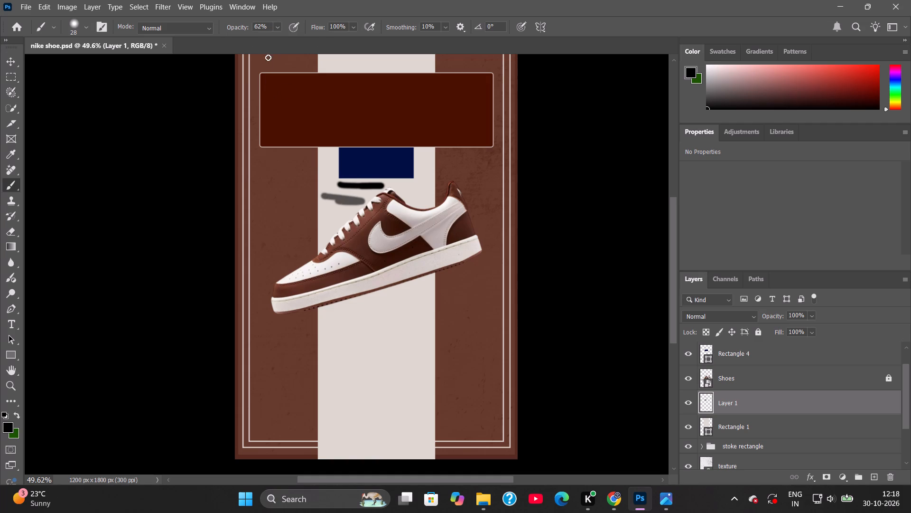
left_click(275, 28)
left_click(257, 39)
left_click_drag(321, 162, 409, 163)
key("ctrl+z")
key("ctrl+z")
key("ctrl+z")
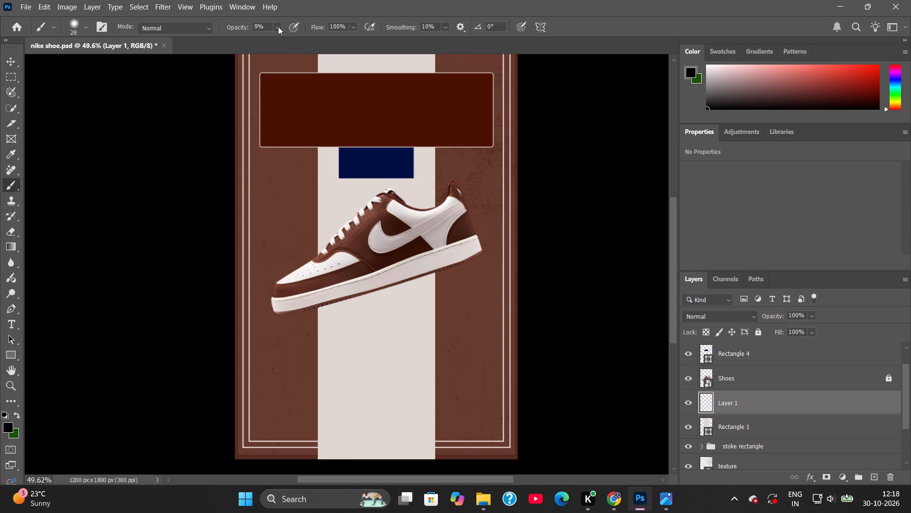
Set the brush opacity to 13%, try it with strokes above the shoe, and undo the strokes.
left_click(278, 27)
left_click(282, 41)
left_click_drag(329, 194, 314, 176)
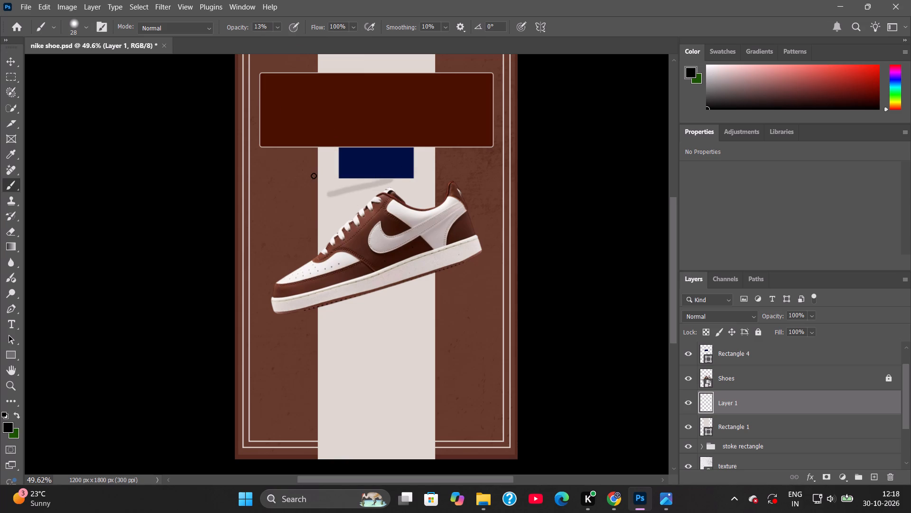
left_click_drag(314, 176, 349, 191)
key("ctrl+z")
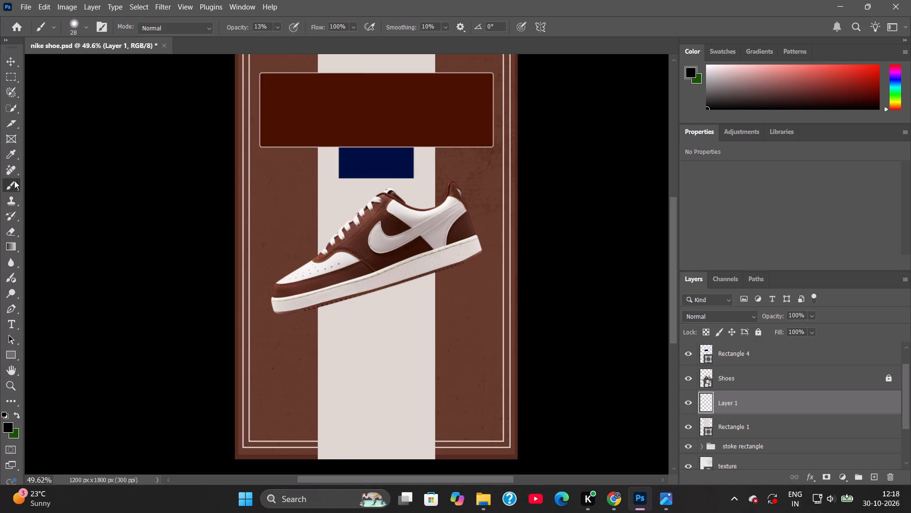
Enlarge the brush to 51 px, try a shadow stroke around the navy rectangle, and undo it.
left_click(85, 31)
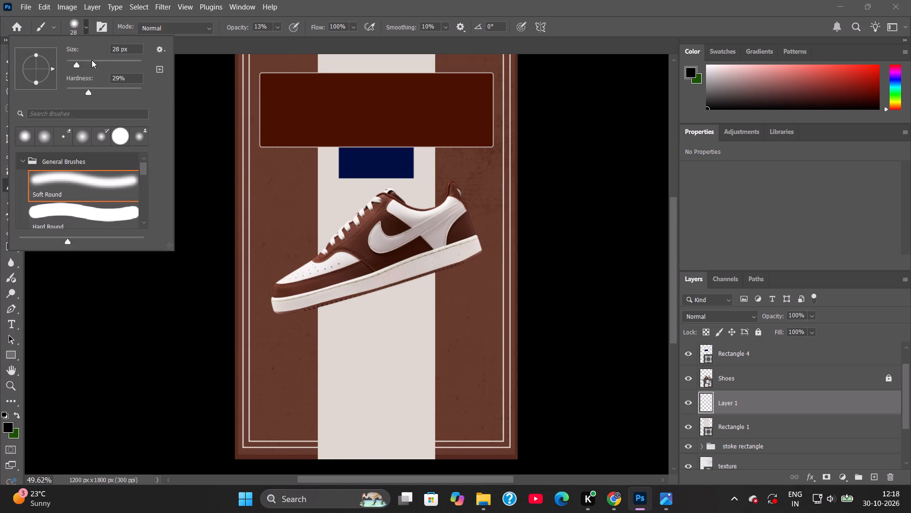
left_click_drag(78, 61, 86, 62)
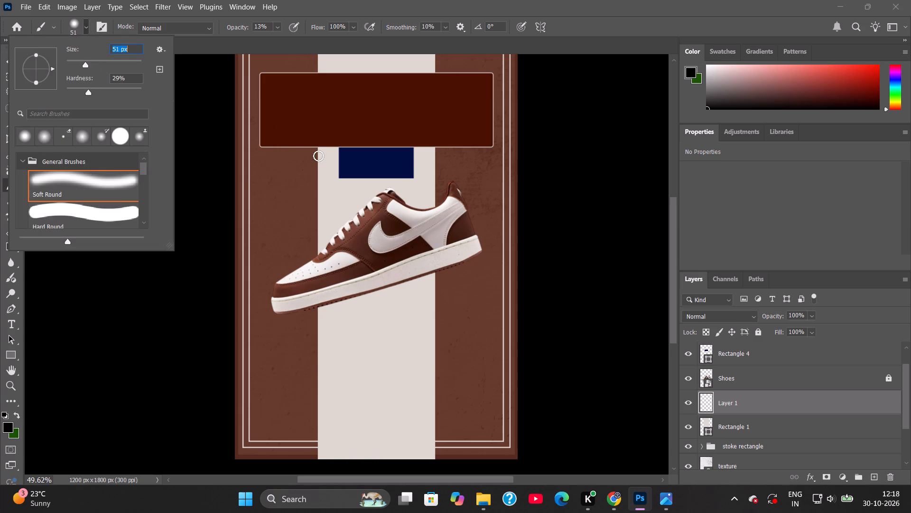
left_click_drag(329, 151, 408, 151)
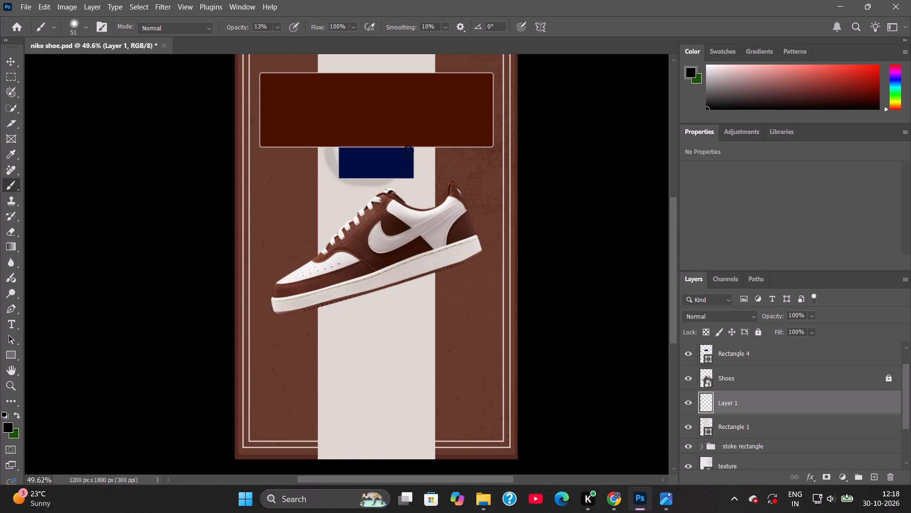
left_click_drag(408, 151, 413, 146)
key("ctrl+z")
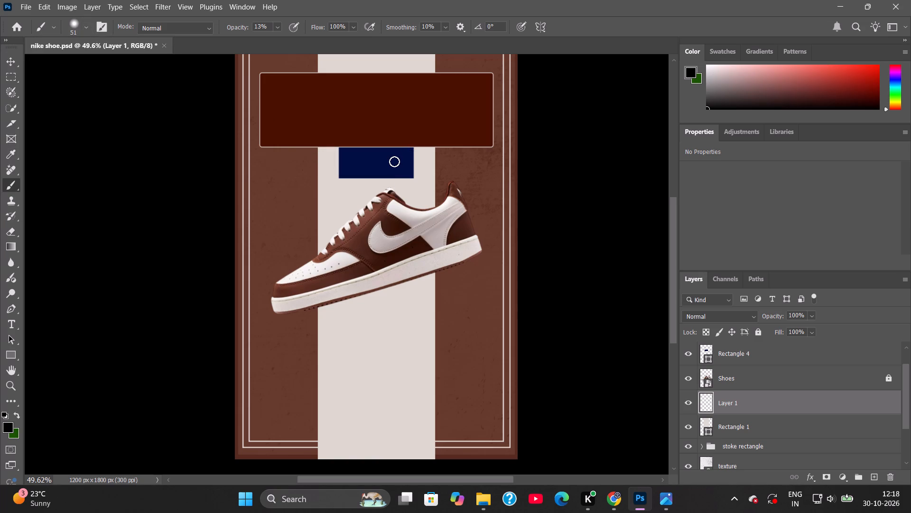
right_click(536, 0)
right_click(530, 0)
Choose the Soft Round Pressure Size brush with 0% hardness, try shading around the navy rectangle, and undo it.
left_click(86, 21)
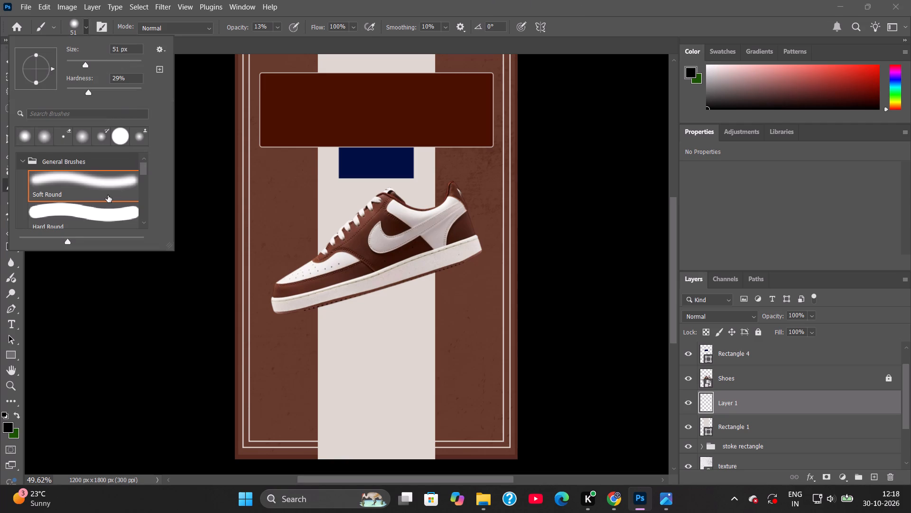
scroll(108, 195, "up", 4)
scroll(107, 195, "down", 4)
left_click(102, 205)
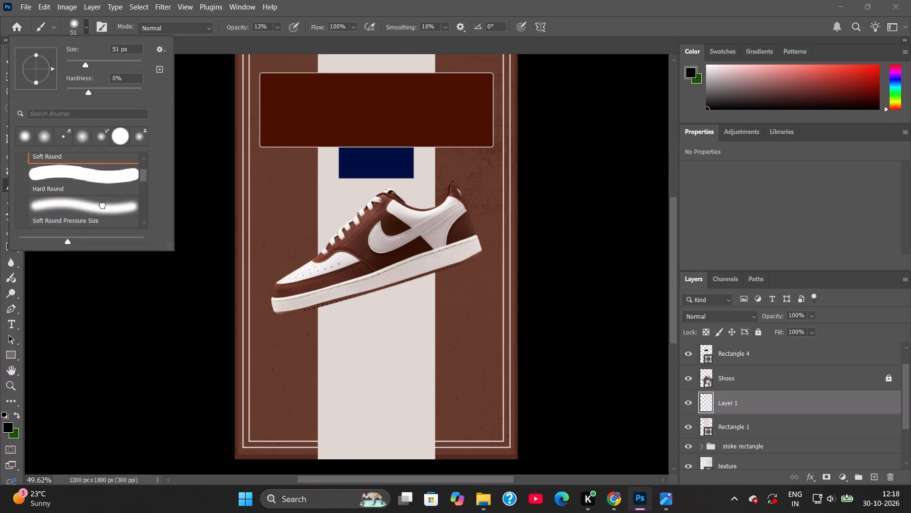
left_click_drag(334, 172, 343, 151)
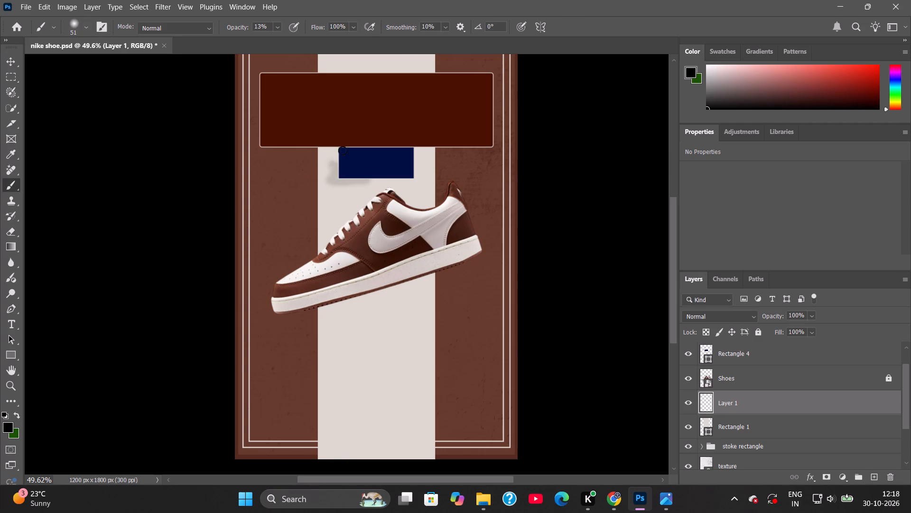
left_click_drag(343, 151, 416, 156)
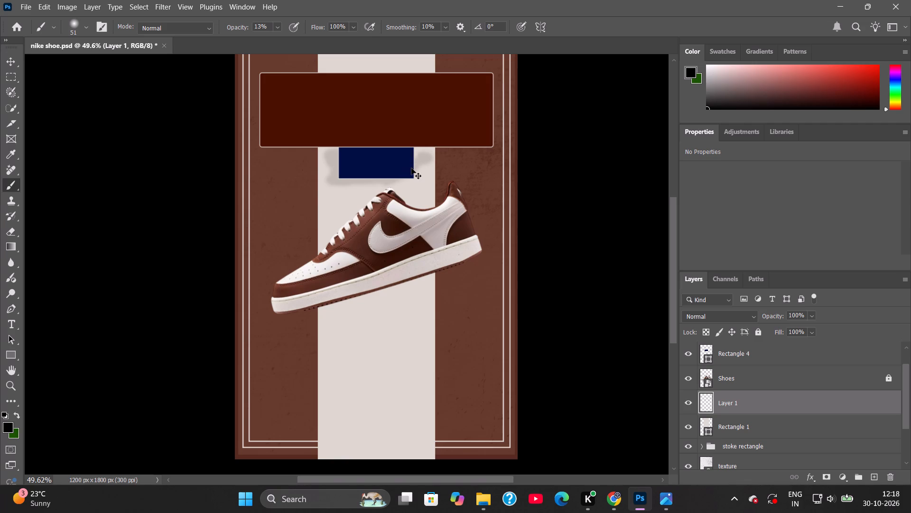
key("ctrl+z")
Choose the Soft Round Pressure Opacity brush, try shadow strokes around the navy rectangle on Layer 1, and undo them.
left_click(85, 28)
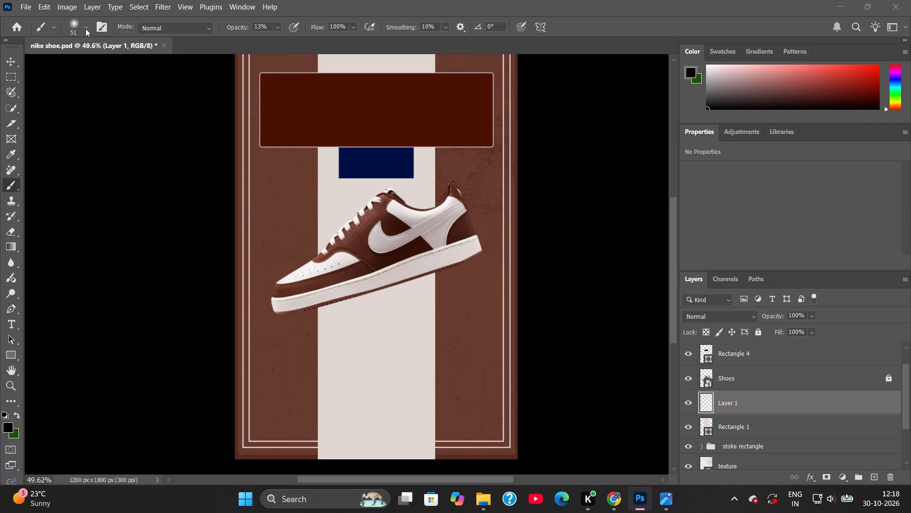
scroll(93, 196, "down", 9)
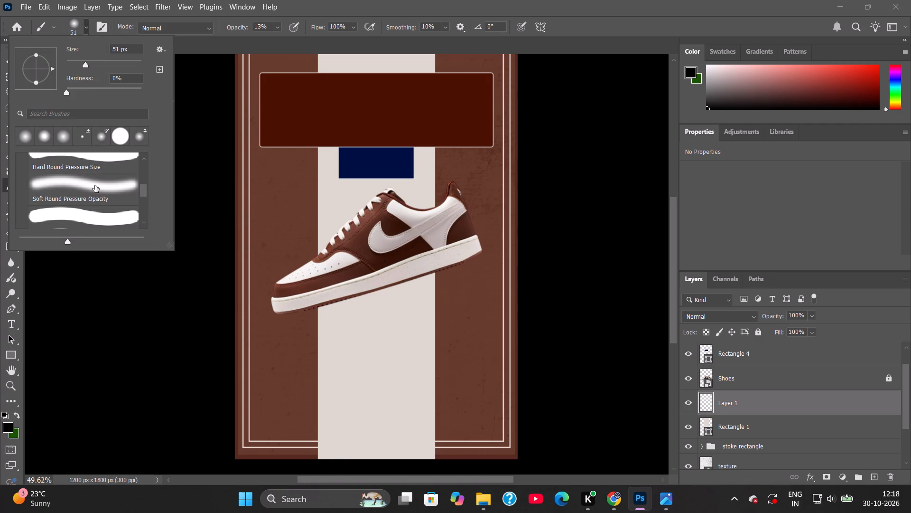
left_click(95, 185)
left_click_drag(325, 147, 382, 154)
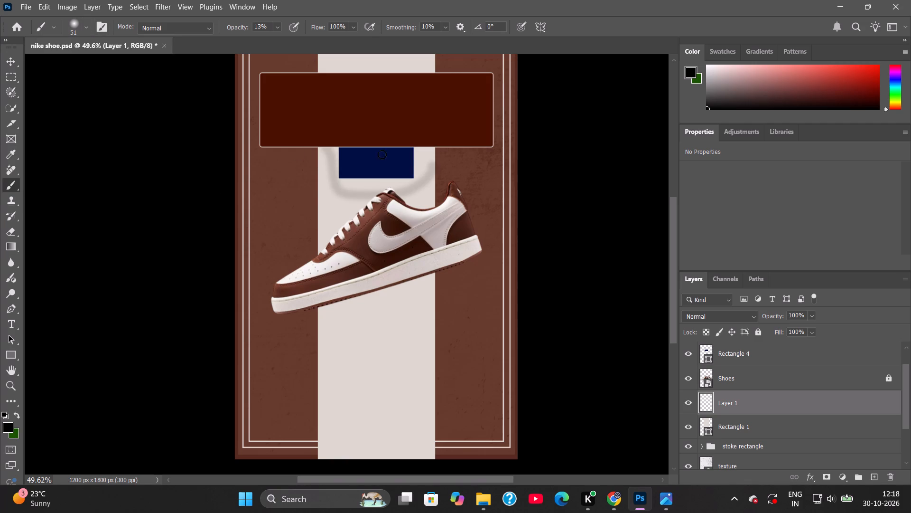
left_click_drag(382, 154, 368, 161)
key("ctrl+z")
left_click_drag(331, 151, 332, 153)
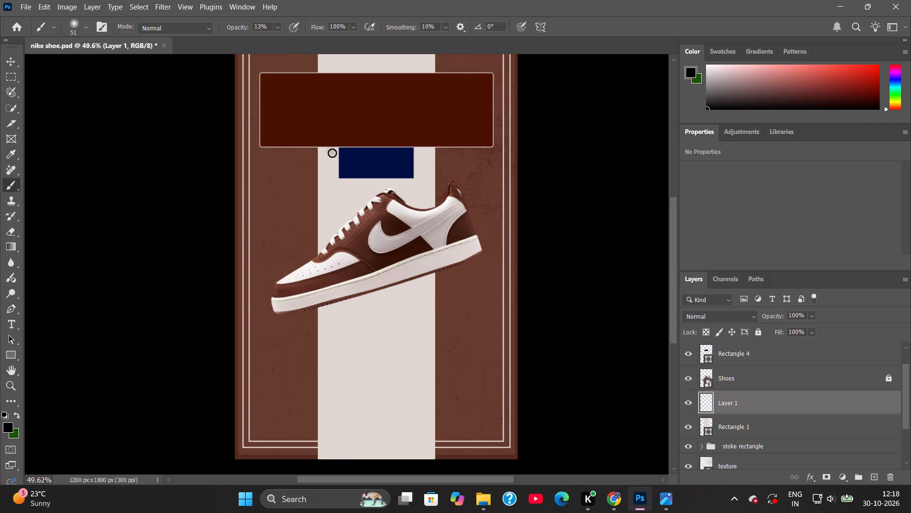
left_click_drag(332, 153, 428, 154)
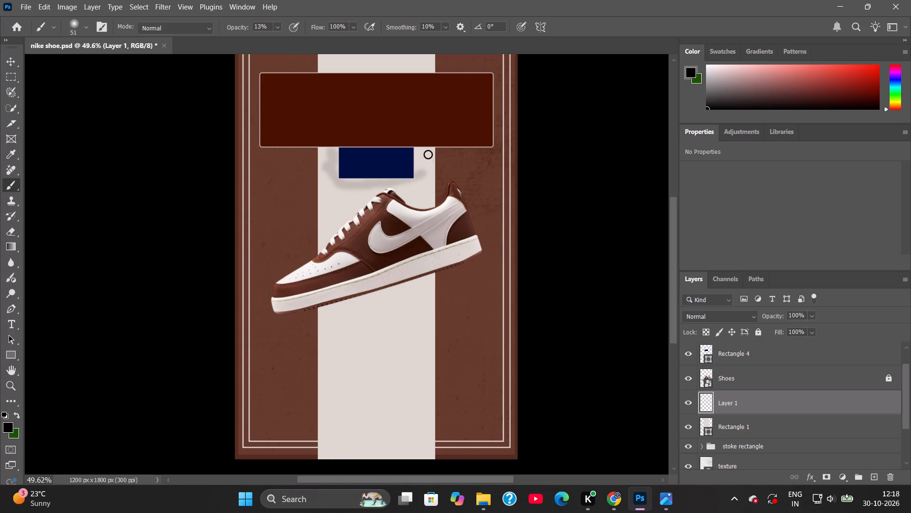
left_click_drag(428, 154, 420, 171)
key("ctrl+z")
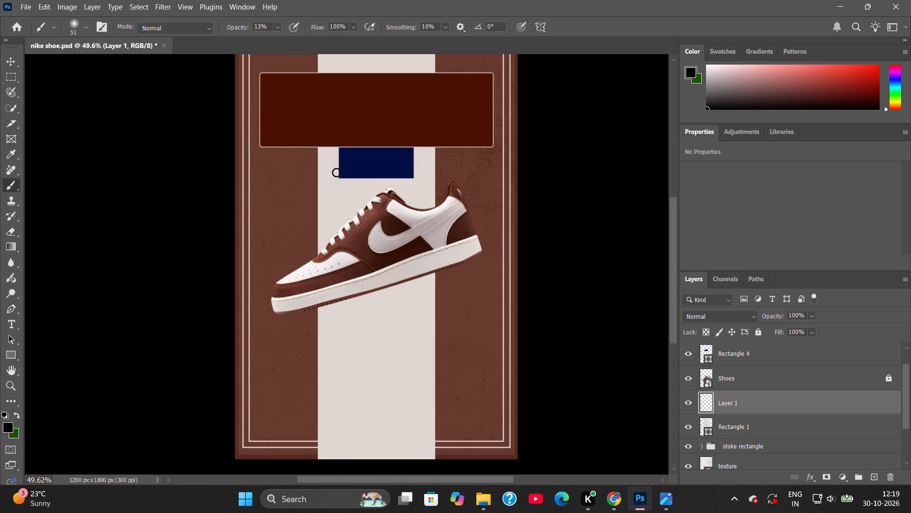
Choose the Soft Round Pressure Opacity and Flow brush, try shading around the navy rectangle, and undo it.
left_click(86, 31)
scroll(118, 211, "down", 7)
left_click(96, 182)
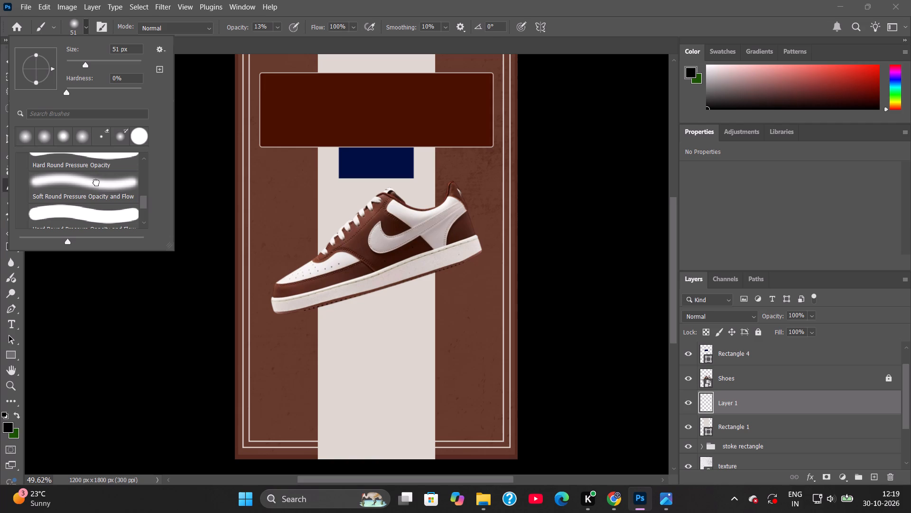
left_click_drag(330, 150, 423, 153)
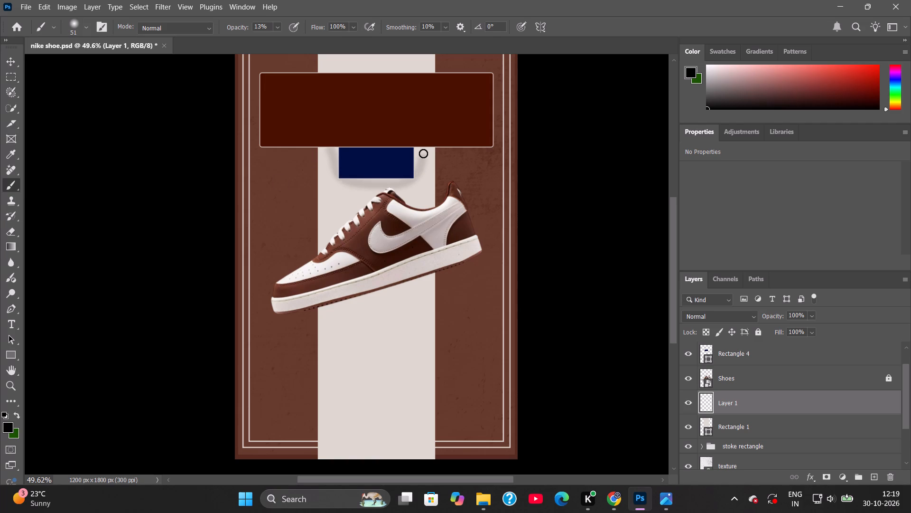
left_click_drag(423, 153, 412, 175)
left_click_drag(412, 175, 323, 157)
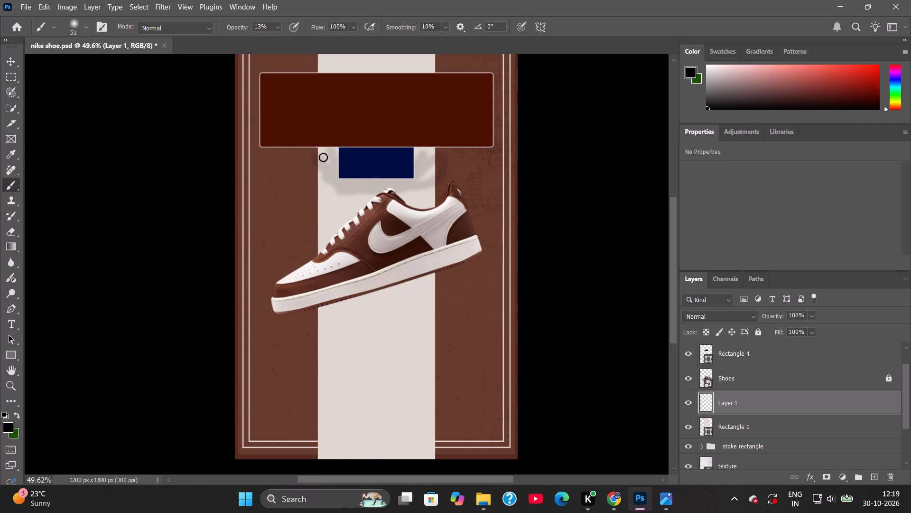
left_click_drag(323, 157, 434, 176)
key("ctrl+z")
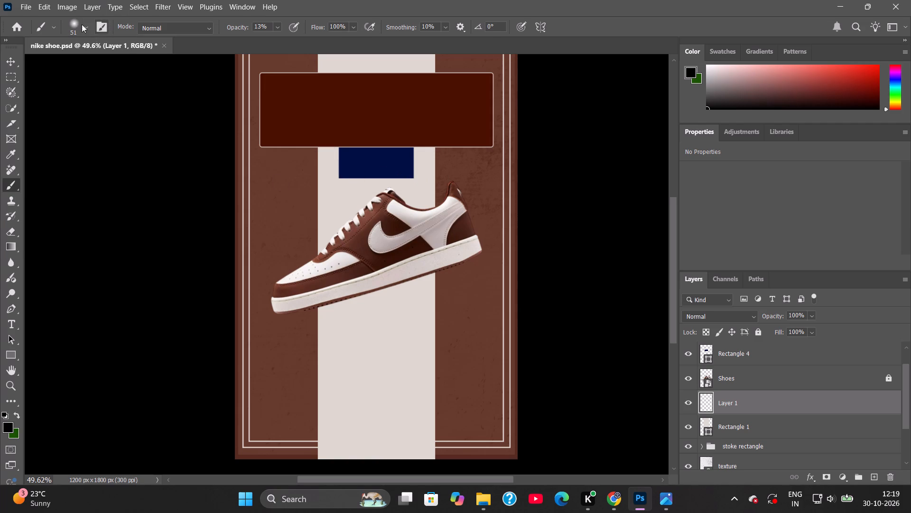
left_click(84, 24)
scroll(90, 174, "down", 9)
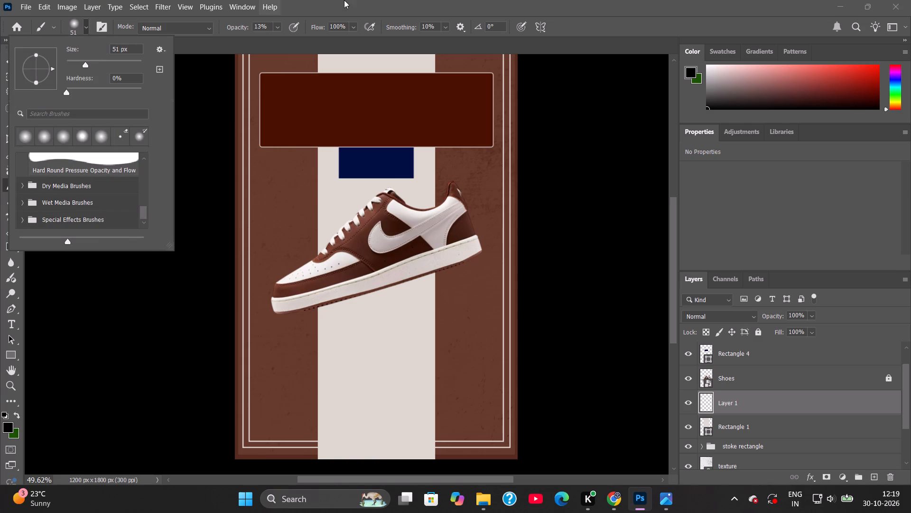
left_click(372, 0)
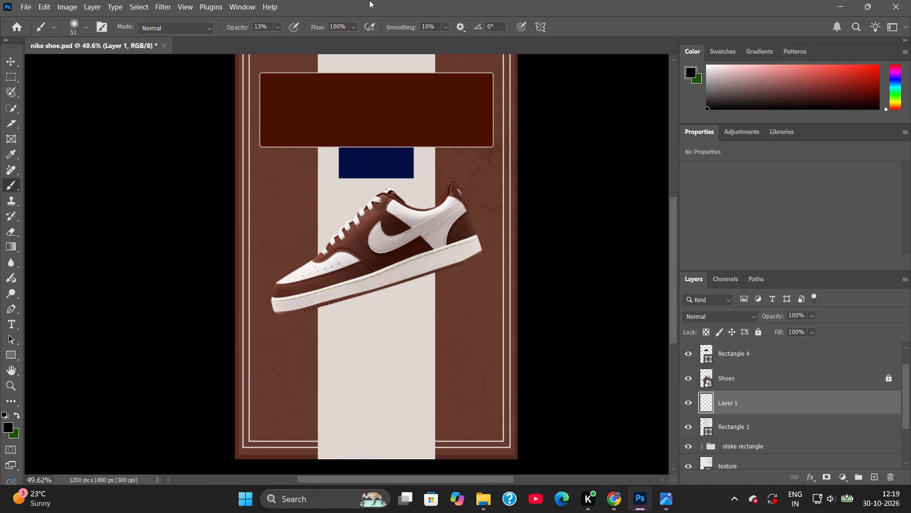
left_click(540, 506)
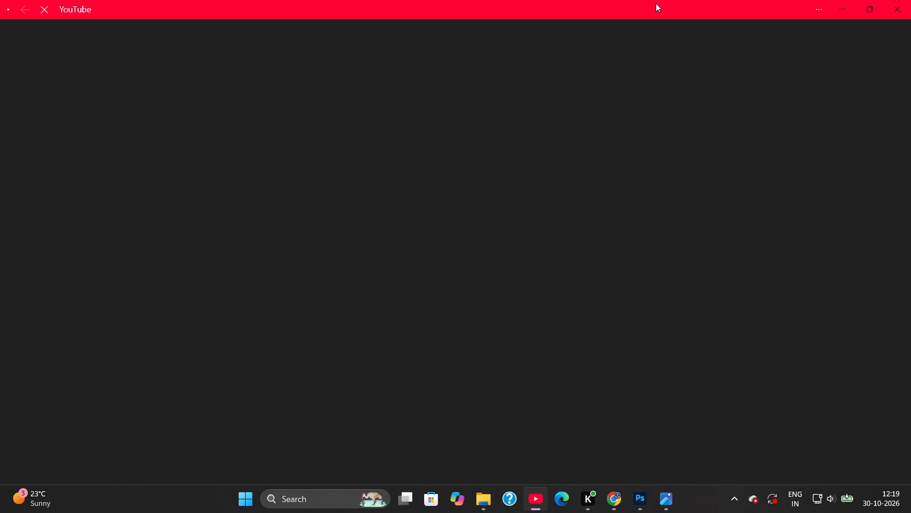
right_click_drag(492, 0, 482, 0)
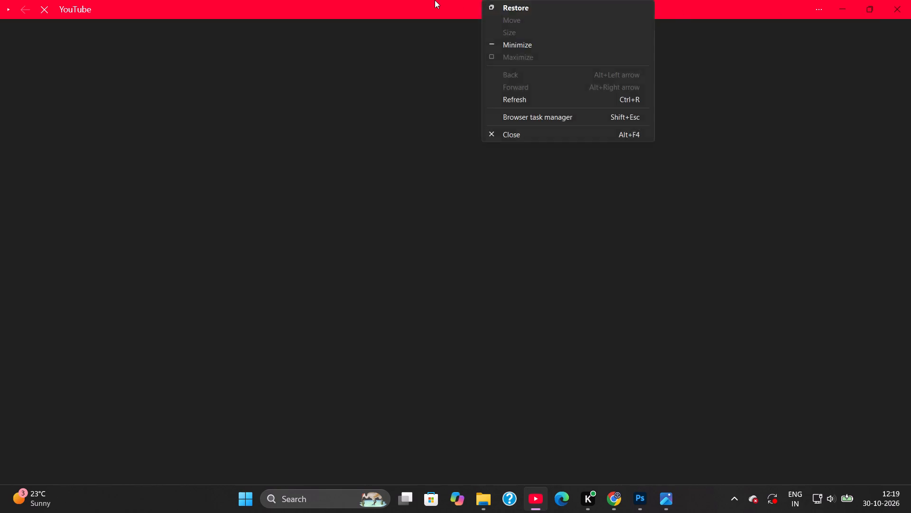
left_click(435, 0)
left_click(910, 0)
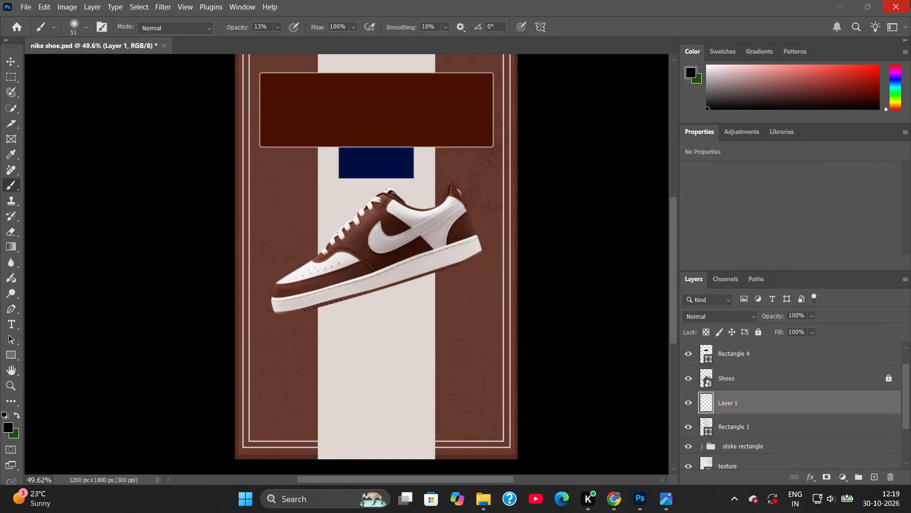
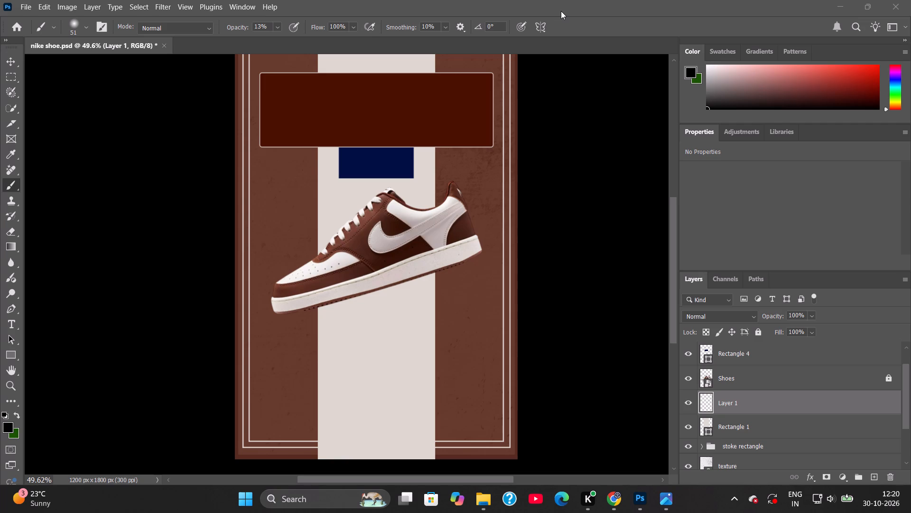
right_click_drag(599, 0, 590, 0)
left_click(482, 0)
Hide Layer 1, the layer used for the brush shadow attempts.
left_click(757, 403)
left_click(688, 406)
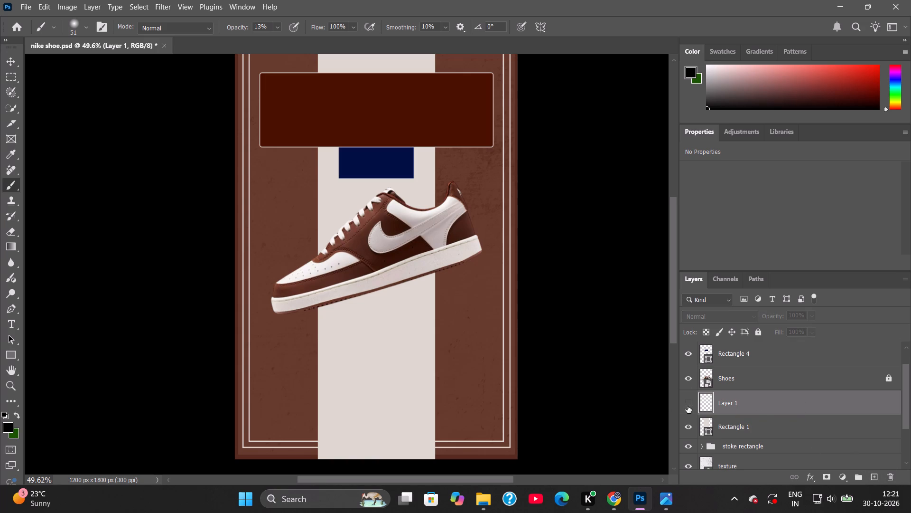
Add a drop shadow to the navy Rectangle 4 with 55% opacity, 13 px distance, 0% spread and 13 px size.
left_click(750, 353)
double_click(881, 359)
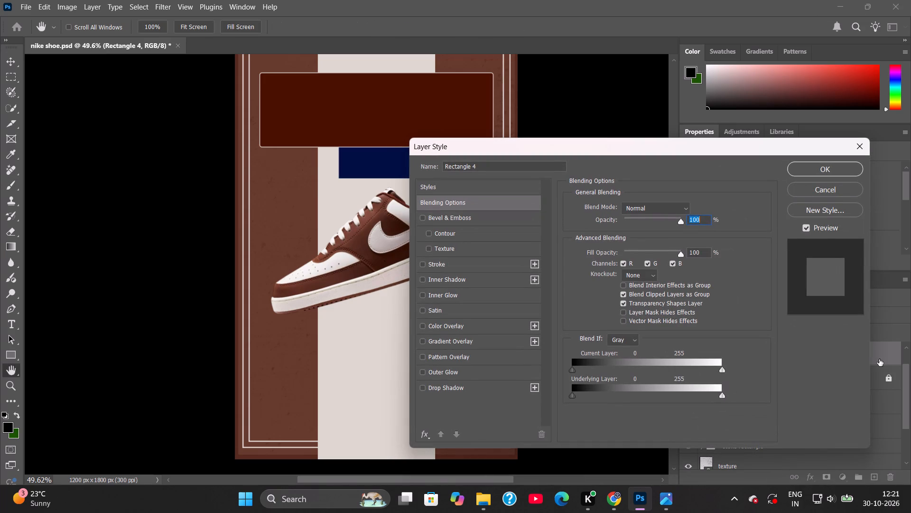
left_click(455, 393)
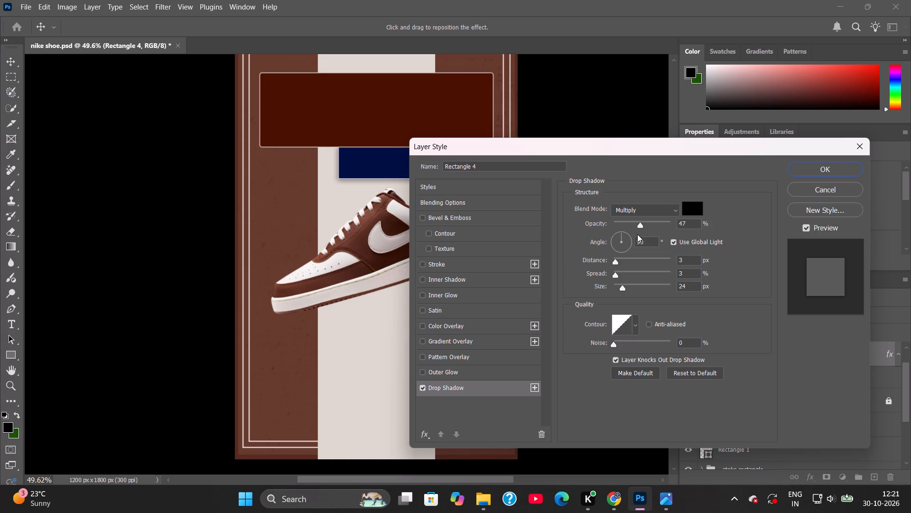
left_click_drag(688, 222, 658, 221)
key("5")
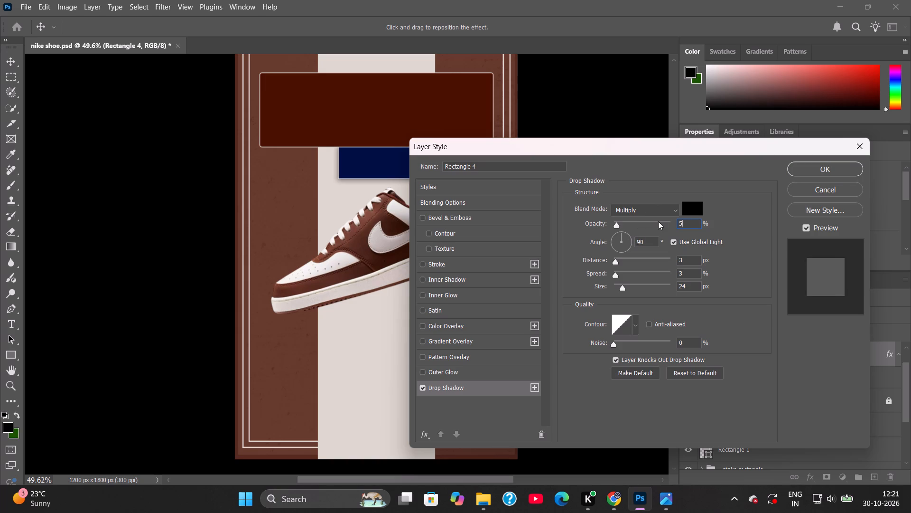
key("5")
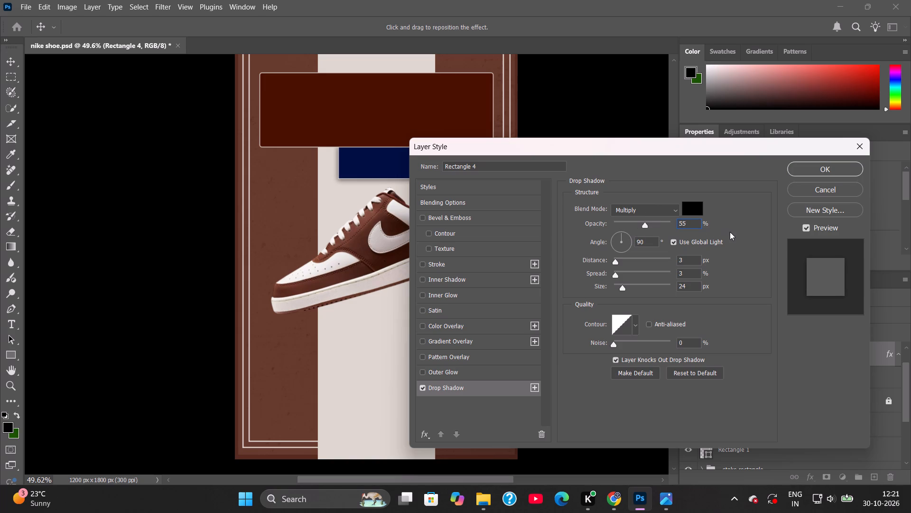
left_click(730, 232)
left_click(688, 260)
key("BackSpace")
type("13")
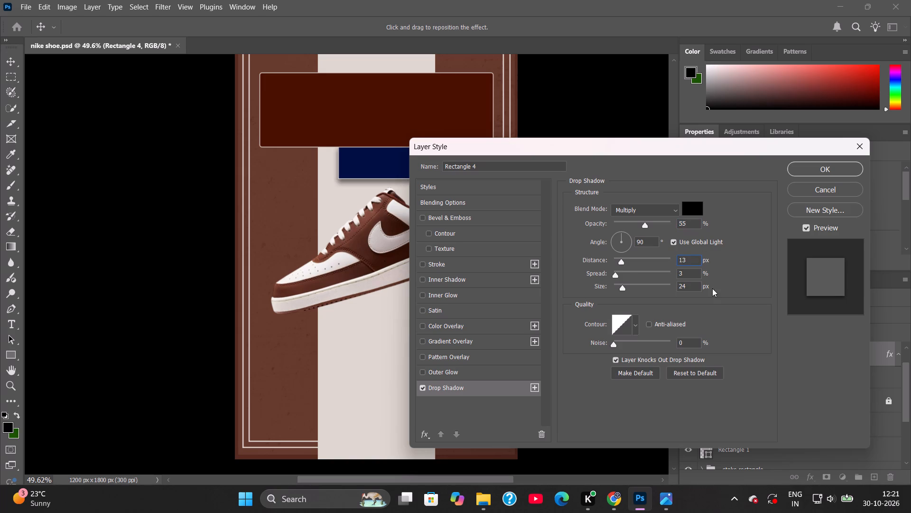
left_click(686, 276)
key("BackSpace")
key("0")
left_click_drag(690, 288, 659, 290)
type("13")
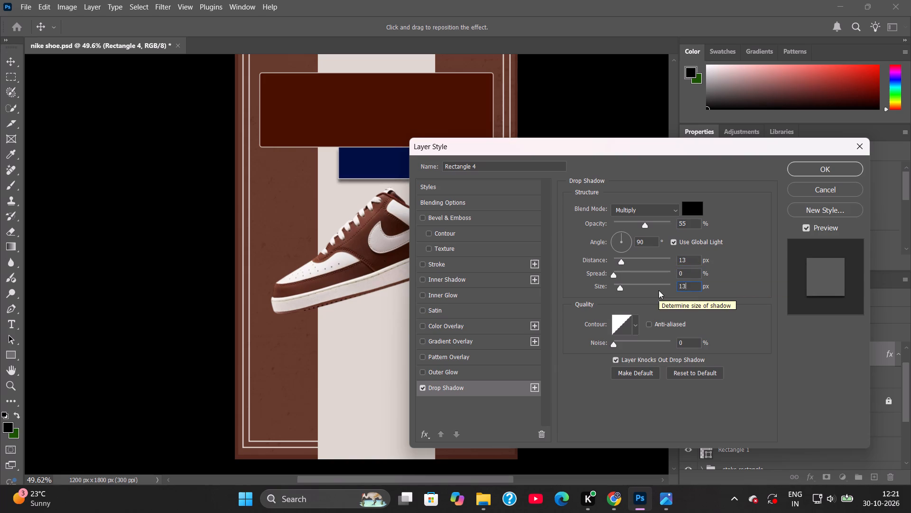
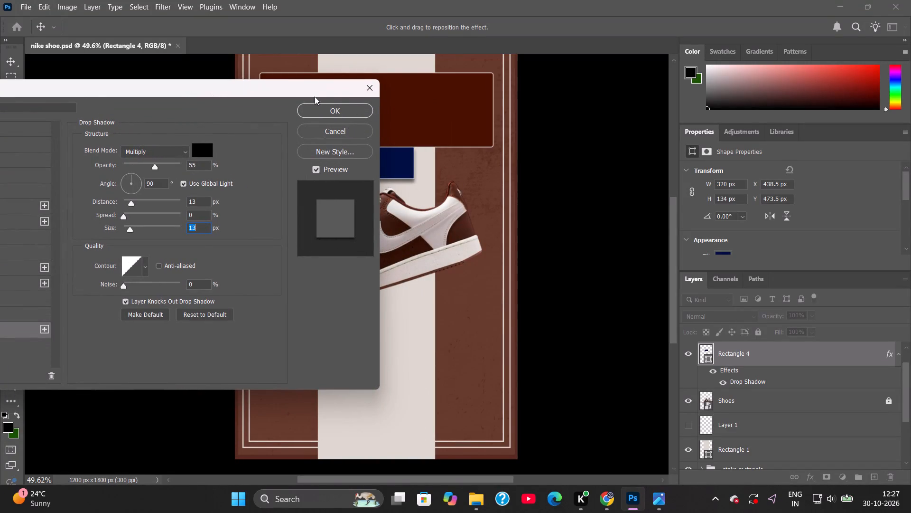
Set the blend mode of the navy Rectangle 4's drop shadow to Normal and apply the layer style.
left_click_drag(307, 91, 571, 149)
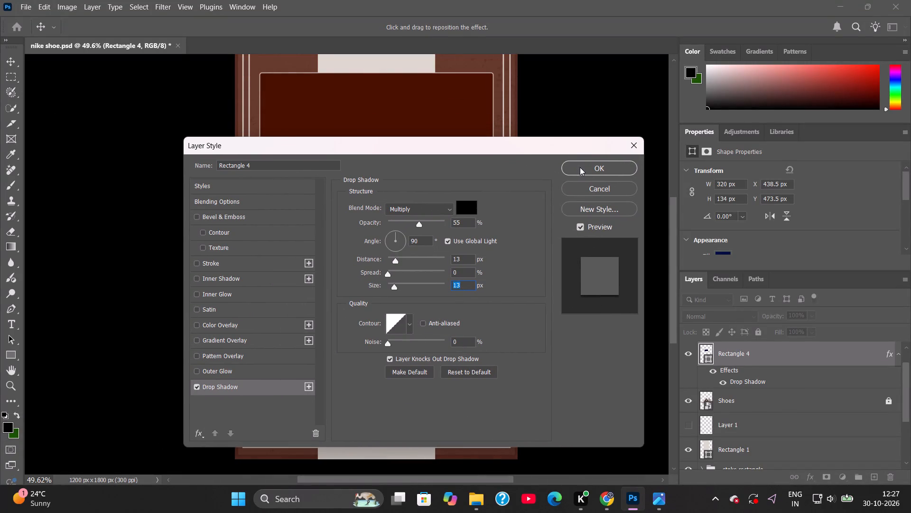
left_click(414, 207)
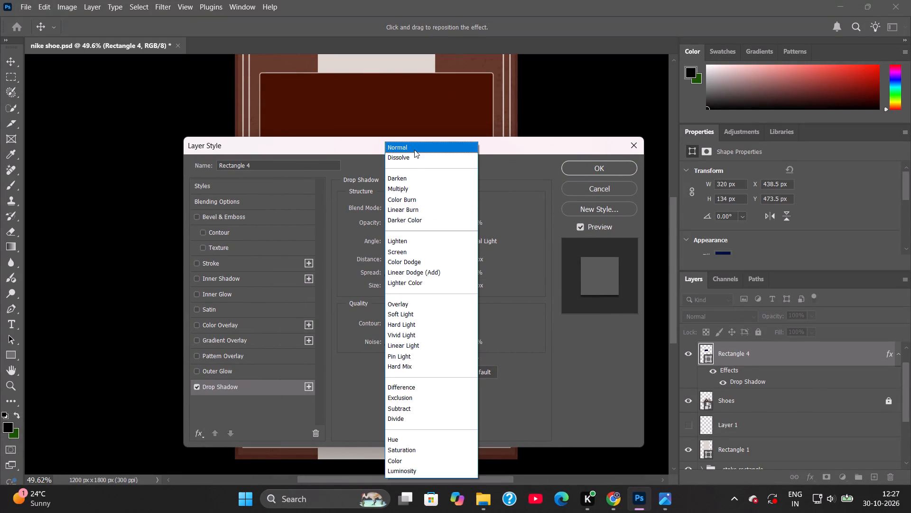
left_click(414, 150)
left_click(597, 173)
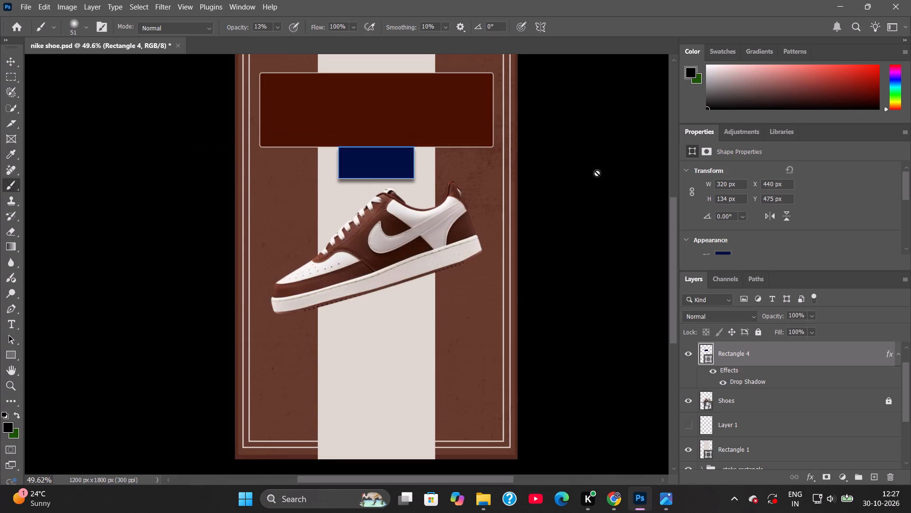
Save the nike shoe.psd document.
key("ctrl+s")
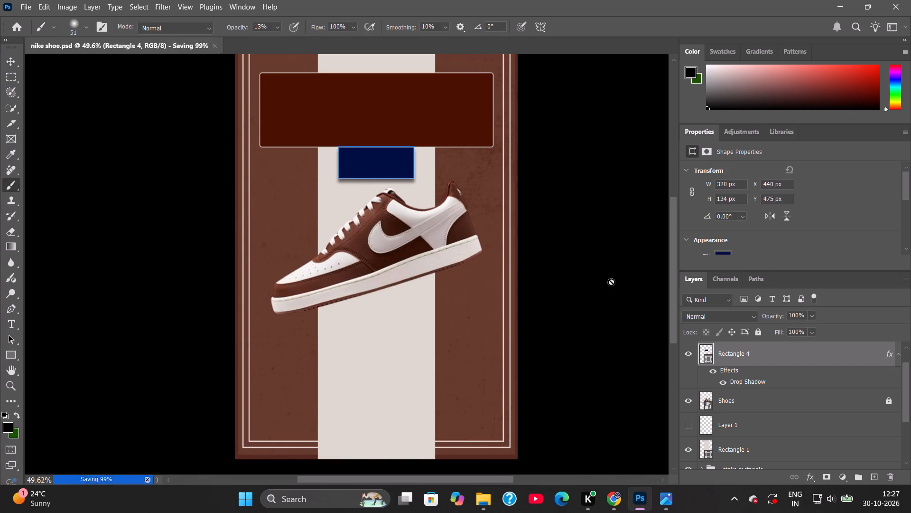
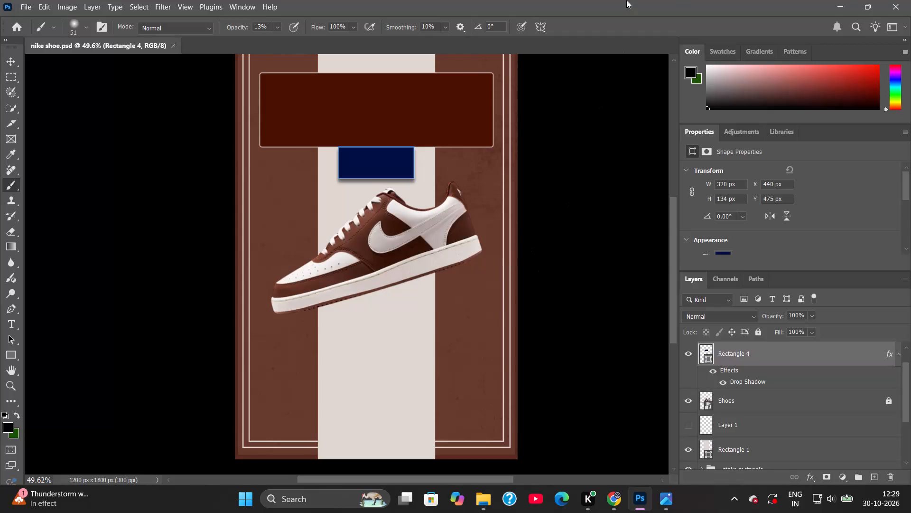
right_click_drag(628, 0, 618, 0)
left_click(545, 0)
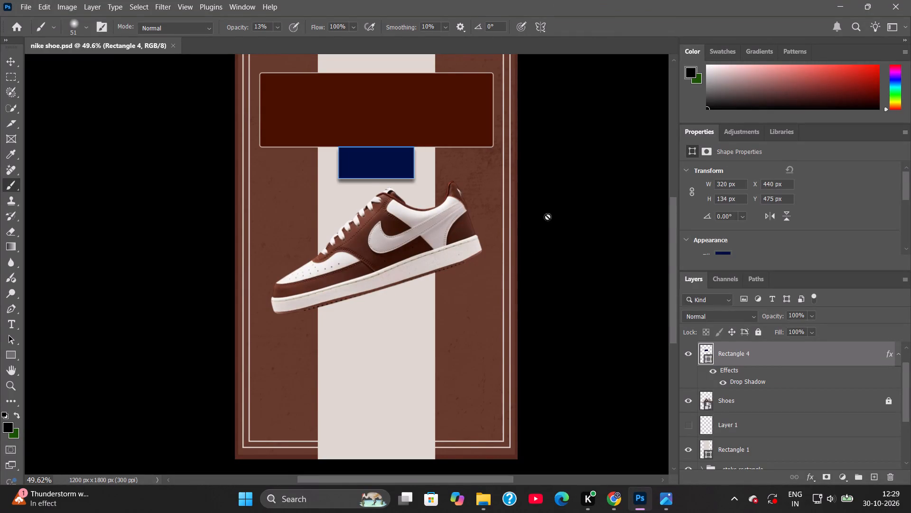
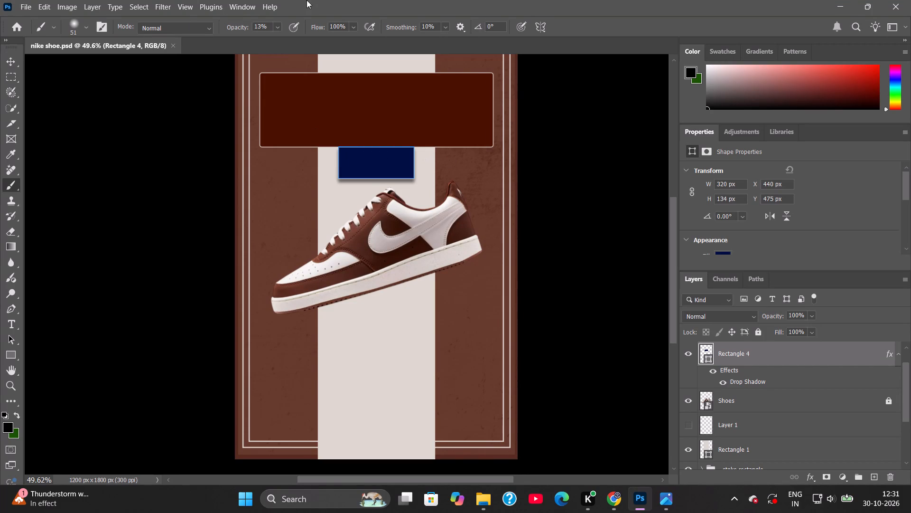
Bring up the export options for the shoe poster document.
left_click(22, 9)
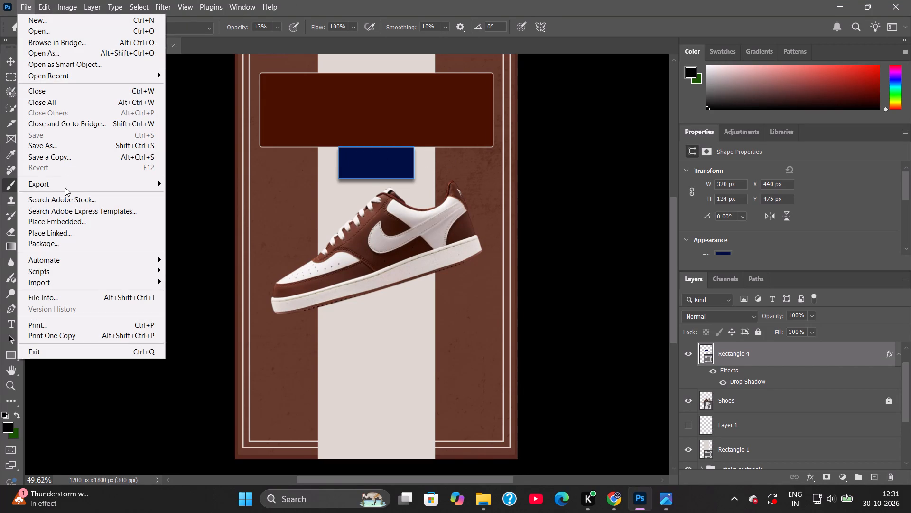
left_click(65, 188)
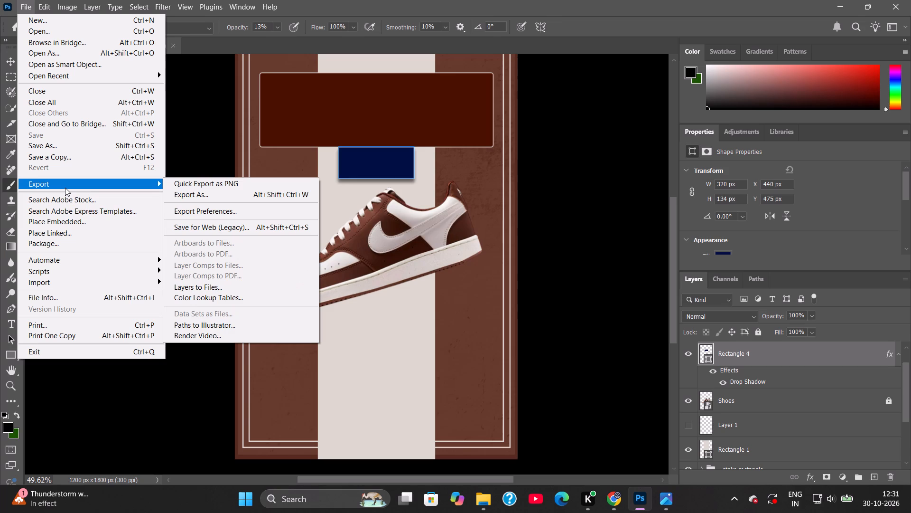
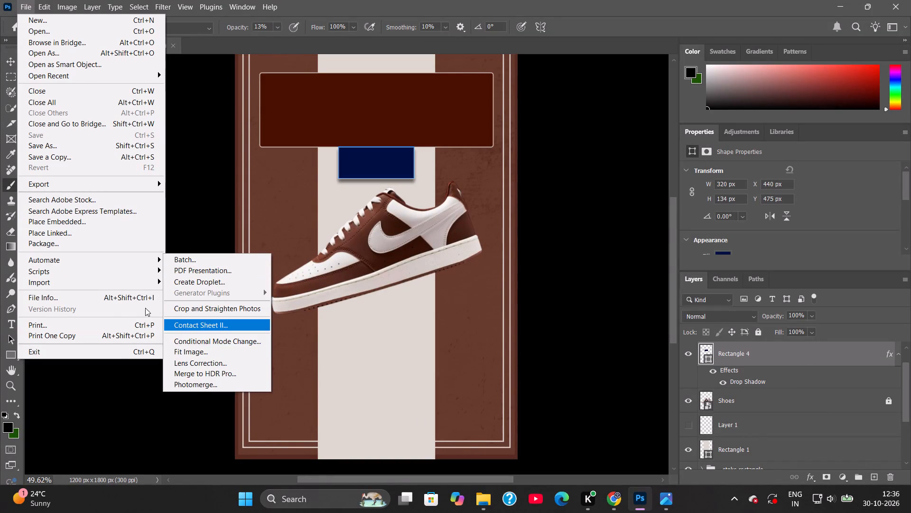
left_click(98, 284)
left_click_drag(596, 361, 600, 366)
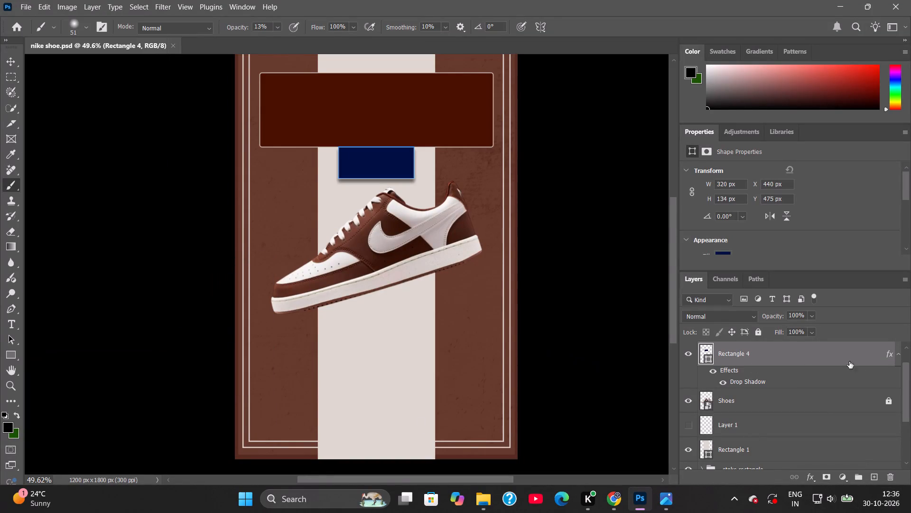
Collapse the effects list under the Rectangle 4 layer.
left_click(896, 355)
Show the hidden Layer 1 briefly to check its content, and hide it again.
scroll(802, 395, "down", 7)
scroll(720, 386, "up", 1)
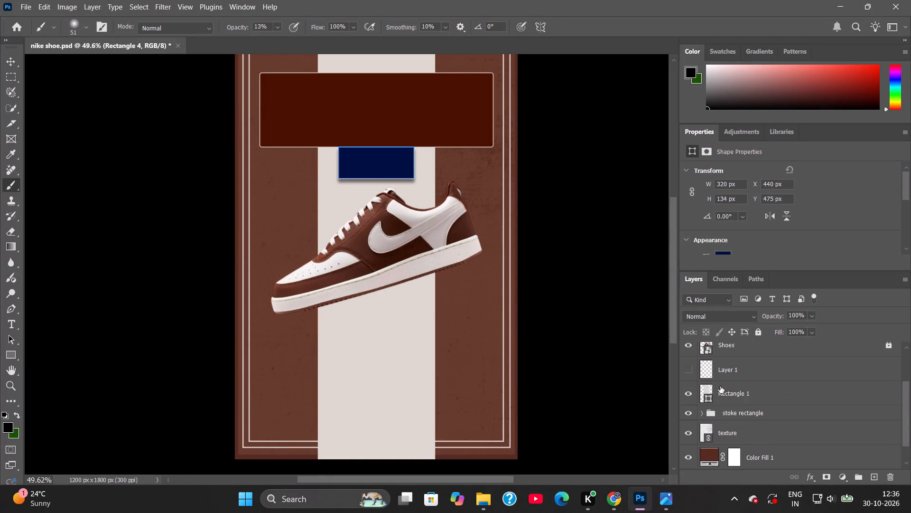
left_click(689, 372)
left_click(689, 372)
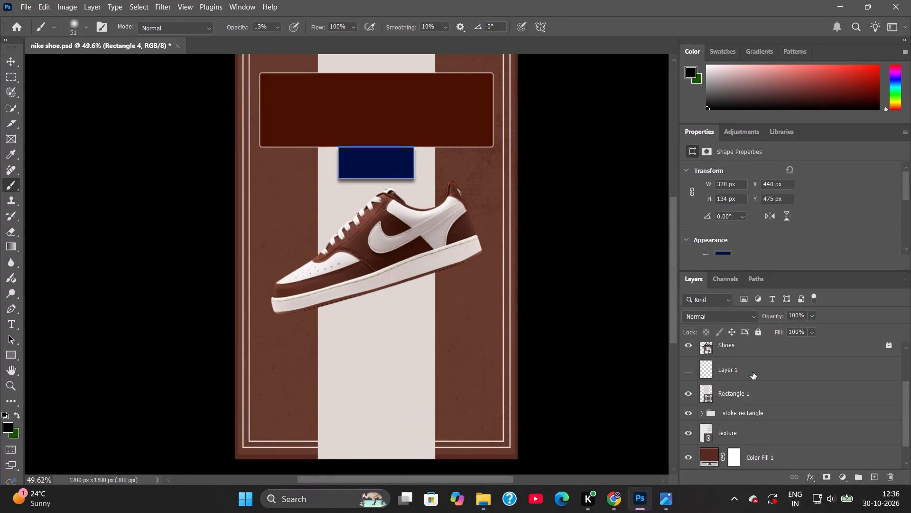
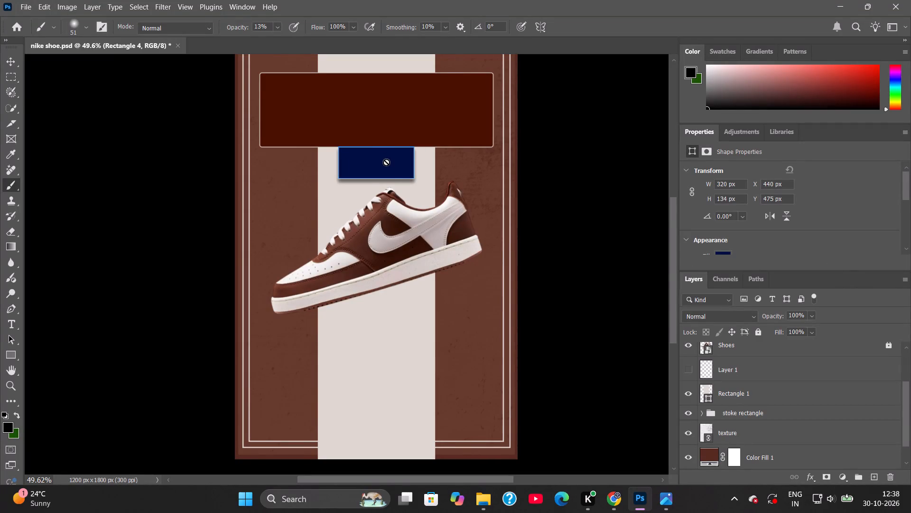
Convert the Rectangle 4 layer's drop shadow effect into its own separate layer.
left_click(8, 63)
left_click(772, 411)
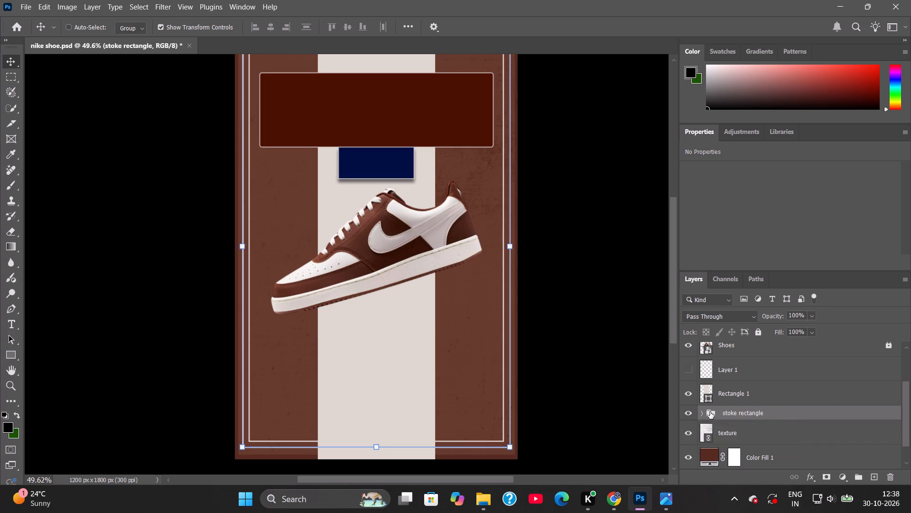
scroll(765, 388, "up", 3)
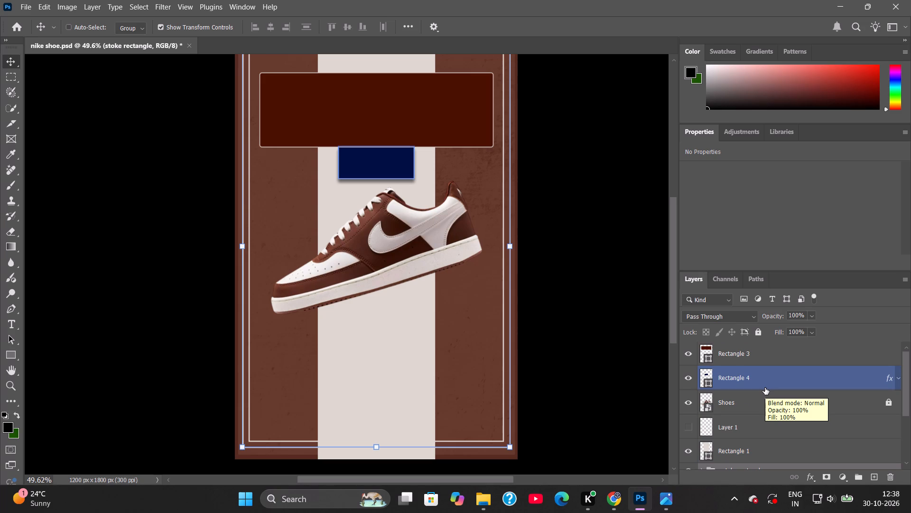
right_click(765, 388)
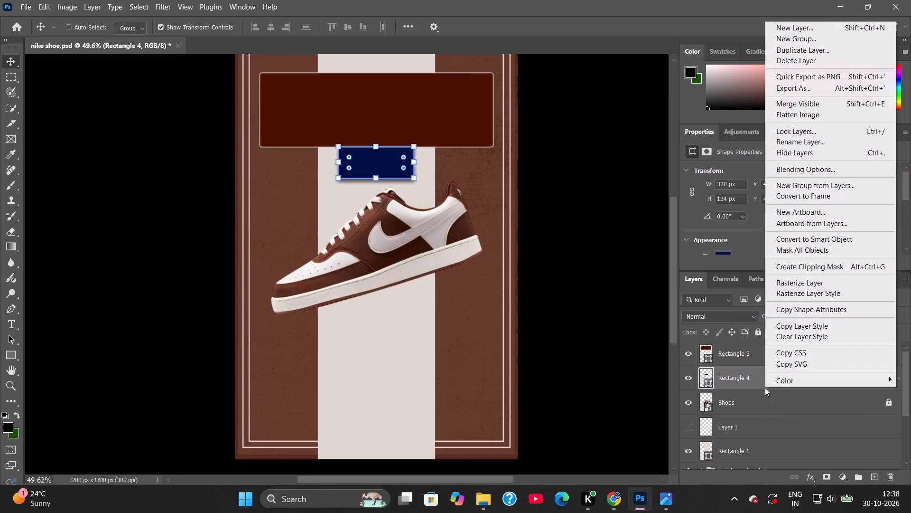
left_click(747, 372)
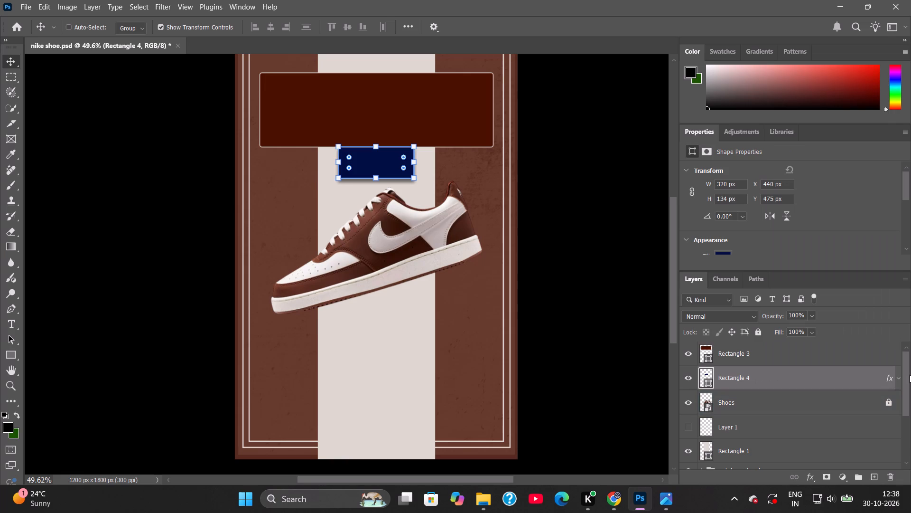
left_click(896, 381)
right_click(756, 402)
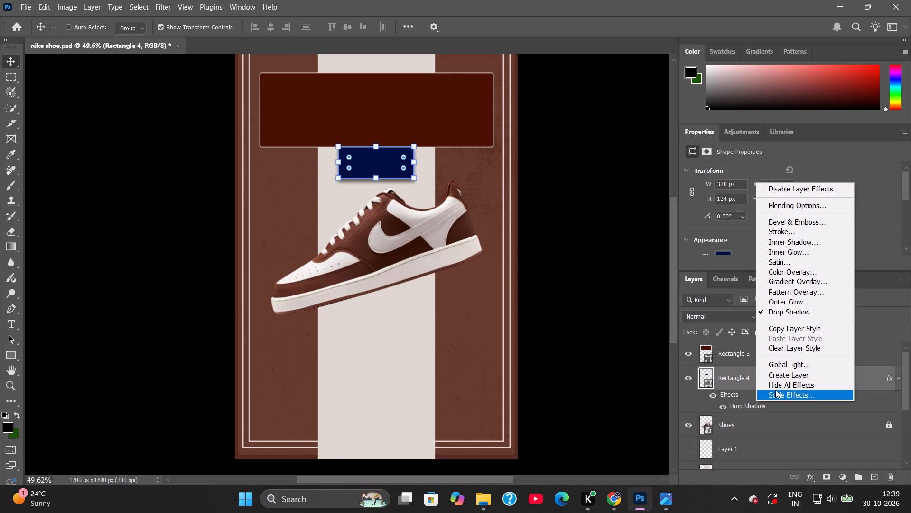
left_click(790, 375)
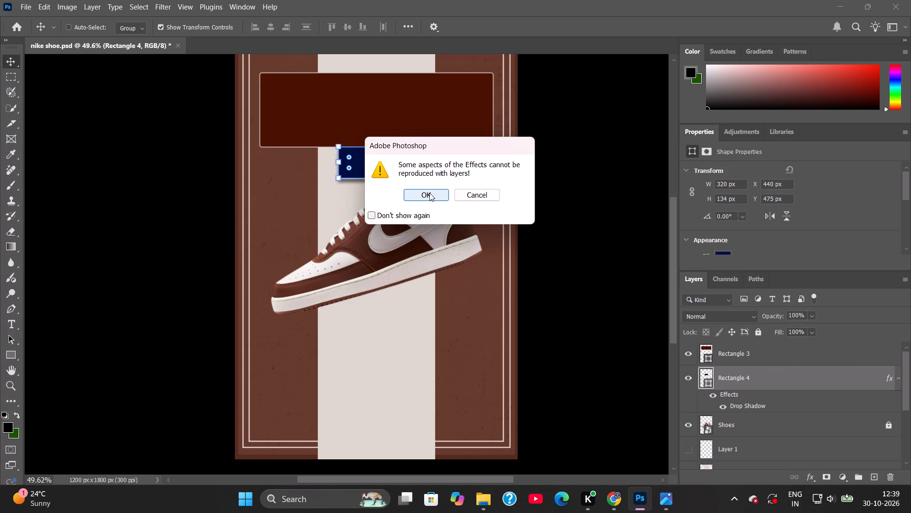
left_click(429, 193)
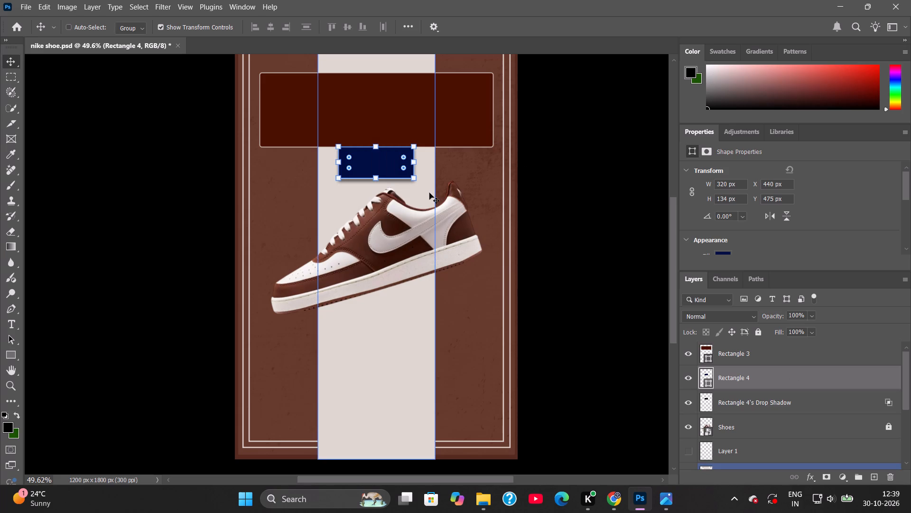
Warp the Rectangle 4's Drop Shadow layer: curve its bottom edge upward, tuck the upper corners inward and flare the lower corners outward.
left_click(772, 402)
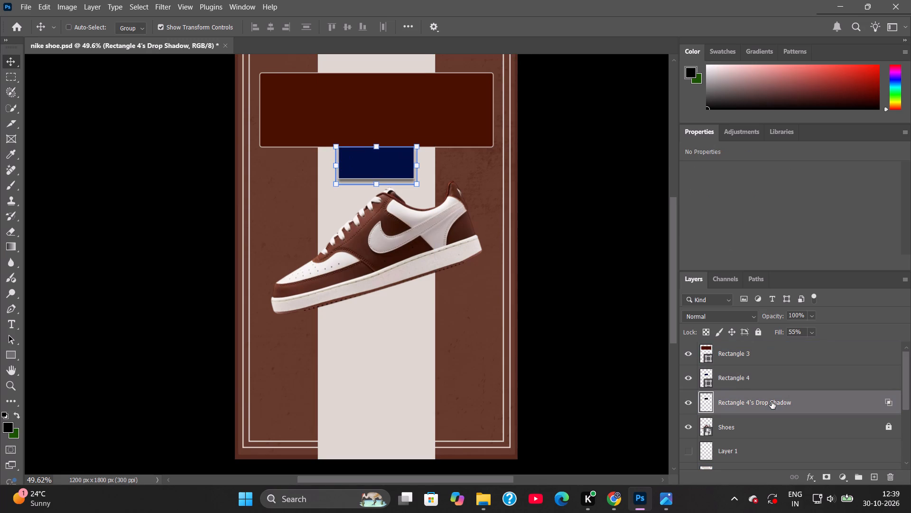
key("ctrl+t")
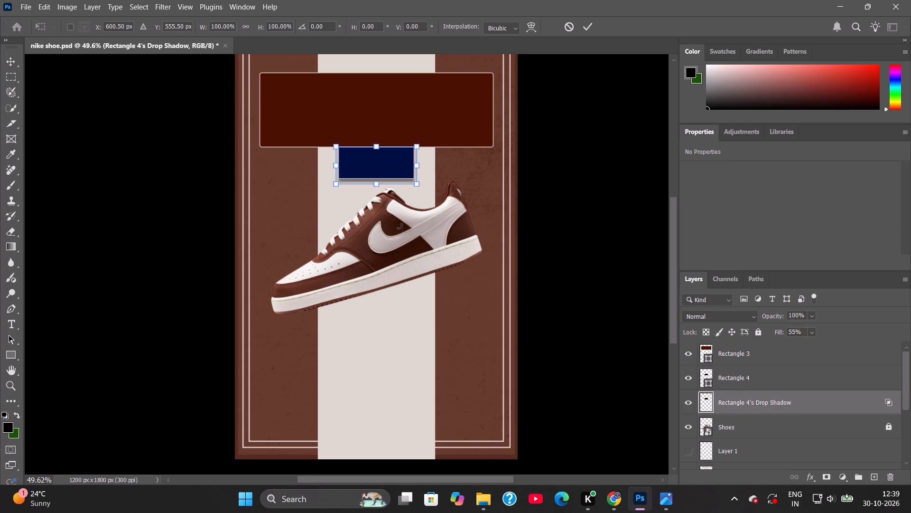
right_click(375, 185)
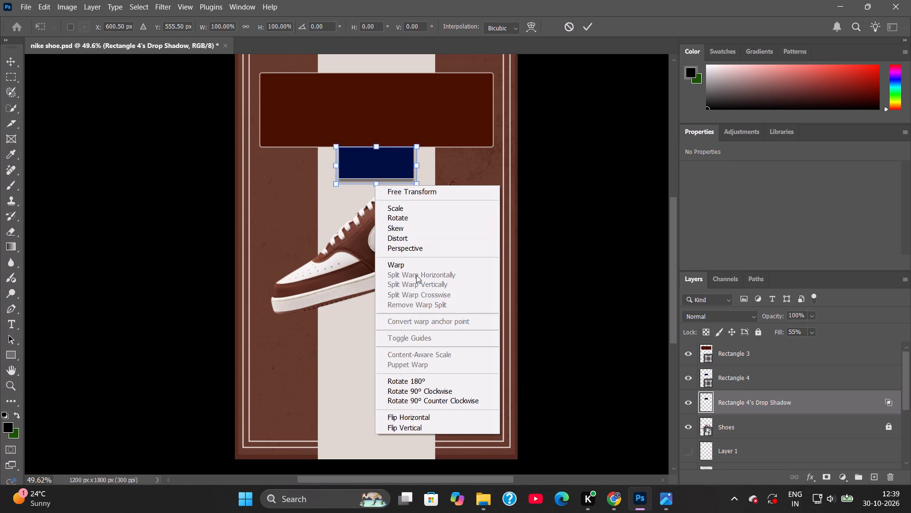
left_click(411, 262)
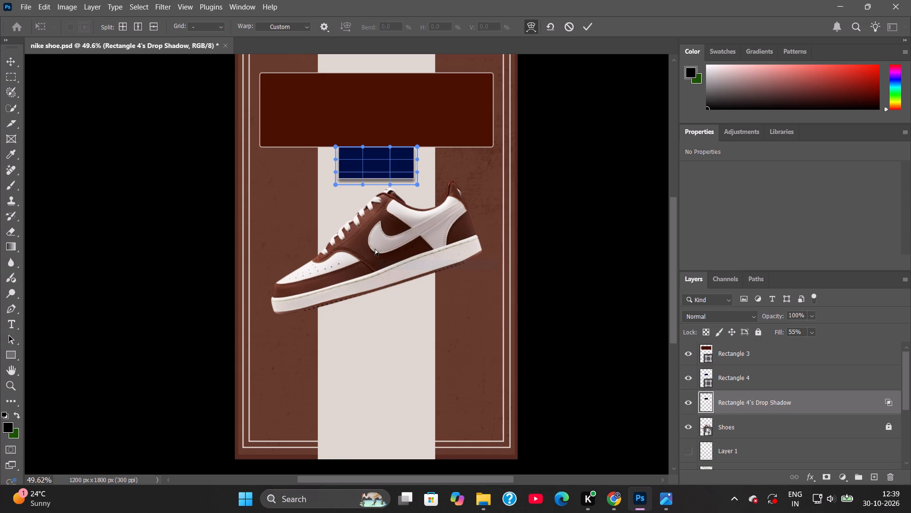
left_click(390, 184)
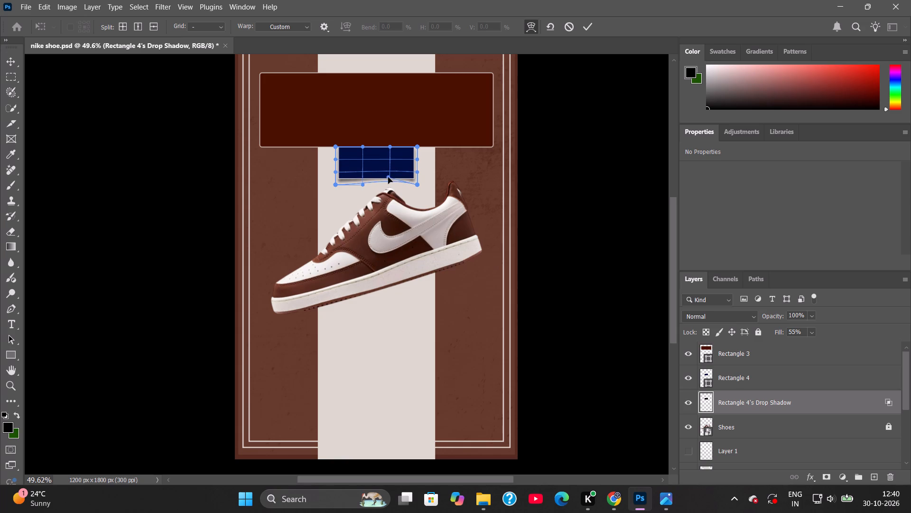
left_click(363, 185)
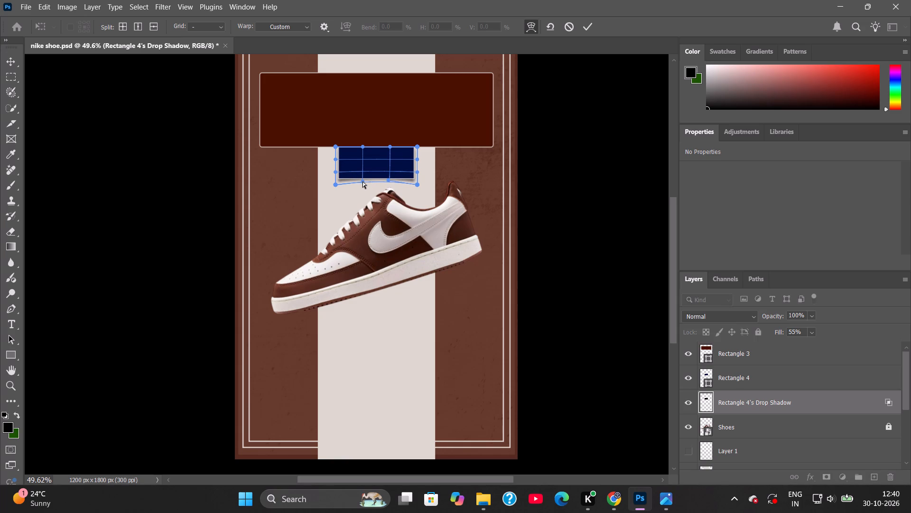
left_click_drag(418, 146, 415, 147)
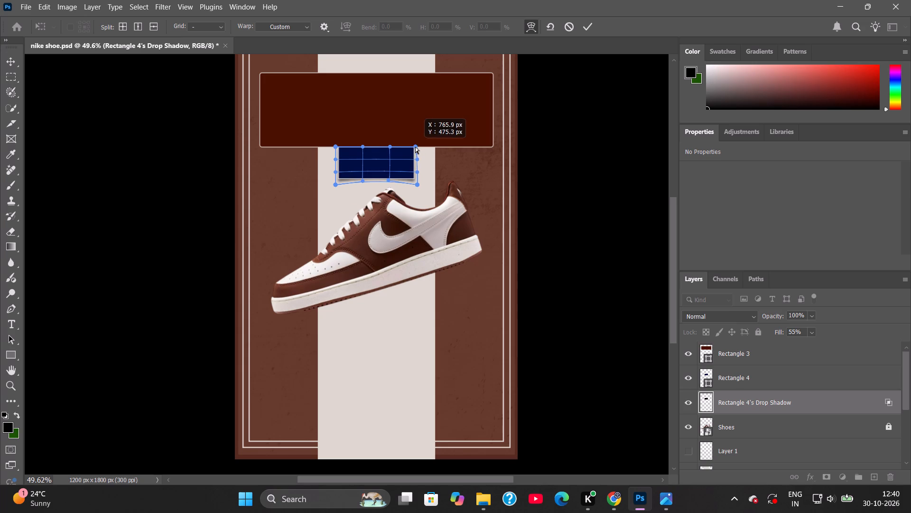
left_click_drag(415, 147, 410, 149)
left_click_drag(336, 146, 343, 150)
left_click_drag(335, 183, 333, 187)
left_click_drag(337, 171, 334, 171)
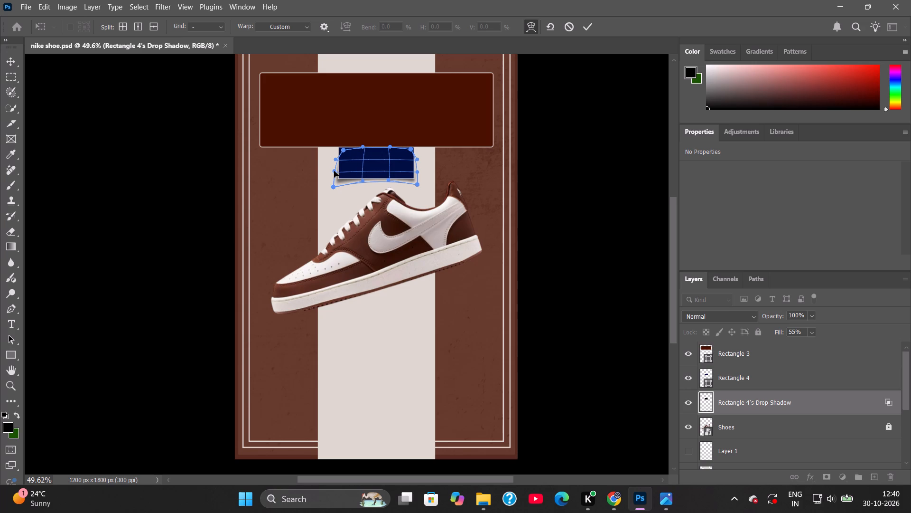
left_click_drag(334, 171, 331, 171)
left_click(418, 185)
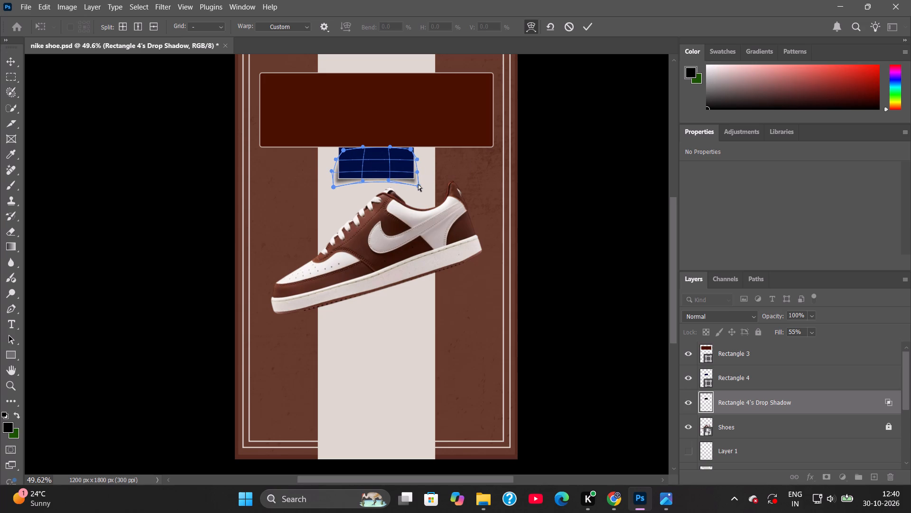
left_click(416, 173)
left_click(586, 33)
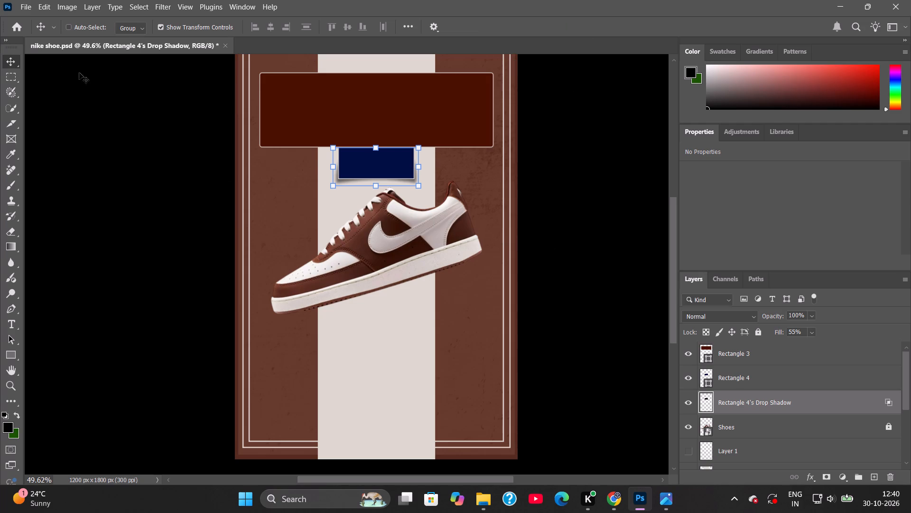
Warp the Rectangle 4's Drop Shadow layer again, pulling the lower parts of both side edges inward toward the blue rectangle.
scroll(787, 418, "down", 5)
left_click(758, 453)
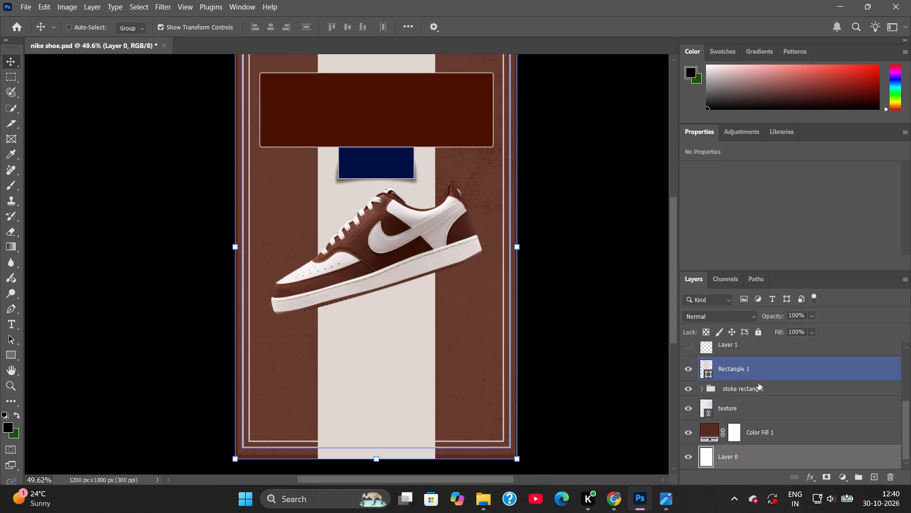
scroll(757, 387, "up", 2)
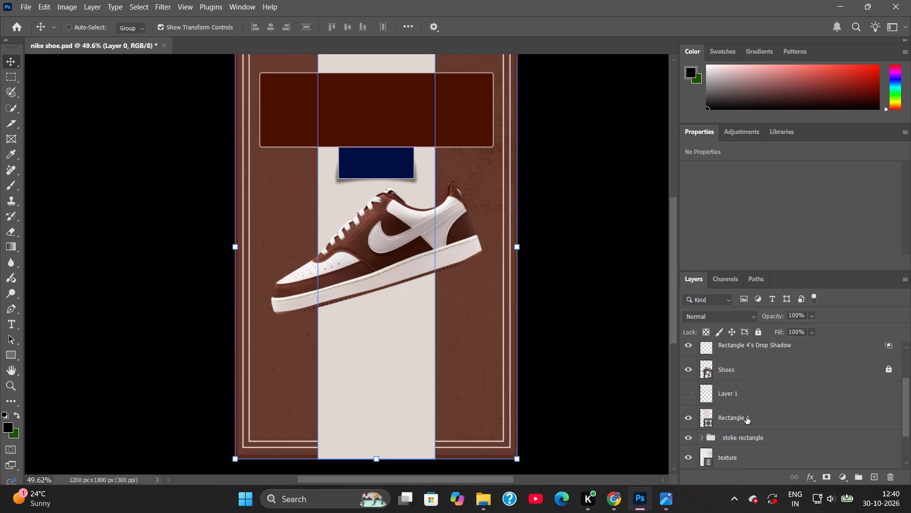
scroll(746, 417, "down", 2)
scroll(746, 417, "up", 3)
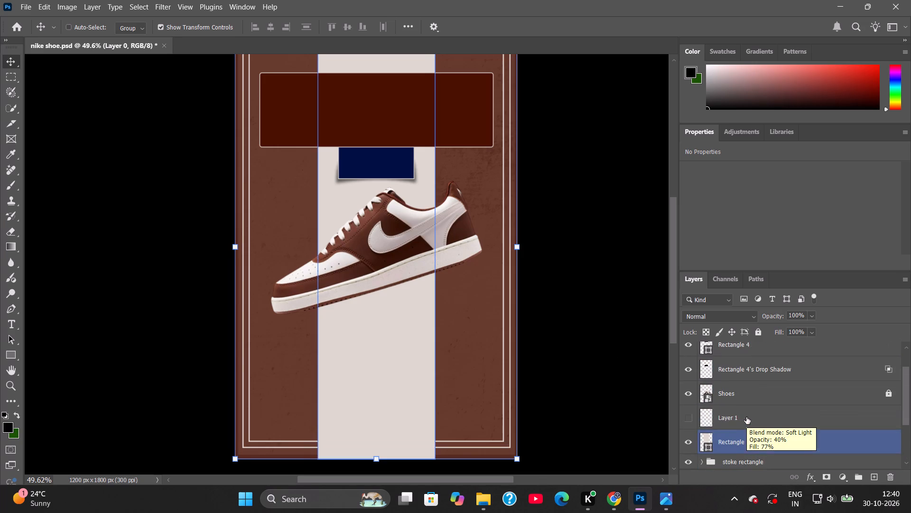
left_click(748, 375)
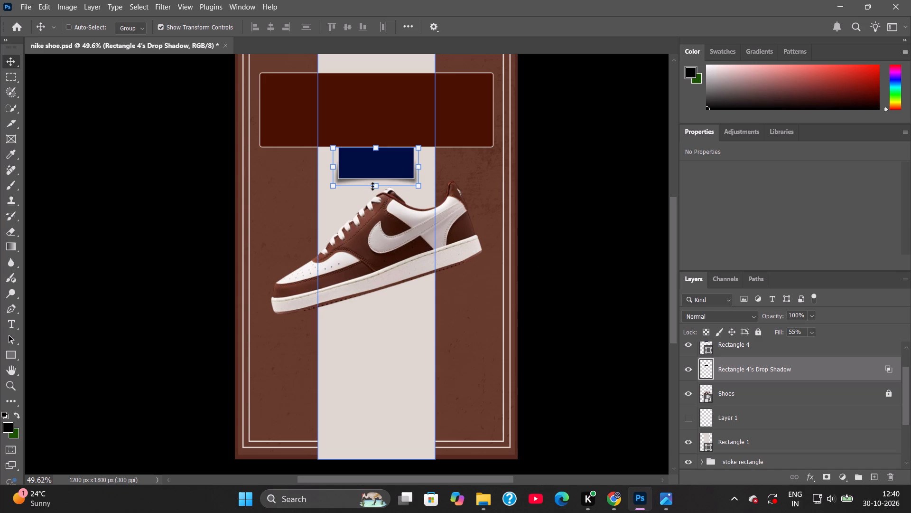
right_click(374, 186)
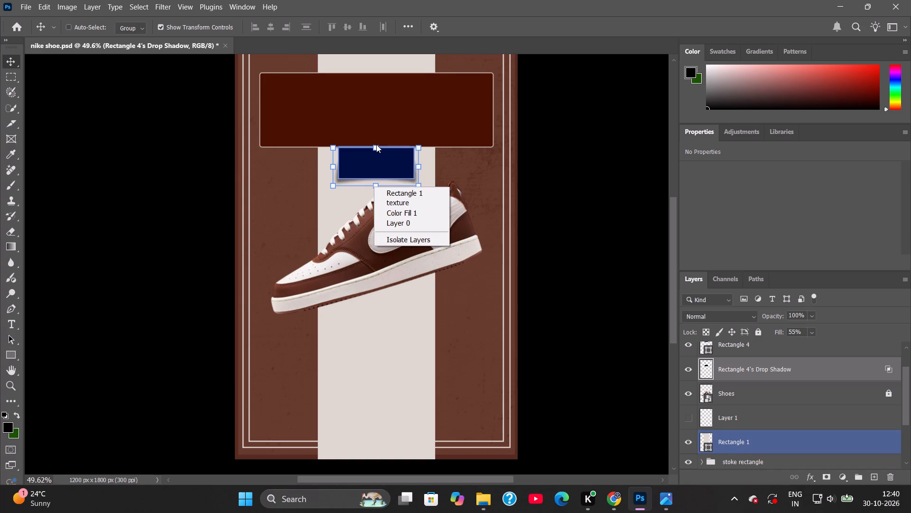
left_click(376, 144)
left_click(376, 144)
right_click(377, 183)
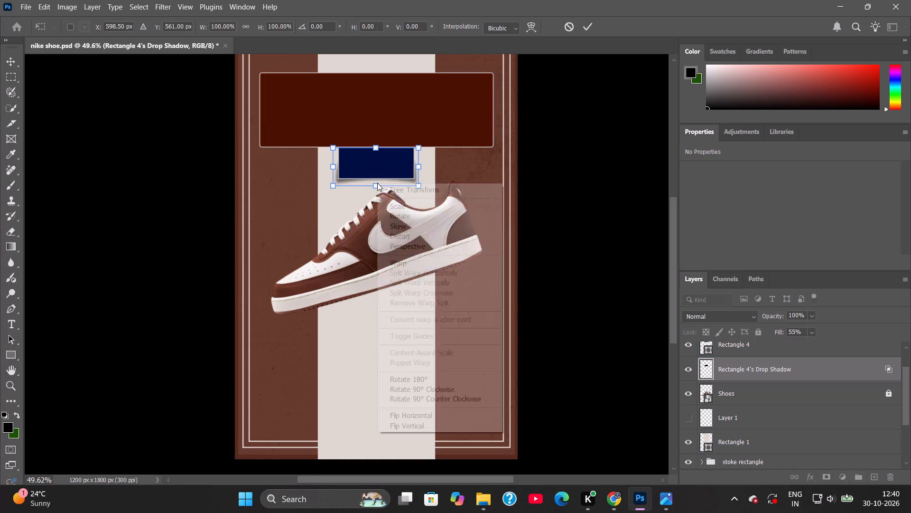
left_click(405, 263)
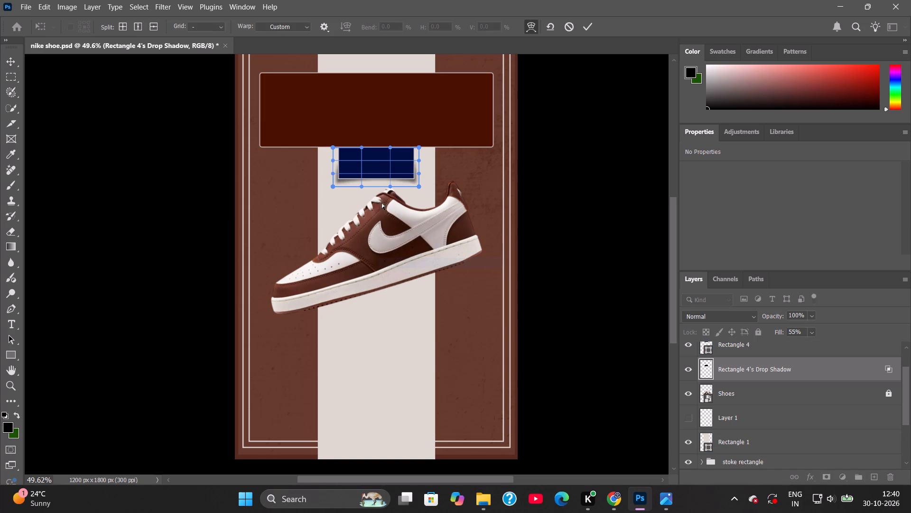
left_click(335, 174)
left_click(418, 172)
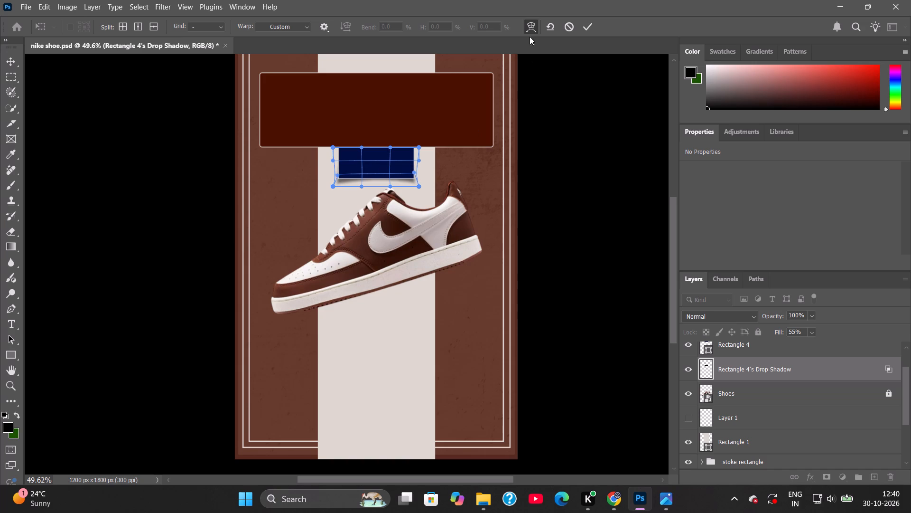
left_click(590, 26)
Delete the hidden Layer 1.
left_click(744, 425)
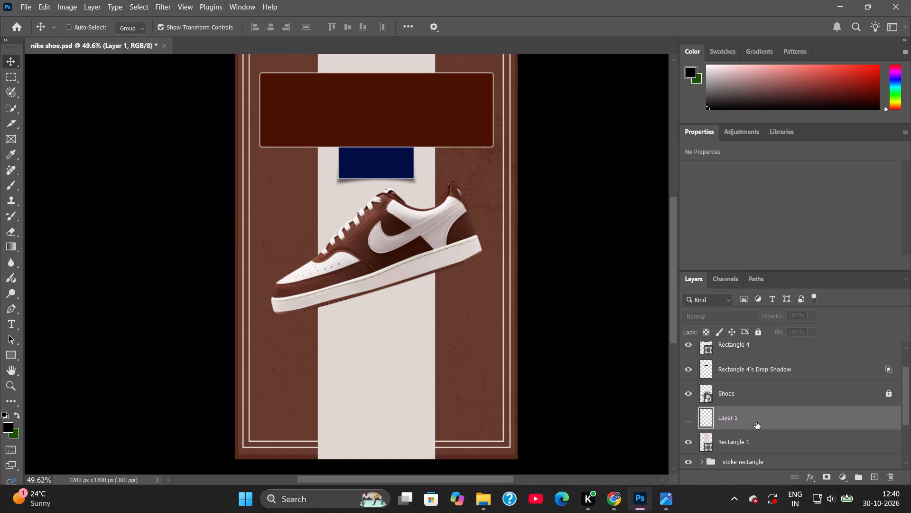
key("Delete")
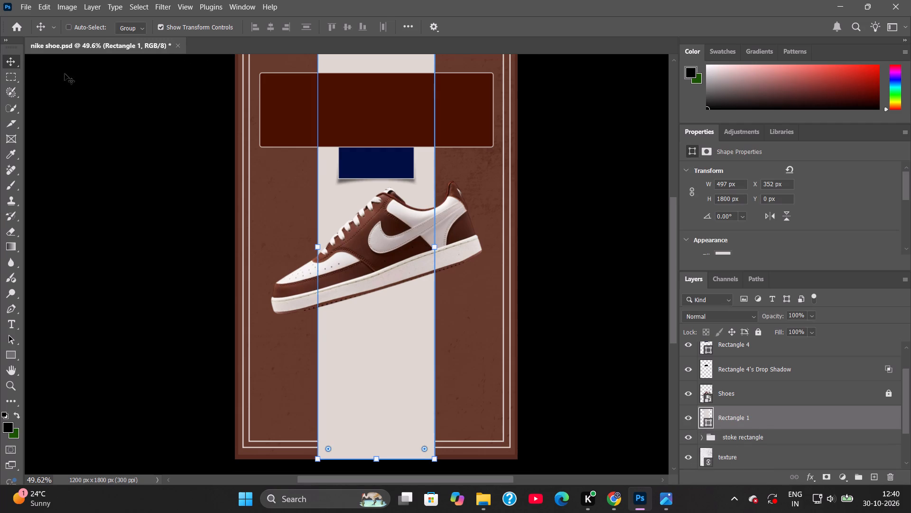
left_click(103, 142)
Save the poster document with the Shoes layer selected.
left_click(797, 400)
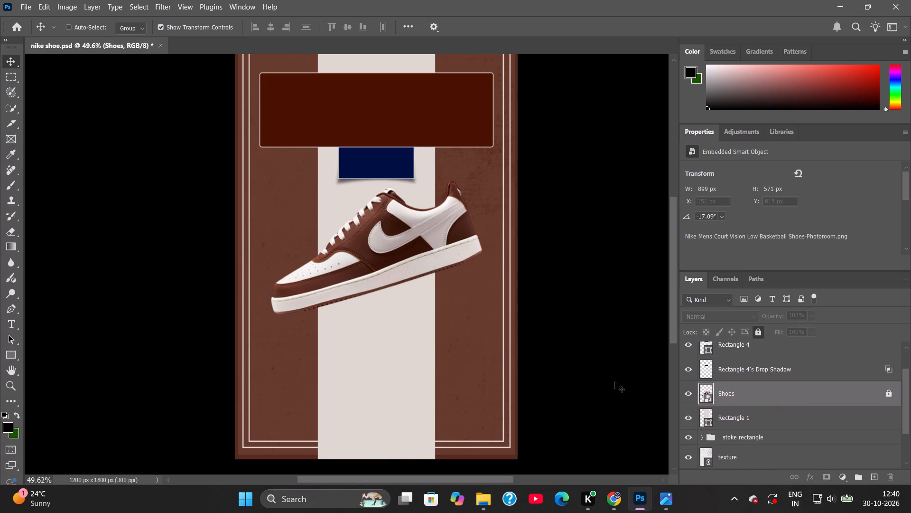
key("ctrl+s")
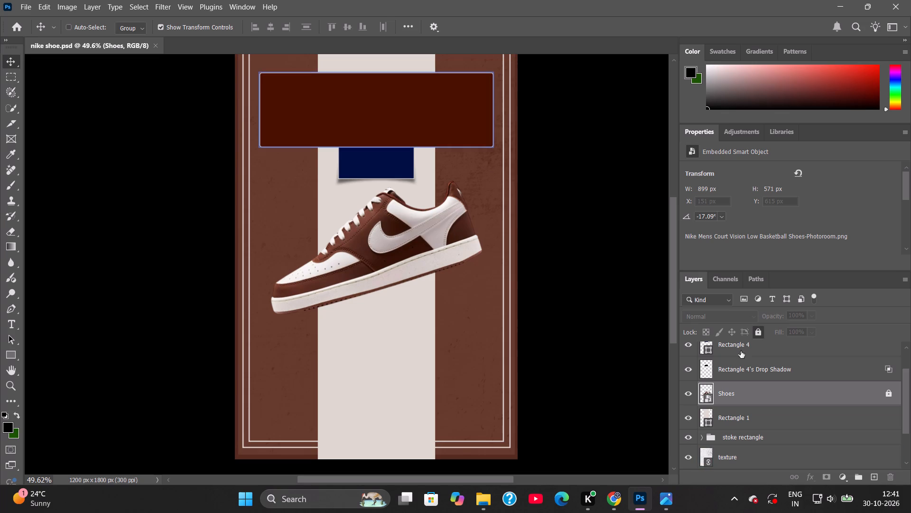
Set the stroke width of the dark brown Rectangle 3 to 2 px.
scroll(761, 372, "up", 2)
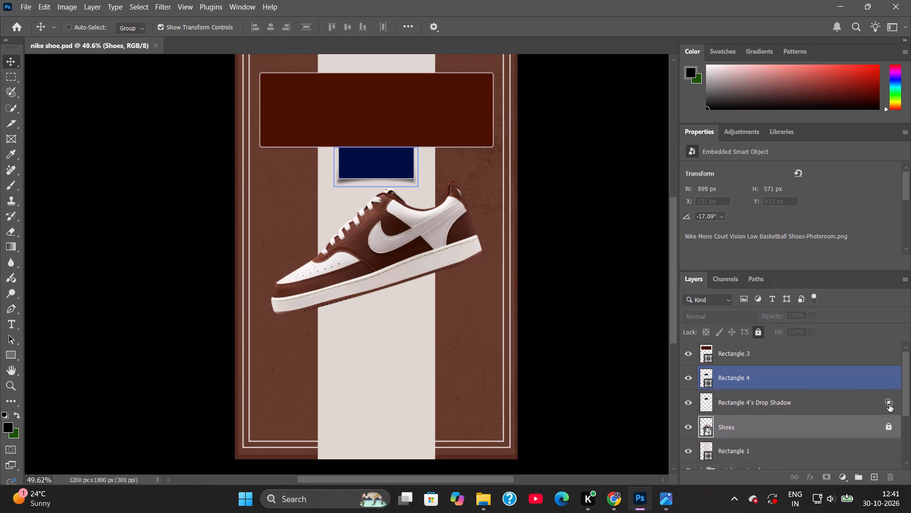
scroll(777, 387, "up", 3)
left_click(755, 357)
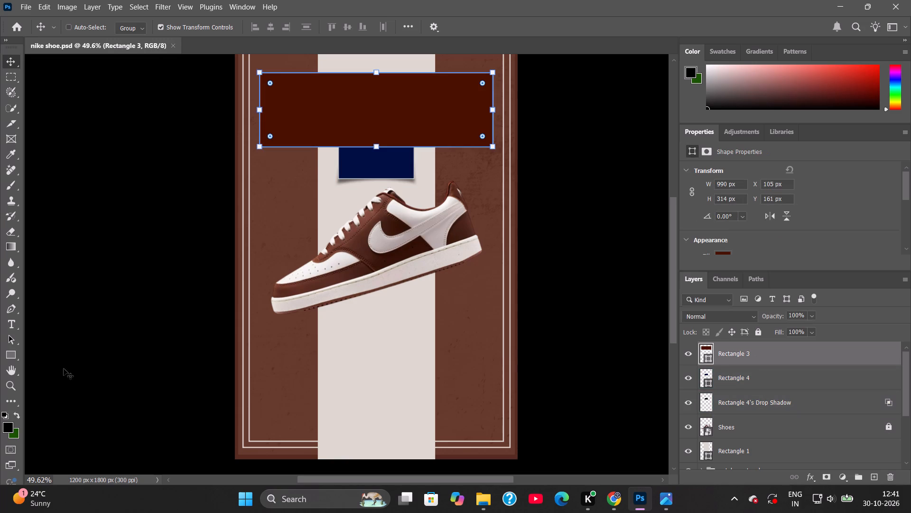
left_click(7, 356)
left_click(201, 27)
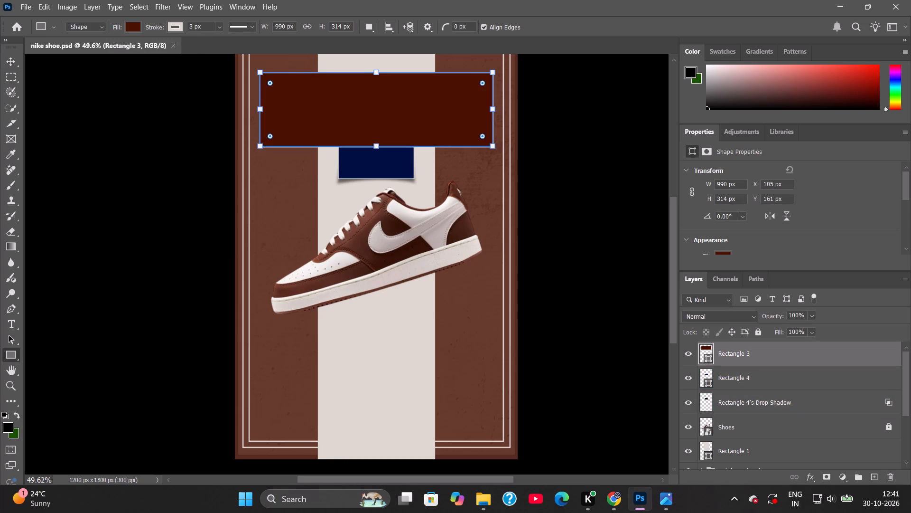
key("ctrl+a")
key("2")
key("Return")
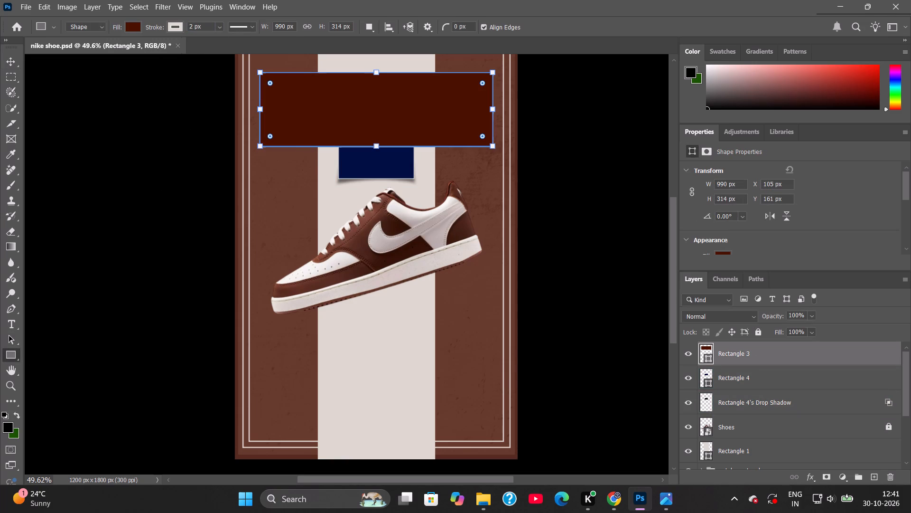
left_click(9, 59)
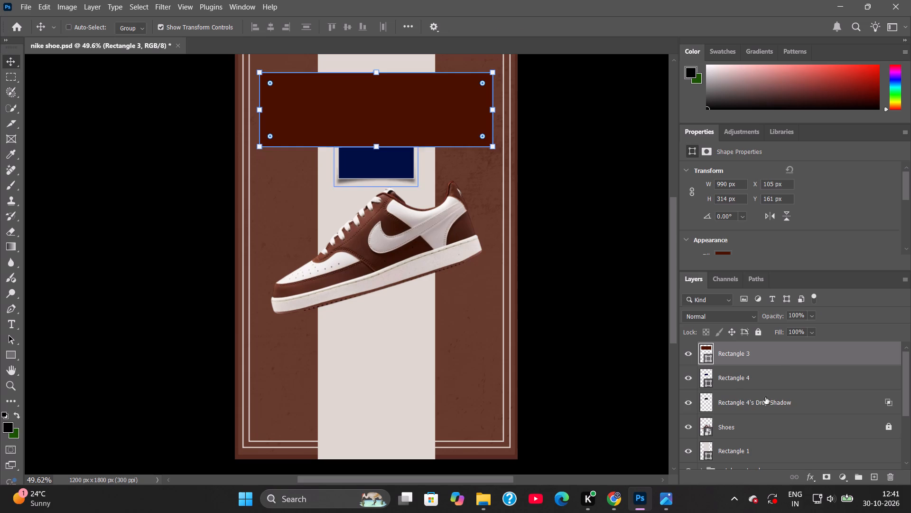
Select the Shoes layer and save the poster document.
left_click(753, 430)
left_click(578, 355)
key("ctrl+s")
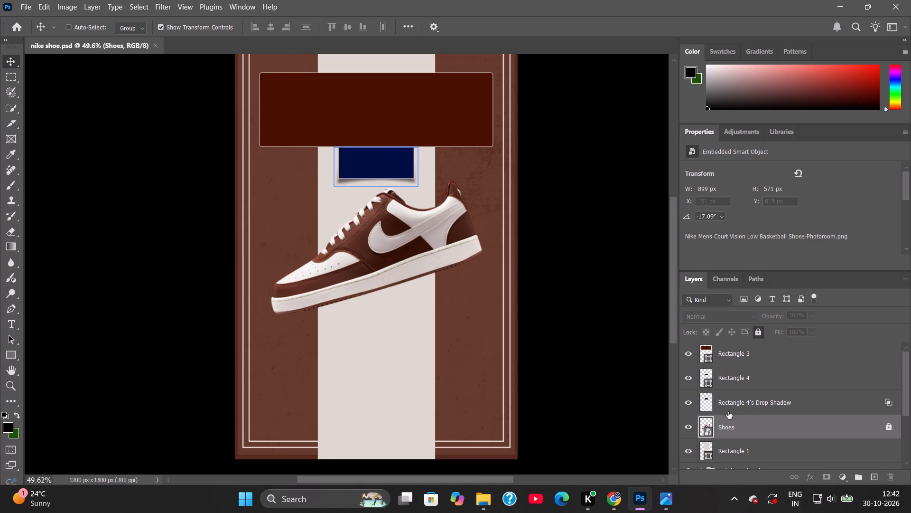
Add a Drop Shadow effect to Rectangle 3 with 78% opacity, 24% spread and 43 px size.
left_click(745, 356)
double_click(872, 356)
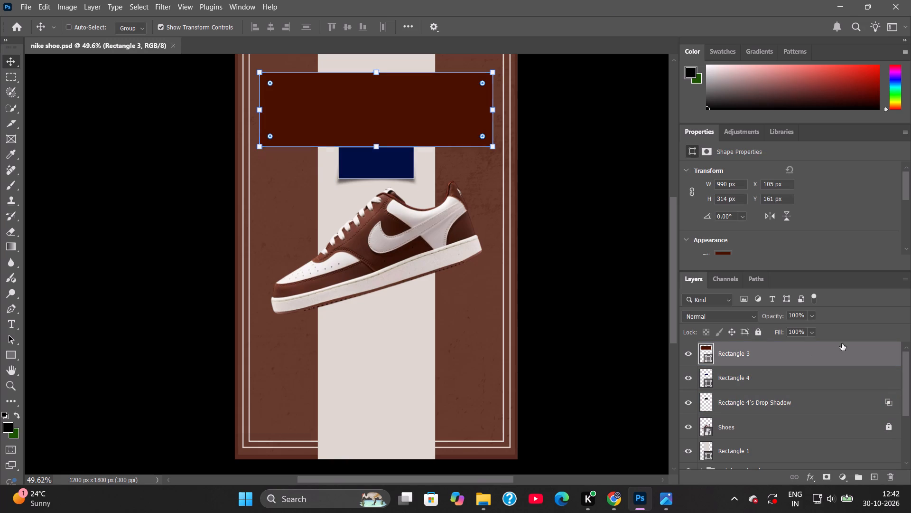
left_click_drag(381, 145, 709, 121)
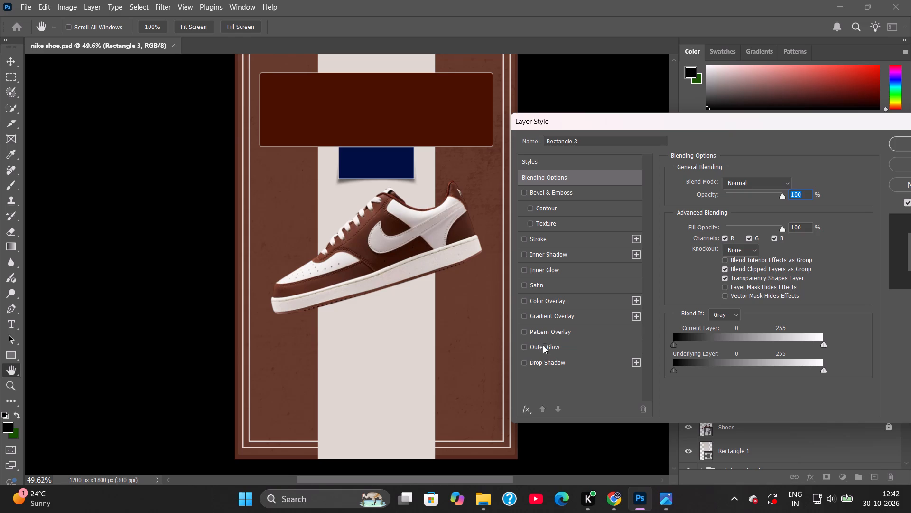
left_click(544, 361)
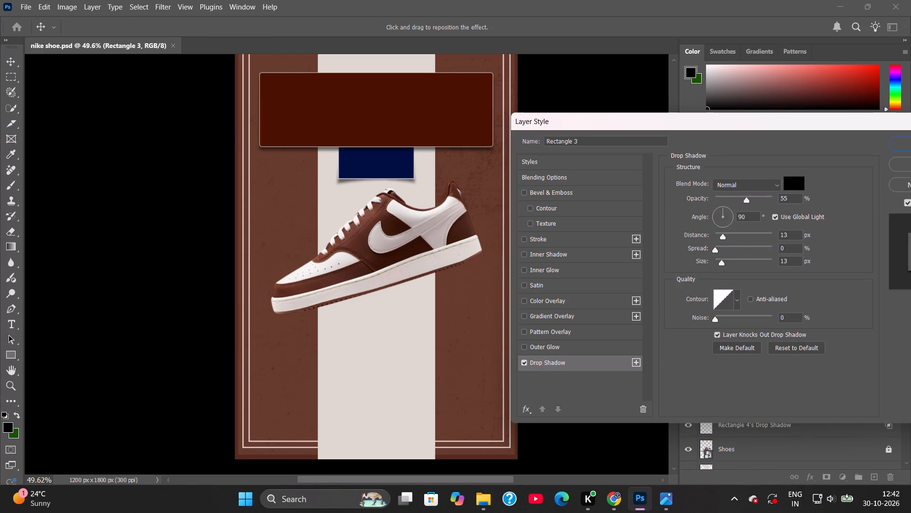
left_click_drag(746, 200, 760, 200)
left_click_drag(716, 252, 724, 250)
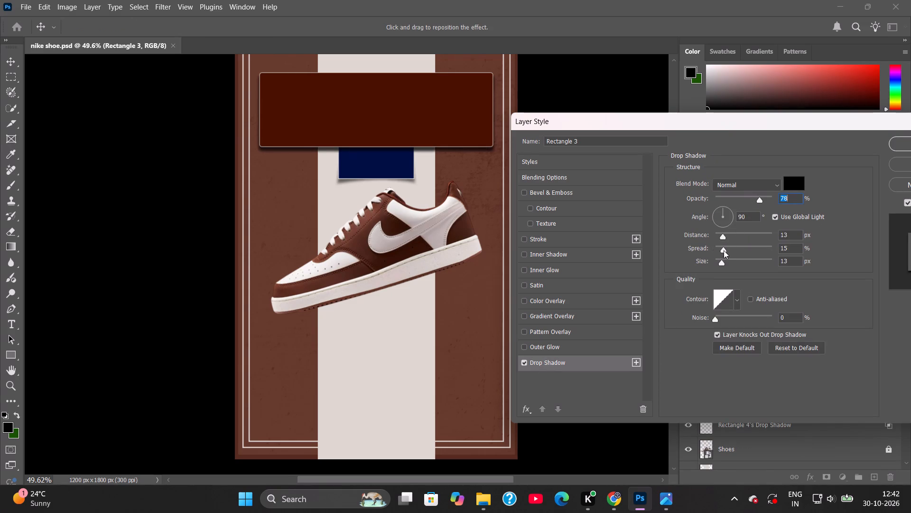
left_click_drag(724, 250, 729, 248)
left_click_drag(720, 262, 728, 261)
Try different angles for Rectangle 3's drop shadow, settling on 100°, and set its distance to 24 px and spread to 8%.
left_click_drag(722, 209, 695, 225)
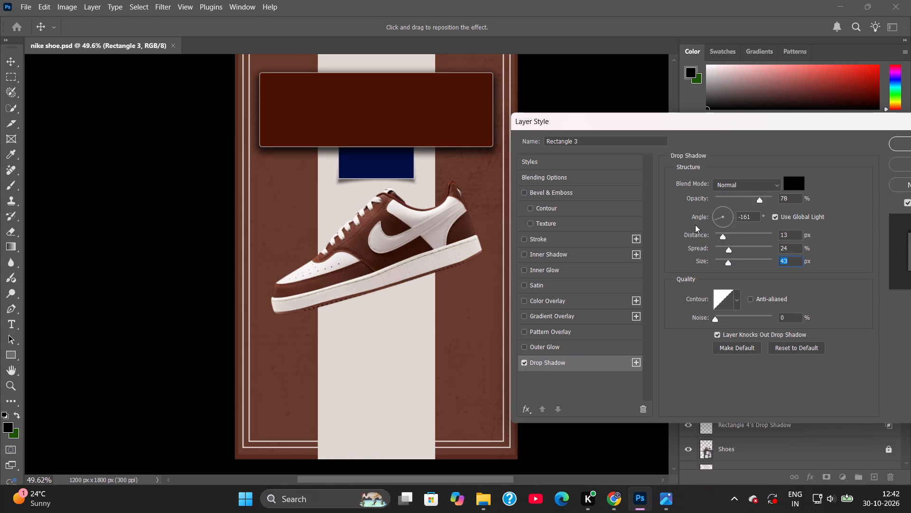
left_click_drag(695, 225, 730, 169)
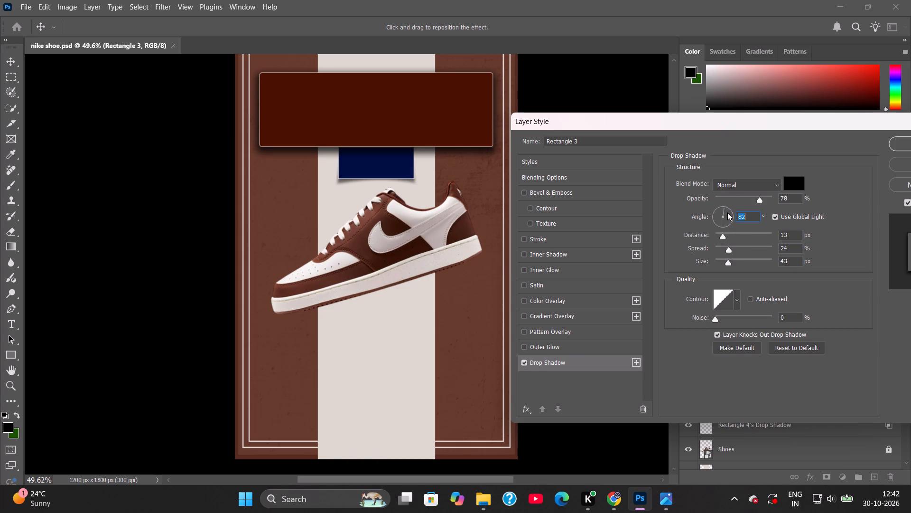
left_click(728, 212)
left_click(715, 209)
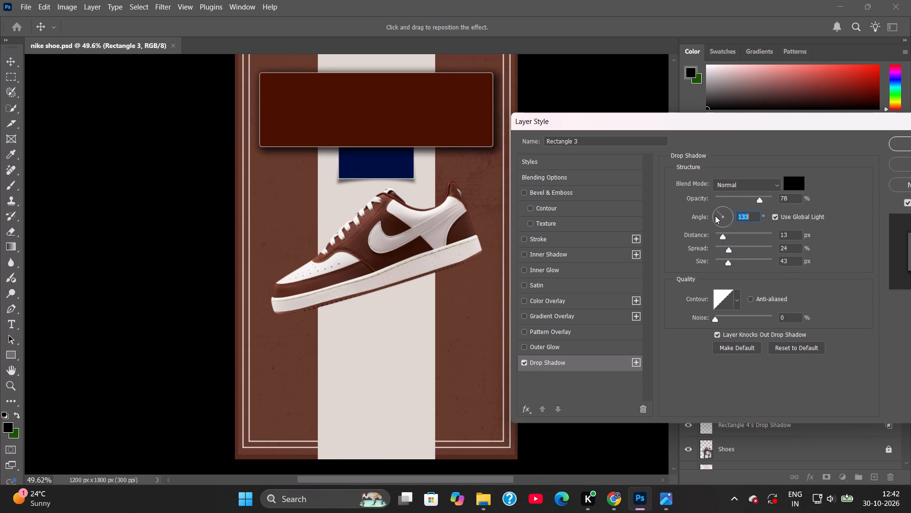
left_click(715, 216)
left_click(715, 222)
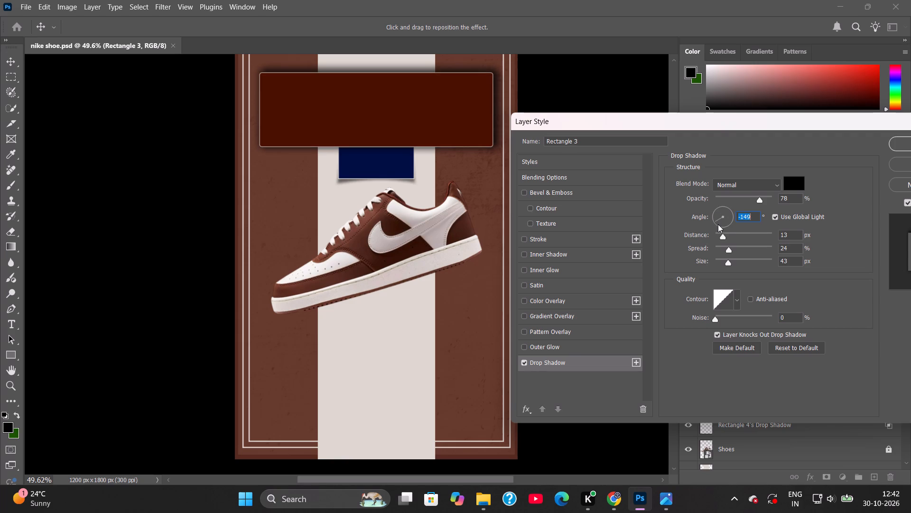
left_click(724, 226)
left_click(721, 208)
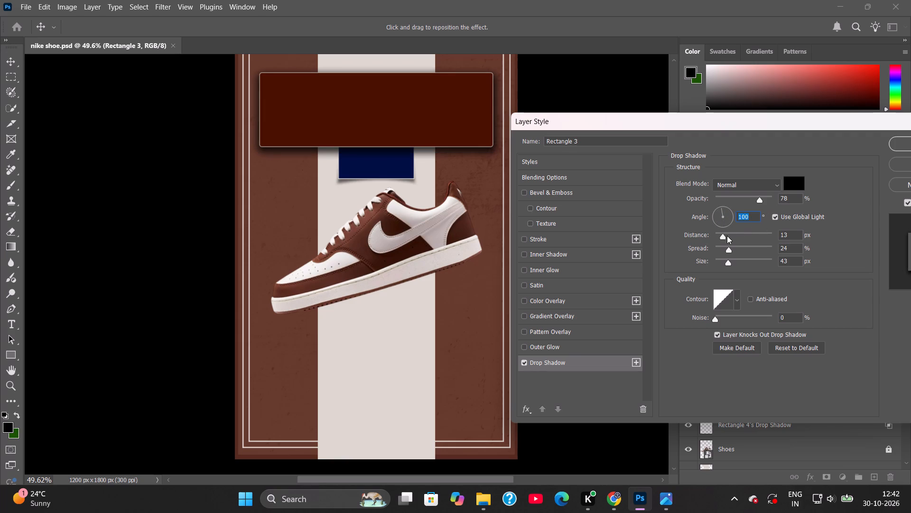
left_click_drag(725, 236, 730, 237)
left_click_drag(729, 250, 725, 250)
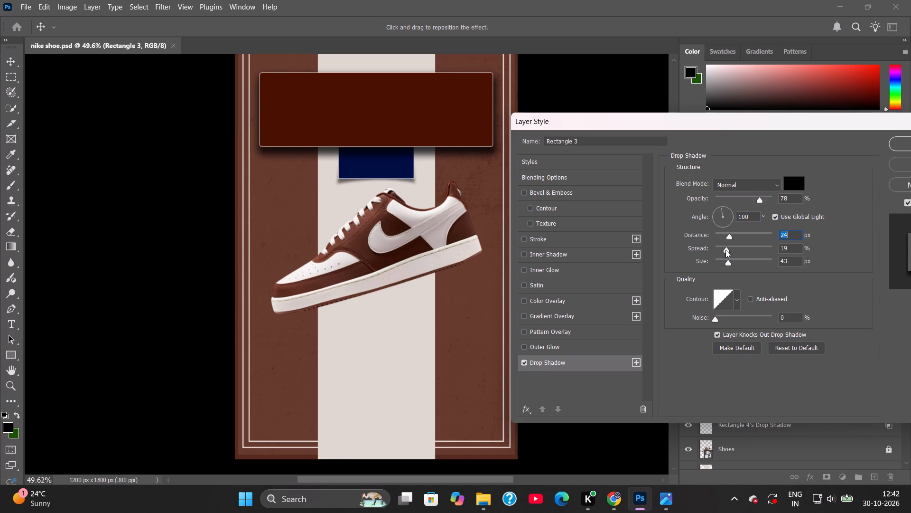
left_click_drag(725, 250, 720, 251)
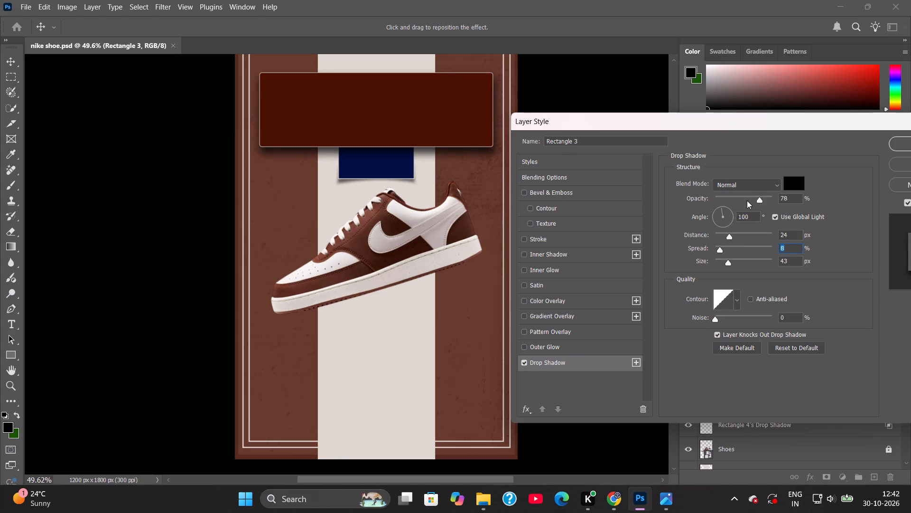
Soften Rectangle 3's drop shadow with 53% opacity, 98 px size and 23% spread.
left_click(747, 199)
left_click(739, 200)
left_click_drag(744, 200, 750, 200)
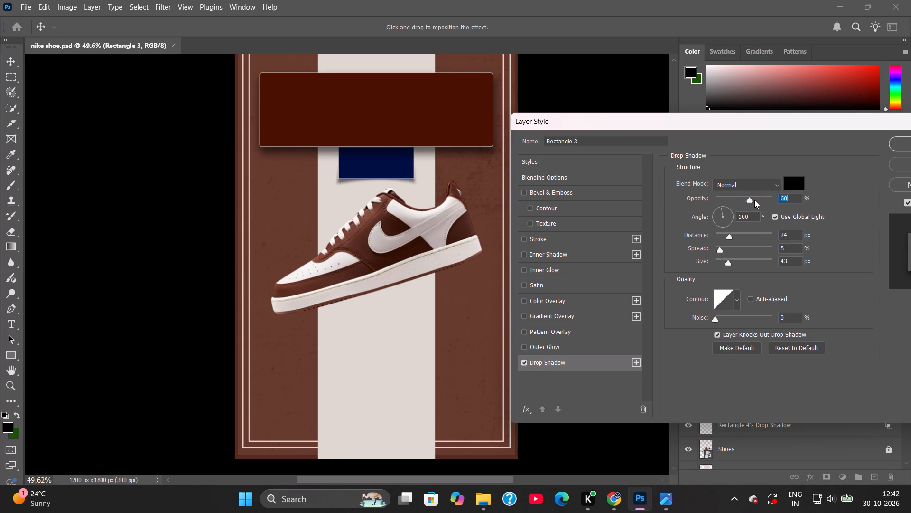
left_click(754, 200)
left_click(746, 199)
left_click_drag(727, 263, 733, 262)
left_click_drag(733, 262, 740, 262)
left_click_drag(720, 247, 728, 248)
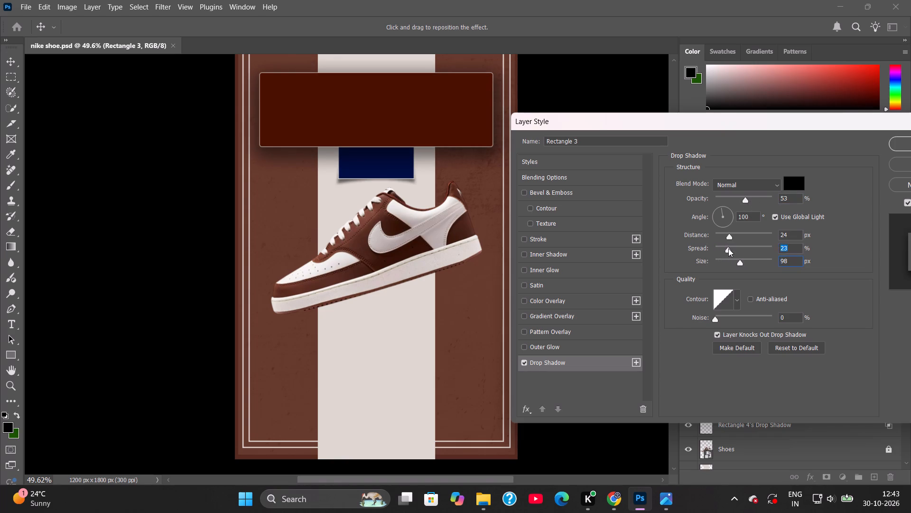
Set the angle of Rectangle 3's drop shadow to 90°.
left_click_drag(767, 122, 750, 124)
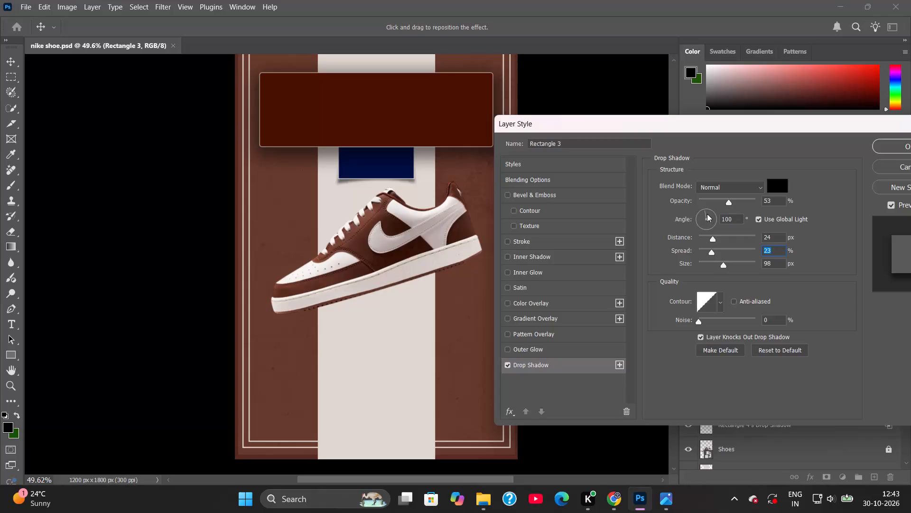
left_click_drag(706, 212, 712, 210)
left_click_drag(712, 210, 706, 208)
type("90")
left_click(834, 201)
Try other drop shadow angles for Rectangle 3, ending at 172°, and raise the shadow's opacity to 100%.
left_click_drag(706, 211, 709, 211)
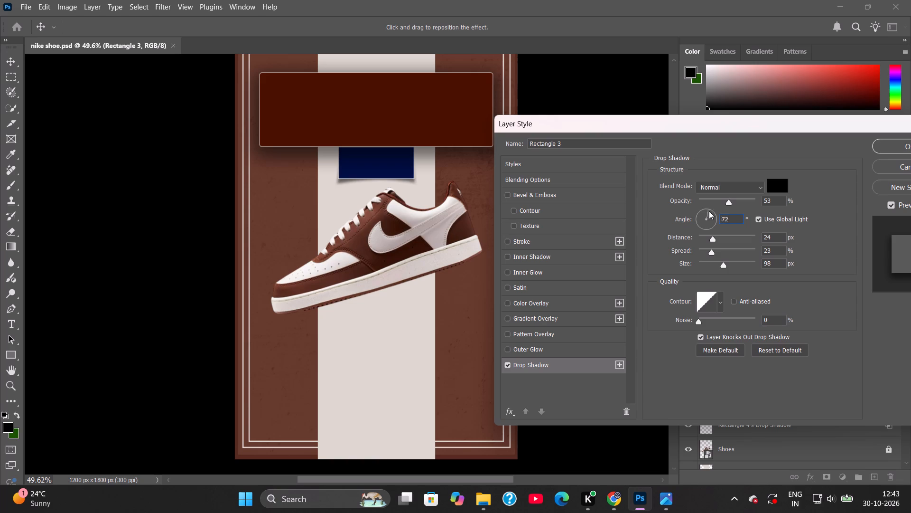
left_click_drag(709, 211, 691, 219)
left_click_drag(691, 219, 720, 190)
left_click(705, 211)
left_click(700, 212)
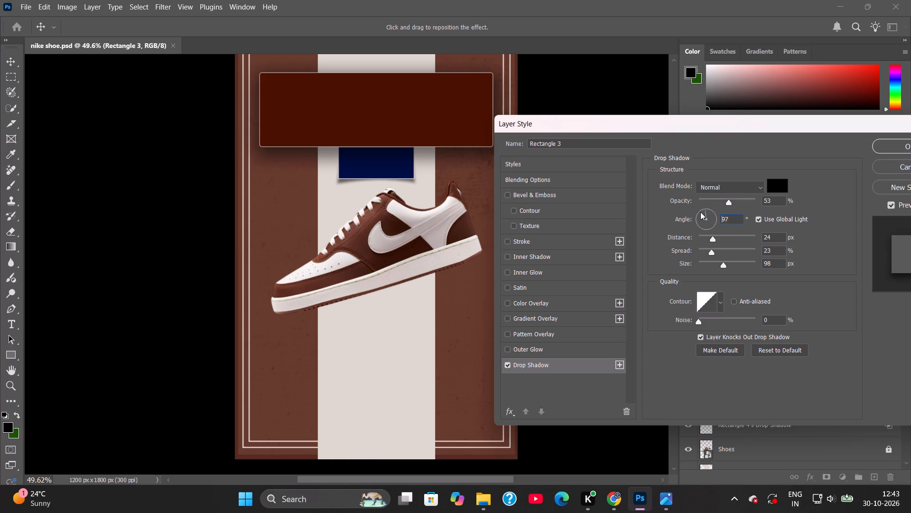
left_click(701, 218)
left_click_drag(732, 204, 809, 203)
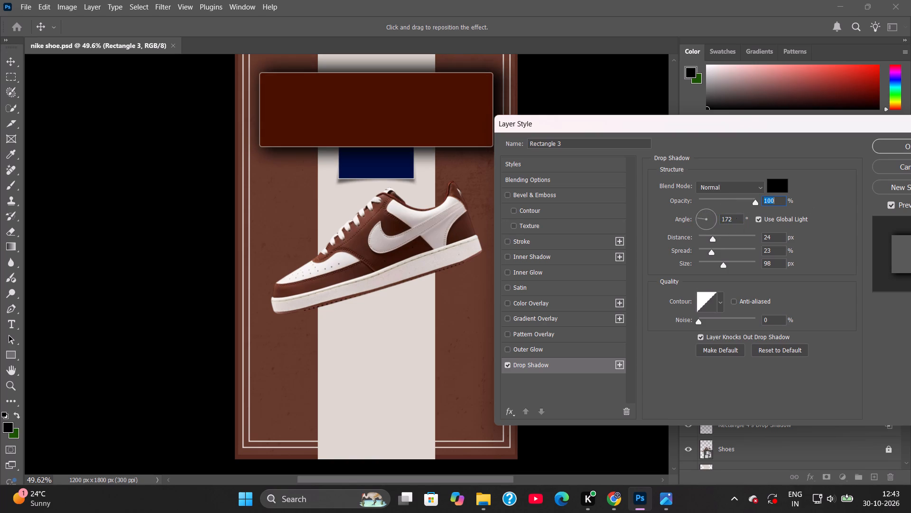
Try several drop shadow angles for Rectangle 3, then set the angle to 90° and reduce the spread to 11%.
left_click(707, 209)
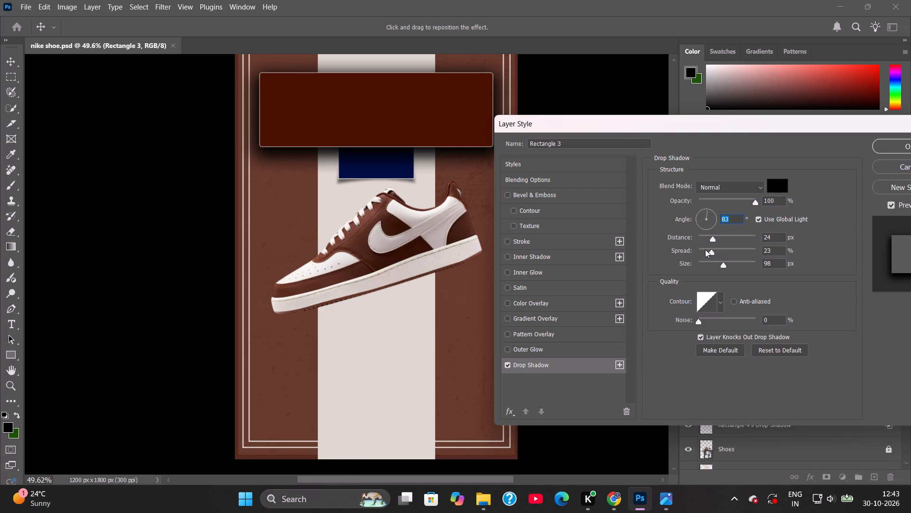
left_click(705, 249)
left_click(709, 211)
left_click(710, 219)
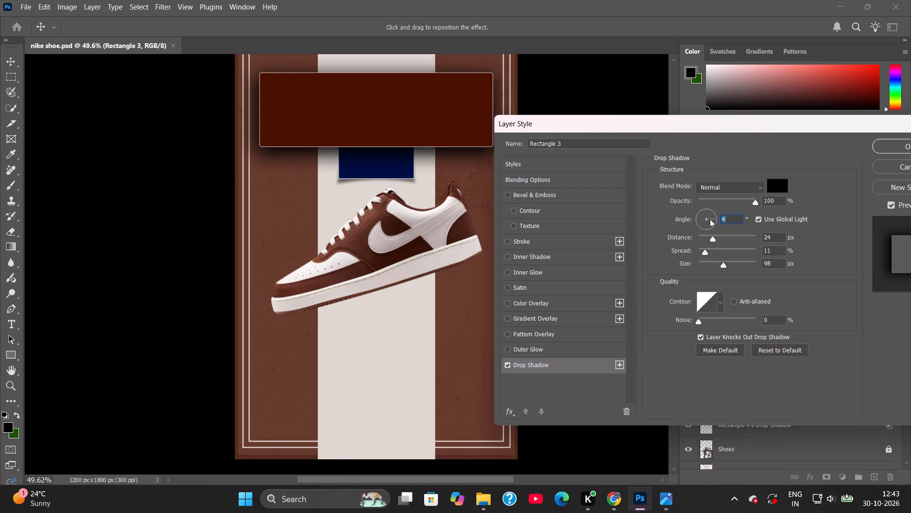
left_click(709, 228)
left_click(703, 229)
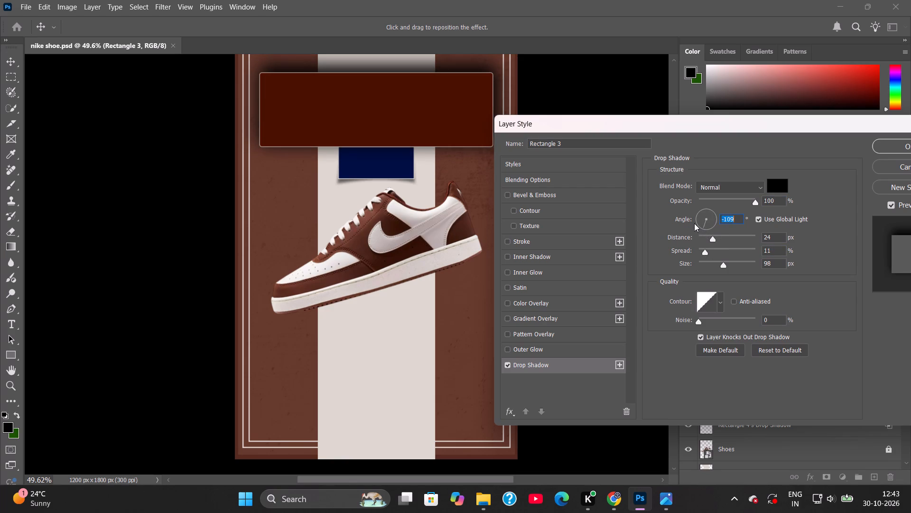
left_click(696, 218)
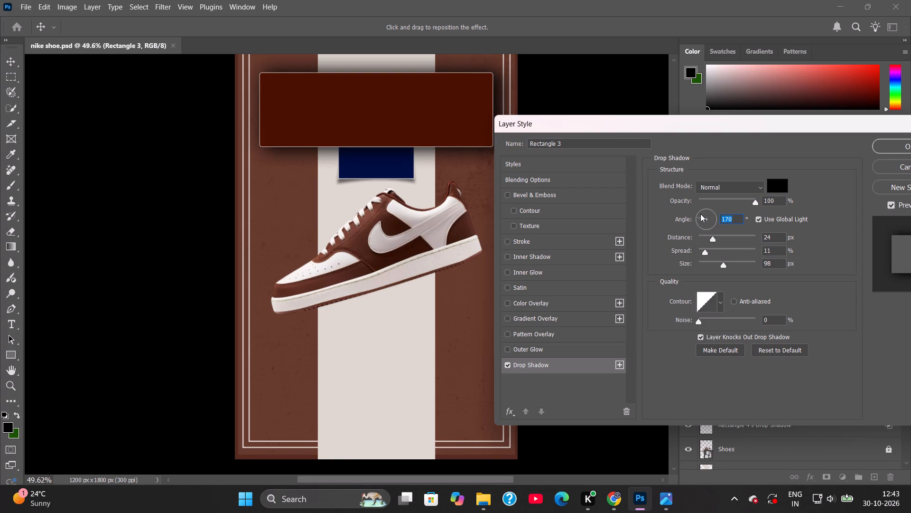
left_click(701, 212)
left_click(705, 211)
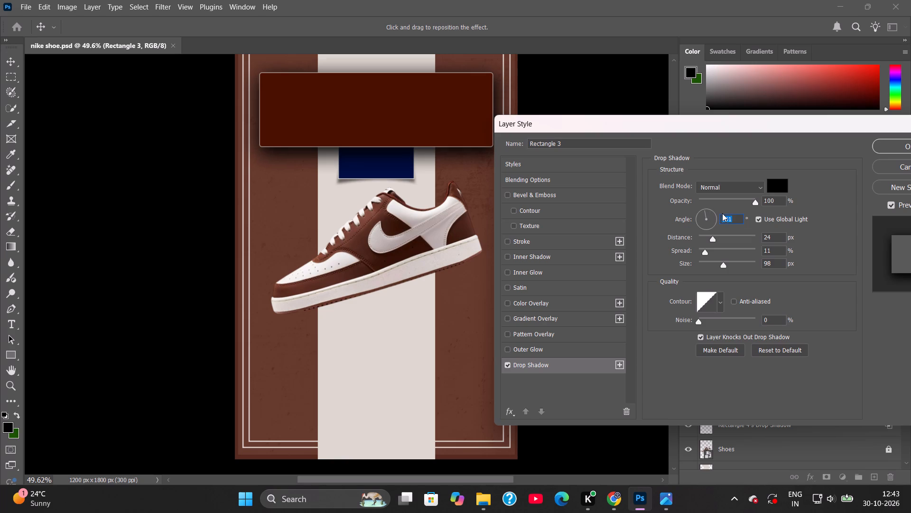
type("90")
left_click(809, 194)
Tighten Rectangle 3's drop shadow to 21 px size, 9% spread and 41% opacity, and apply the layer style.
left_click_drag(722, 265, 707, 265)
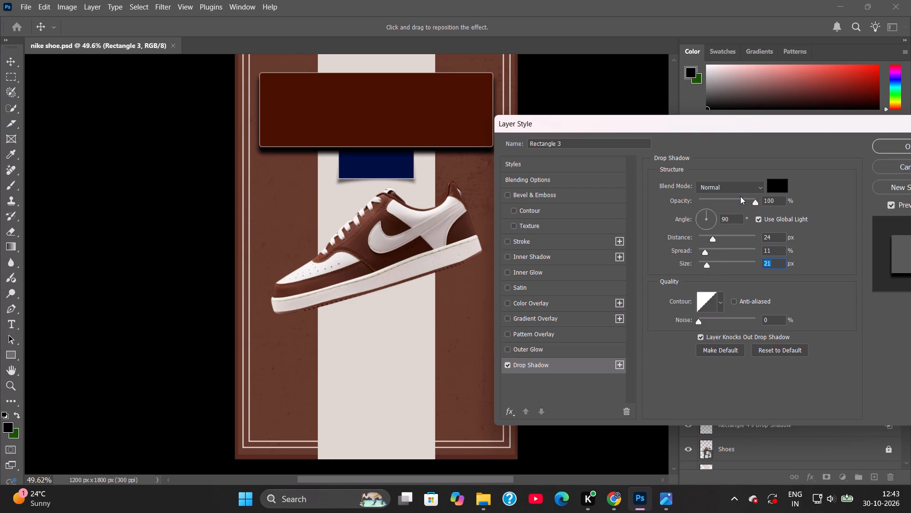
left_click_drag(706, 252, 685, 251)
left_click_drag(685, 251, 685, 251)
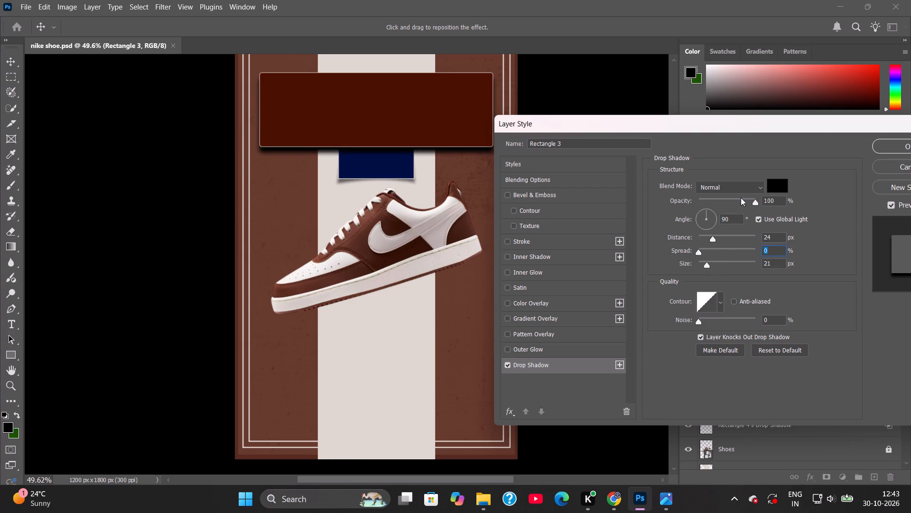
left_click(740, 198)
left_click(726, 200)
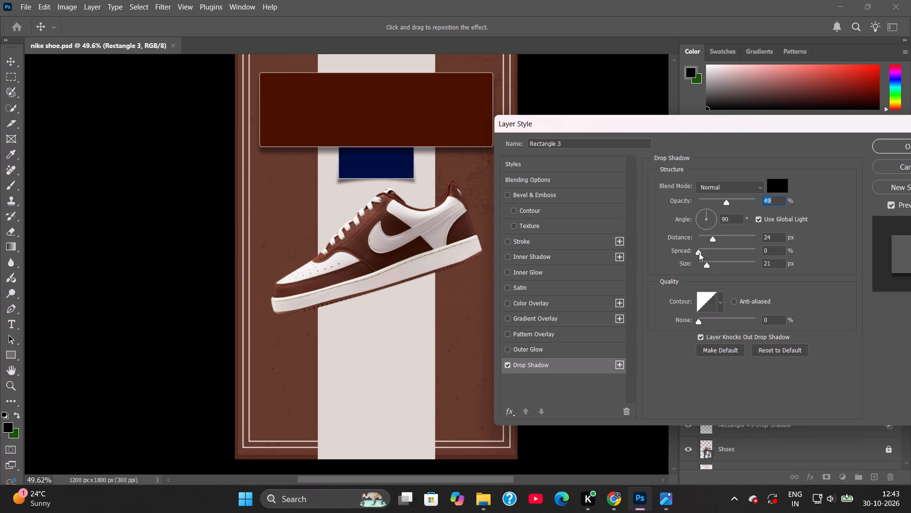
left_click(700, 249)
double_click(704, 250)
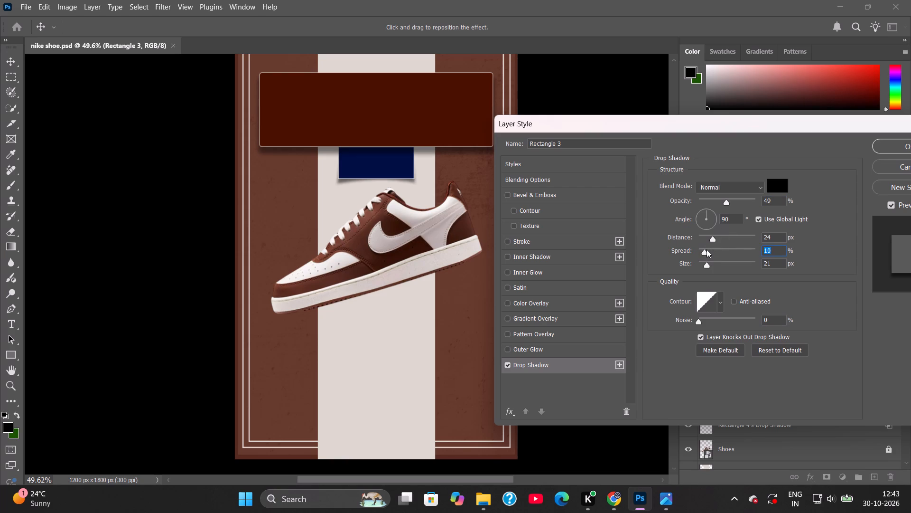
left_click(706, 249)
left_click_drag(727, 202, 733, 203)
left_click_drag(733, 203, 725, 206)
left_click_drag(725, 206, 722, 206)
left_click_drag(753, 122, 709, 132)
left_click(857, 157)
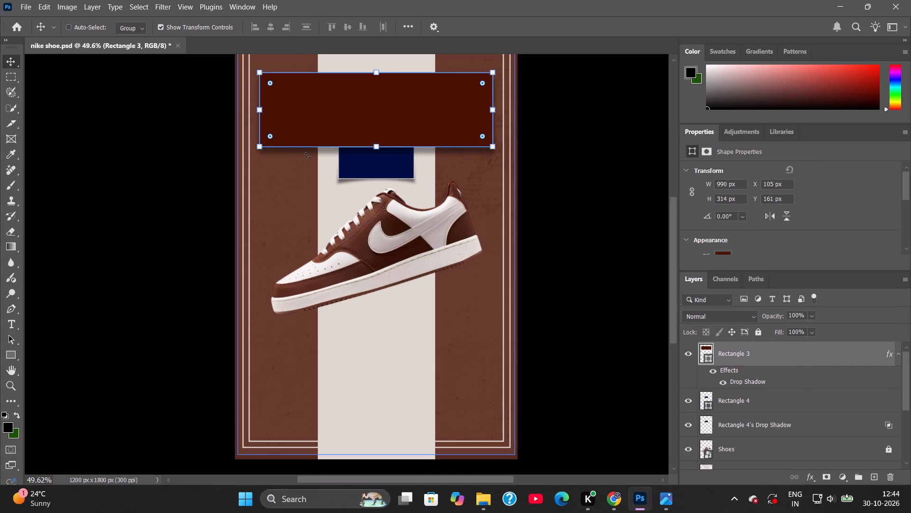
Select the Shoes layer and save the poster document.
left_click(742, 448)
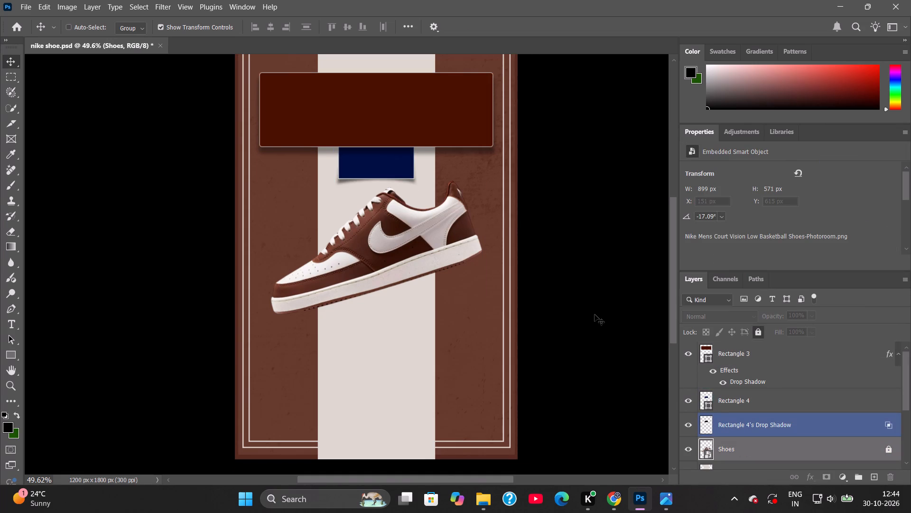
key("ctrl+s")
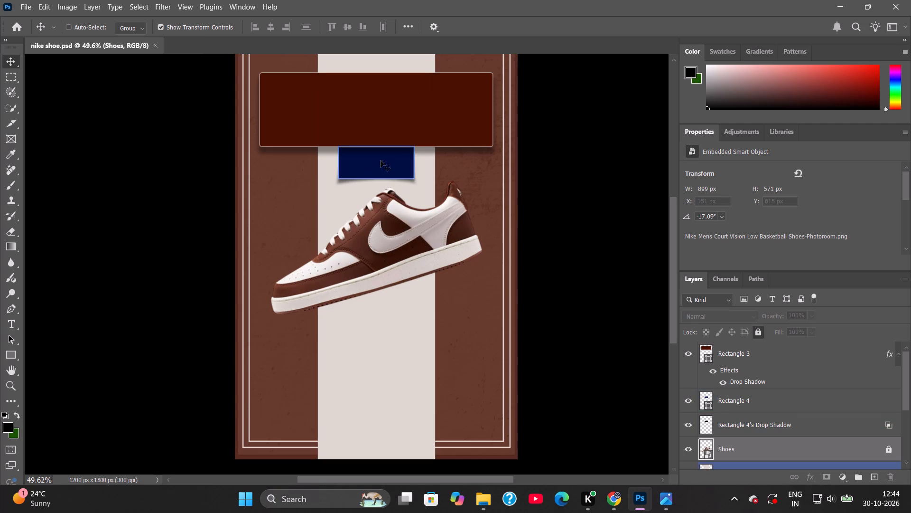
Convert Rectangle 3's drop shadow effect into its own separate layer.
left_click(897, 356)
left_click(776, 364)
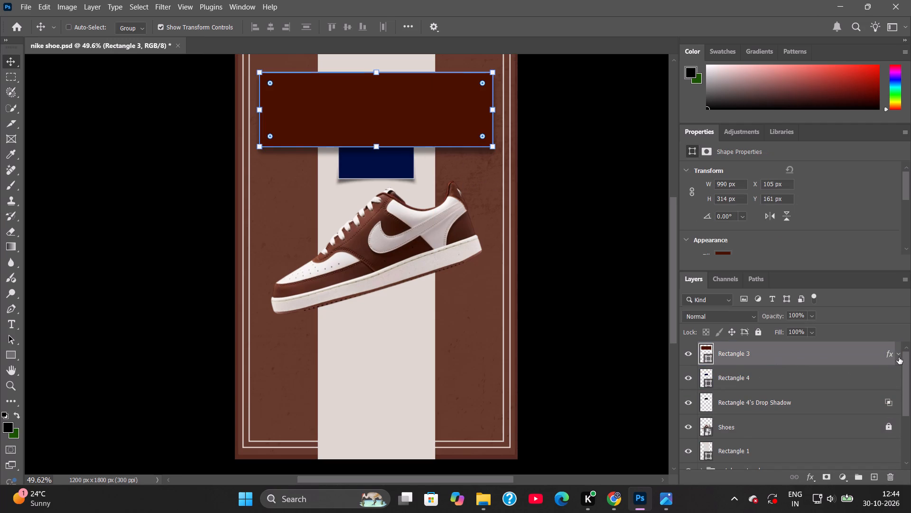
left_click(899, 357)
left_click(756, 381)
right_click(756, 381)
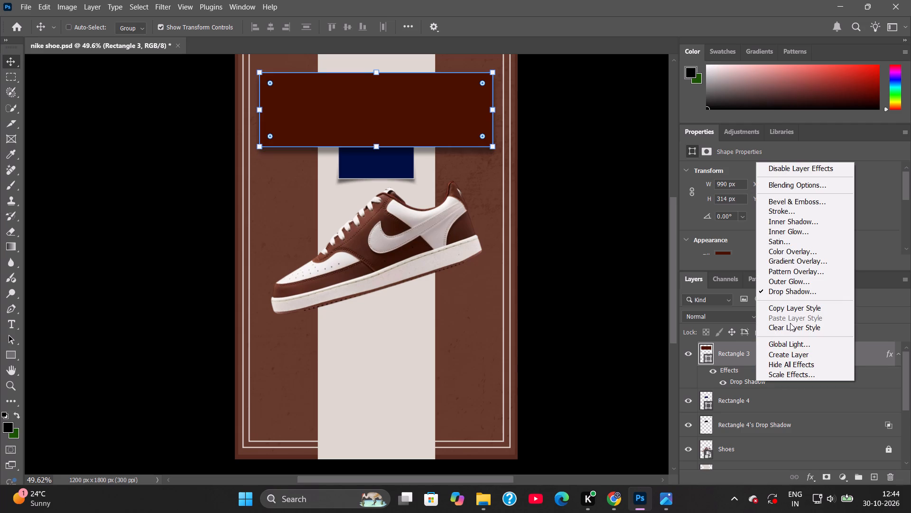
left_click(791, 355)
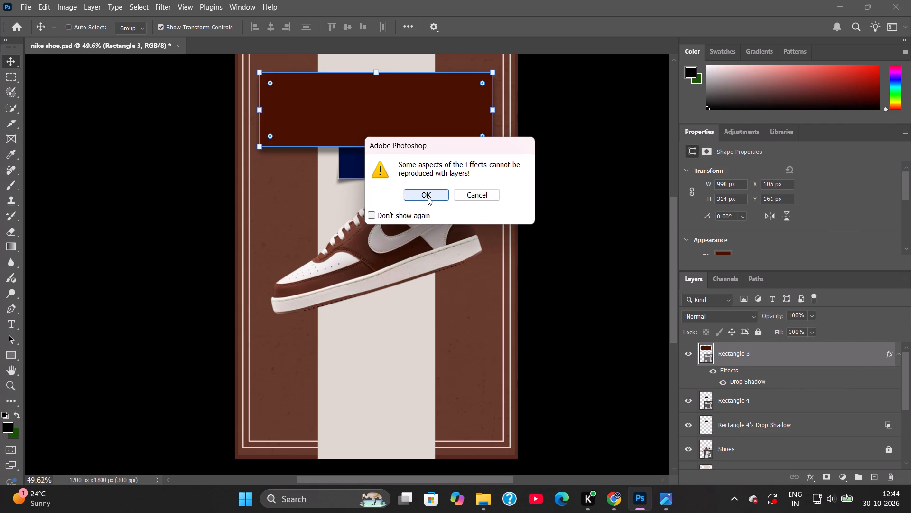
left_click(428, 197)
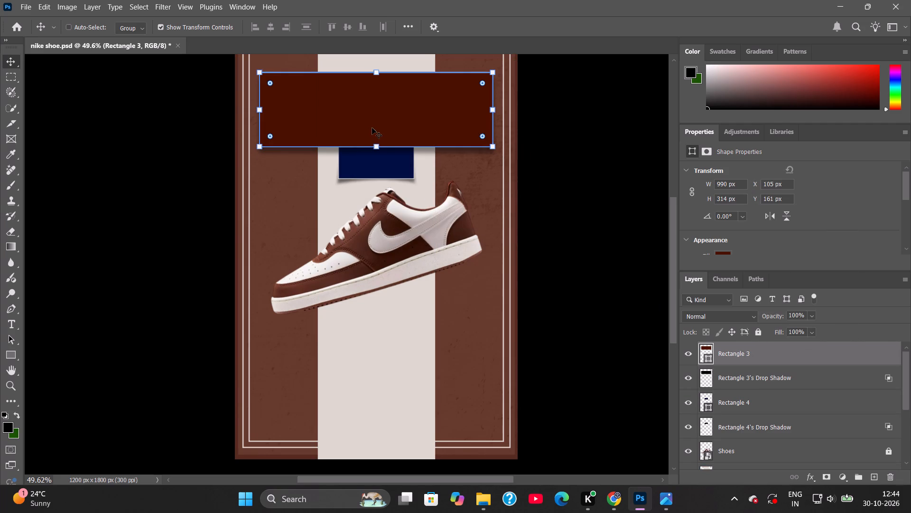
Warp Rectangle 3's separated shadow layer, bowing the middle of its bottom edge downward below the panel.
left_click(751, 376)
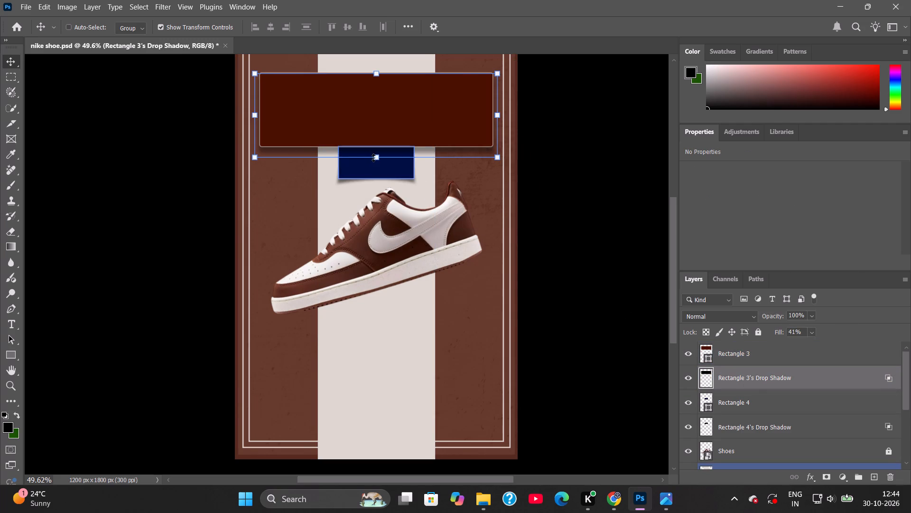
left_click(377, 158)
right_click(377, 158)
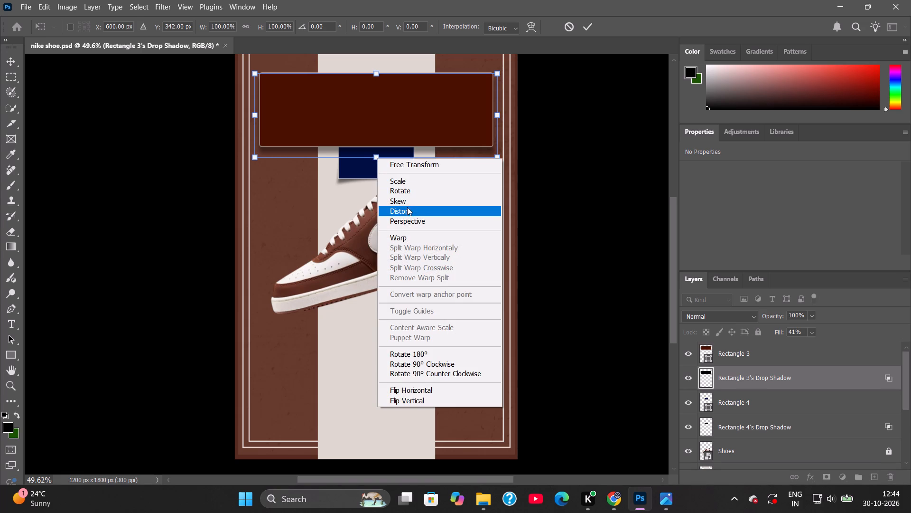
left_click(408, 233)
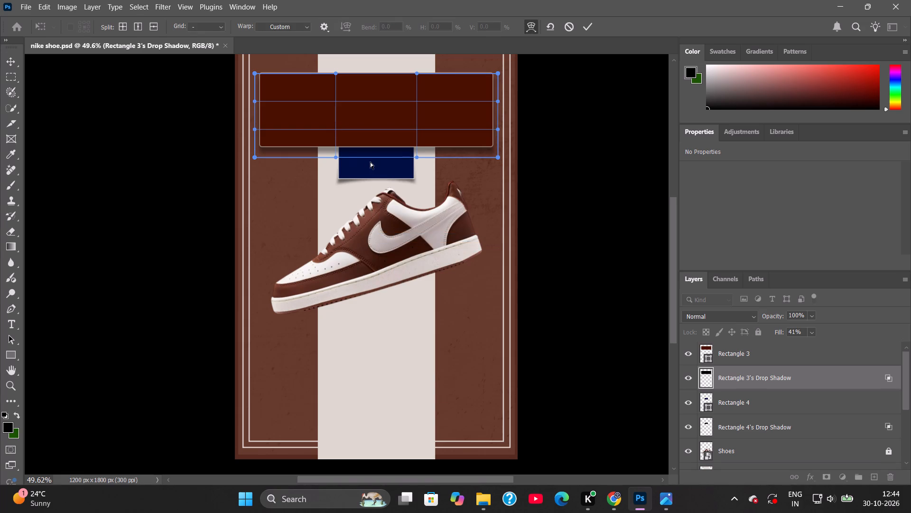
left_click_drag(335, 156, 335, 163)
left_click_drag(417, 158, 422, 167)
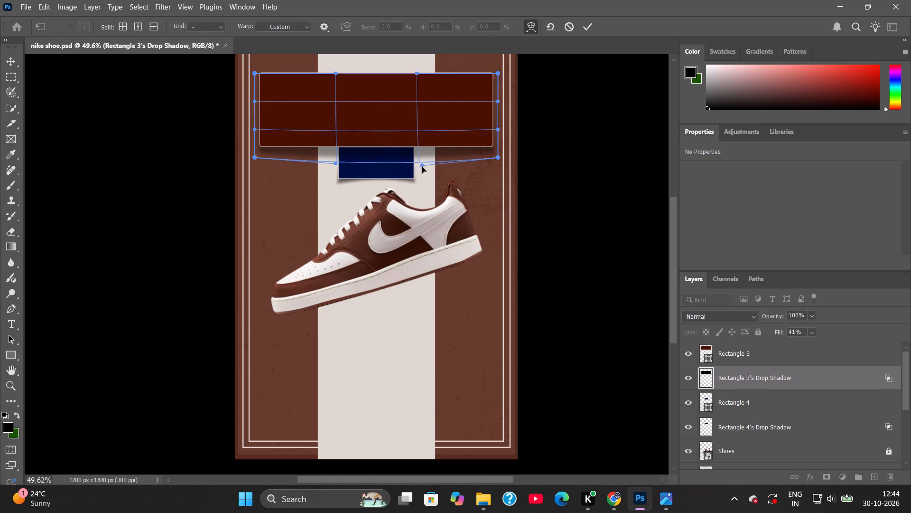
left_click_drag(422, 167, 422, 170)
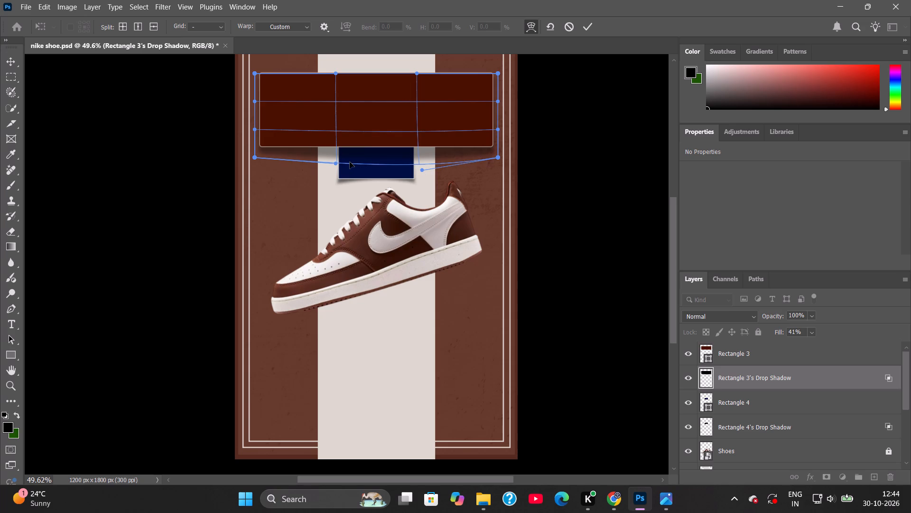
left_click(335, 164)
Pull the top corners and both sides of the shadow's warp grid inward, behind the dark brown panel.
left_click_drag(254, 75, 270, 81)
left_click_drag(254, 101, 269, 101)
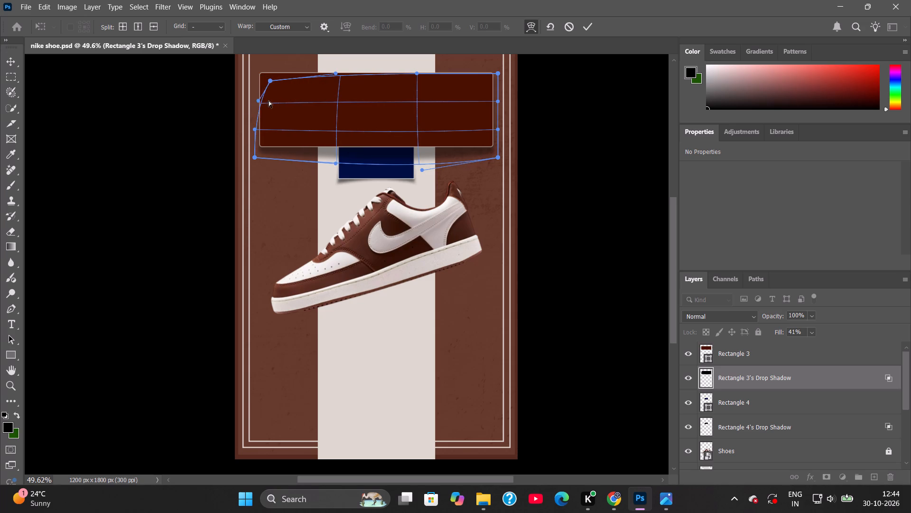
left_click_drag(269, 101, 270, 101)
left_click_drag(255, 127, 270, 125)
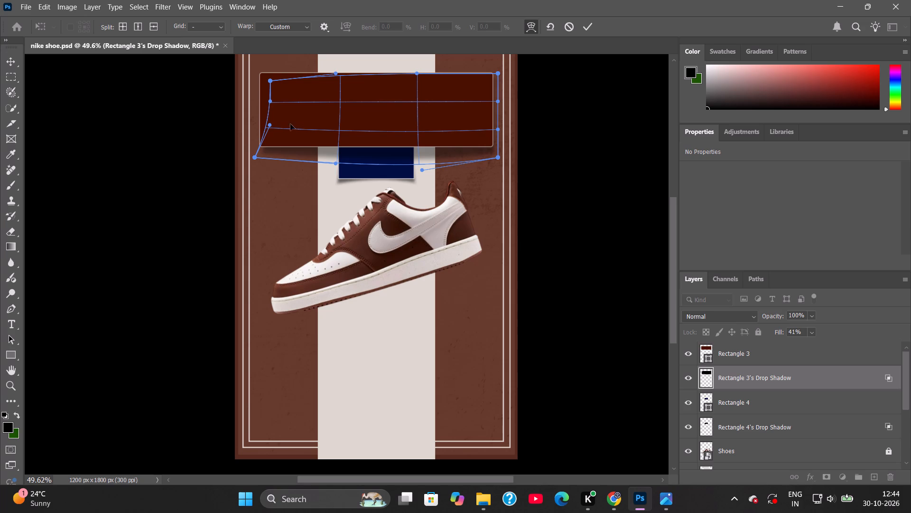
left_click_drag(500, 75, 490, 86)
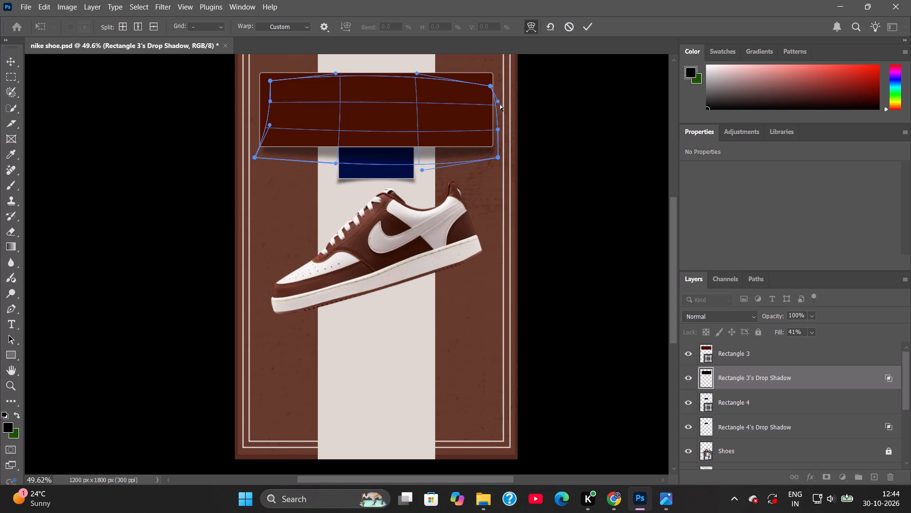
left_click_drag(499, 100, 486, 108)
left_click_drag(499, 130, 484, 127)
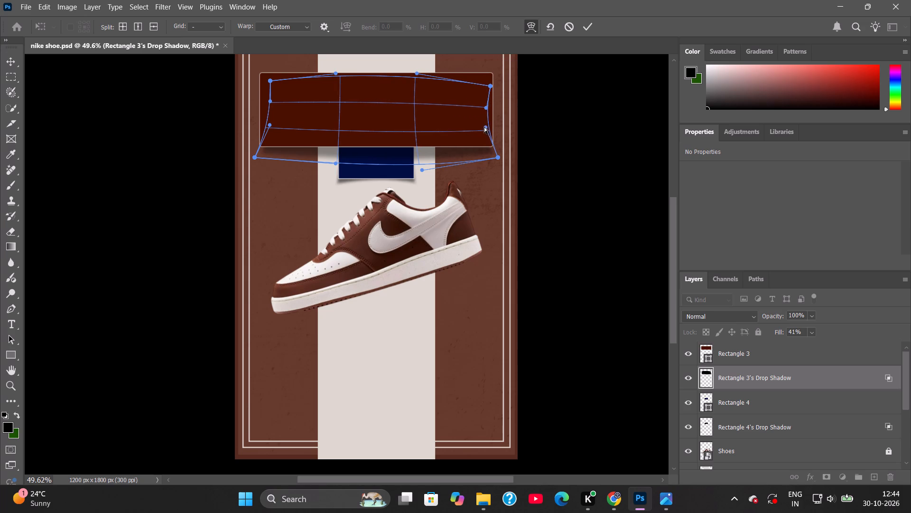
left_click_drag(484, 127, 485, 123)
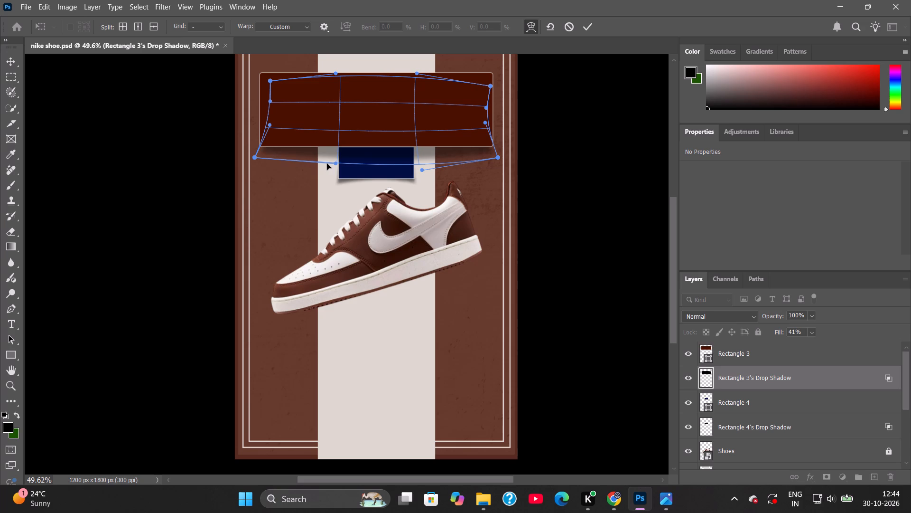
Lower the left handle of the shadow's bottom edge to even out the curve, and apply the warp.
left_click_drag(335, 163, 336, 164)
left_click_drag(336, 164, 339, 170)
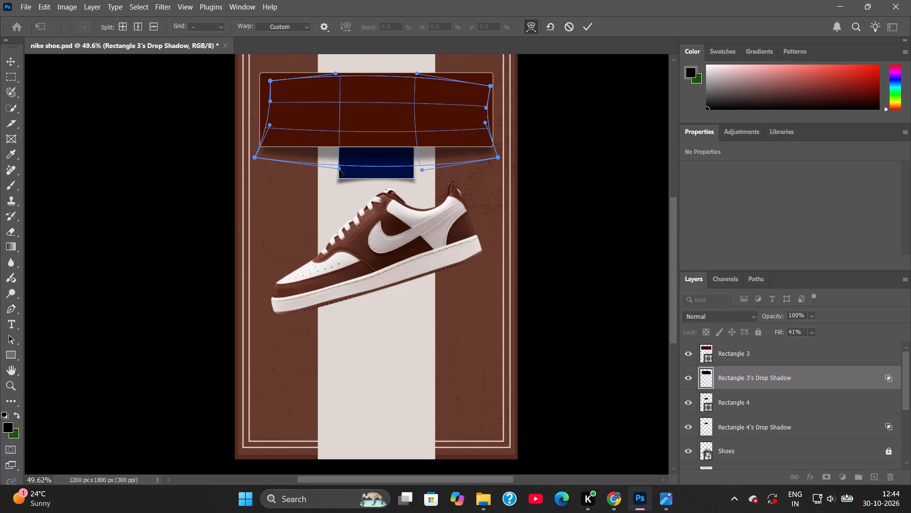
left_click_drag(339, 170, 339, 168)
left_click(581, 28)
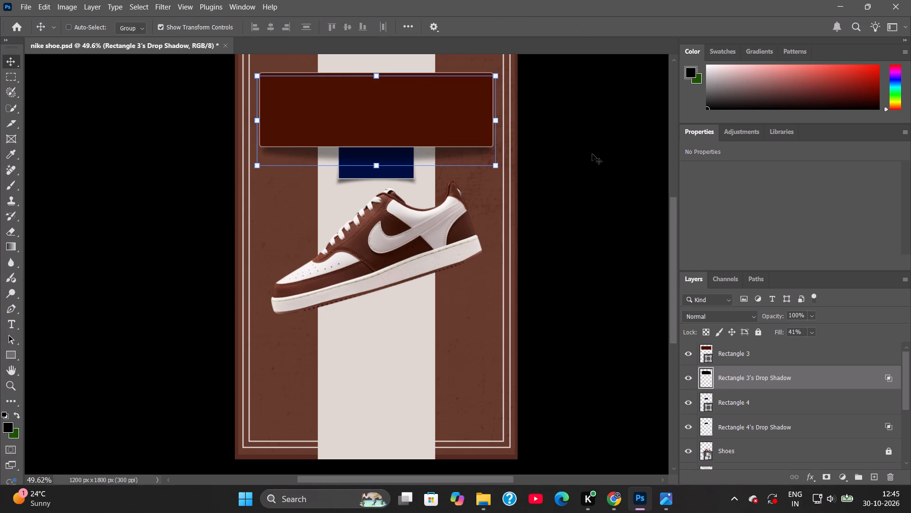
Select the Shoes layer and save the poster document.
left_click(741, 452)
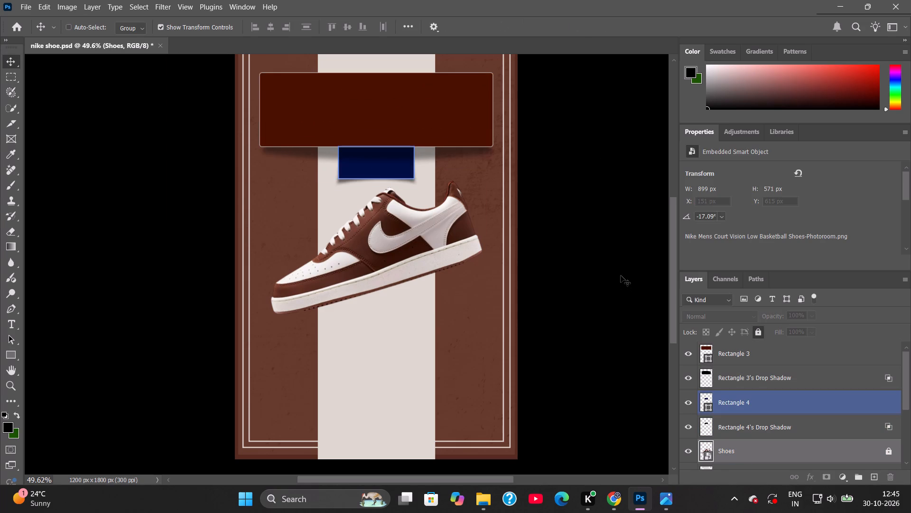
key("ctrl+s")
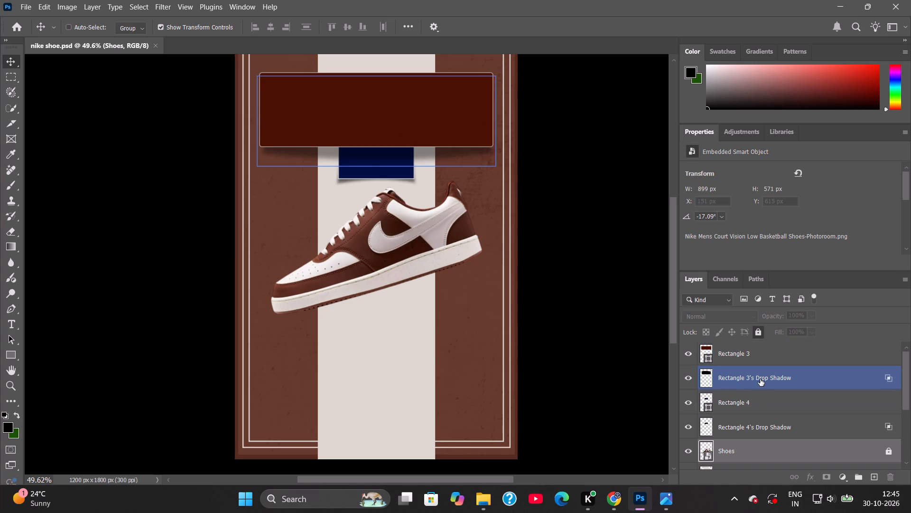
Recolor Rectangle 4's navy fill to the light beige dcd6cd sampled from the central vertical stripe.
left_click(752, 404)
left_click(727, 251)
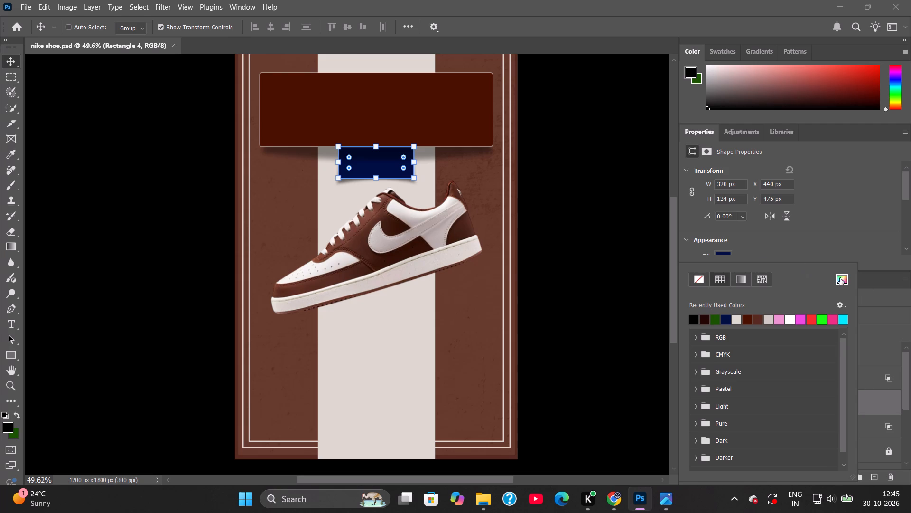
left_click(840, 278)
left_click(407, 328)
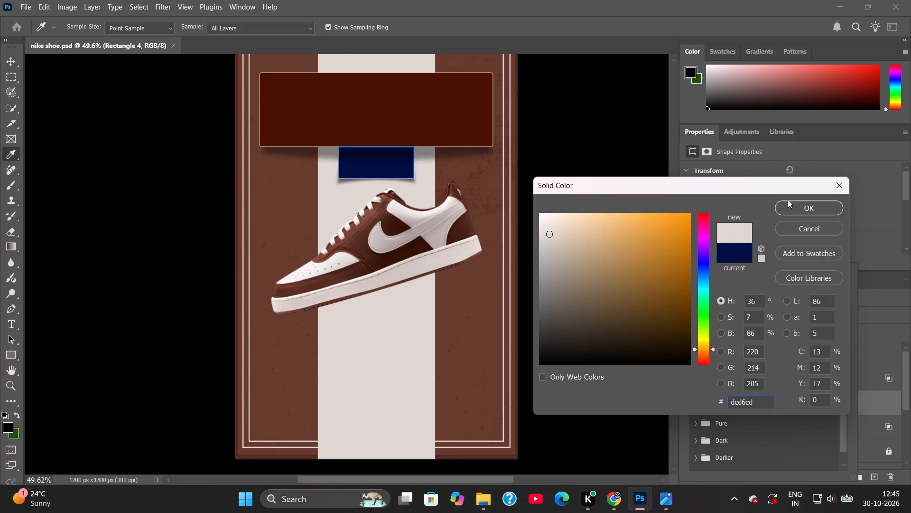
left_click(789, 204)
left_click(112, 115)
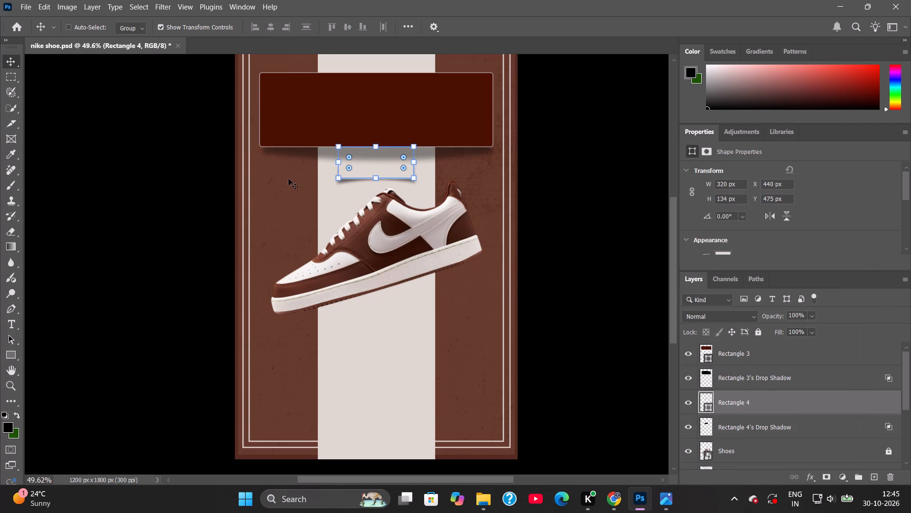
Move Rectangle 4 together with its drop shadow layer above Rectangle 3 in the layer stack.
left_click(788, 365)
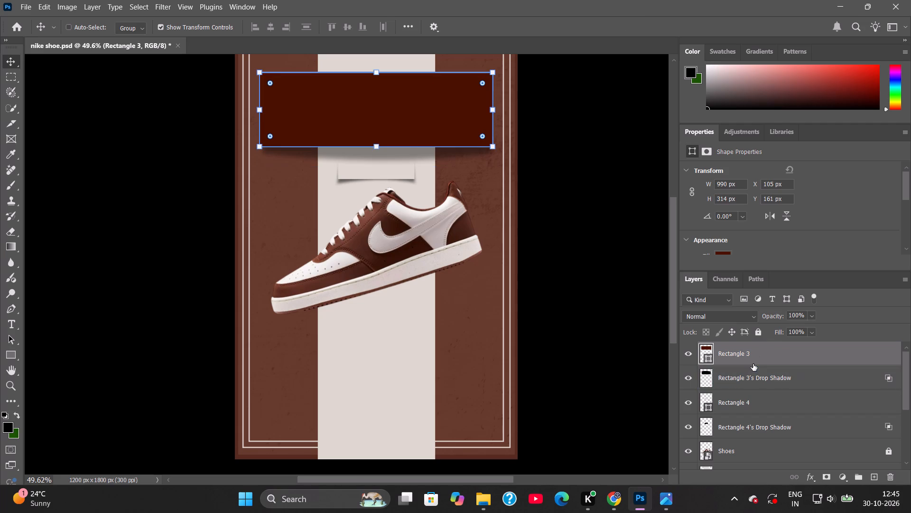
left_click(751, 409)
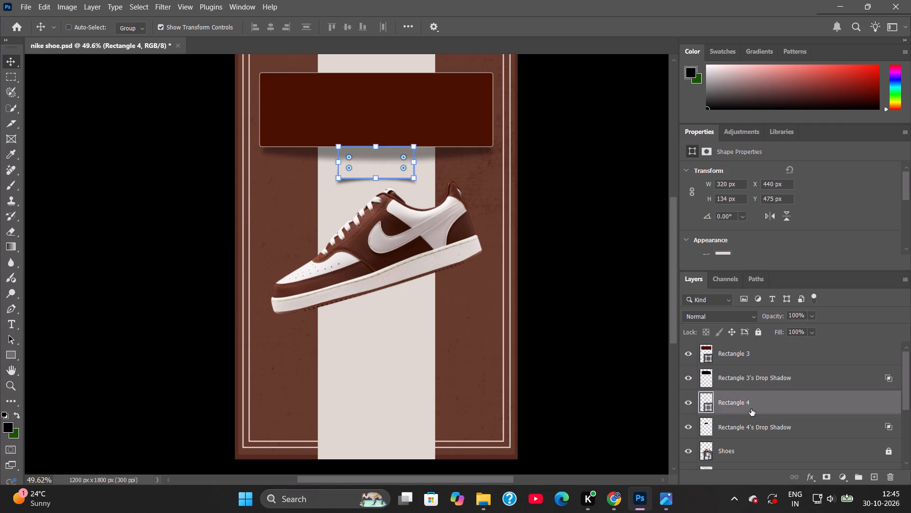
left_click(751, 425, "ctrl")
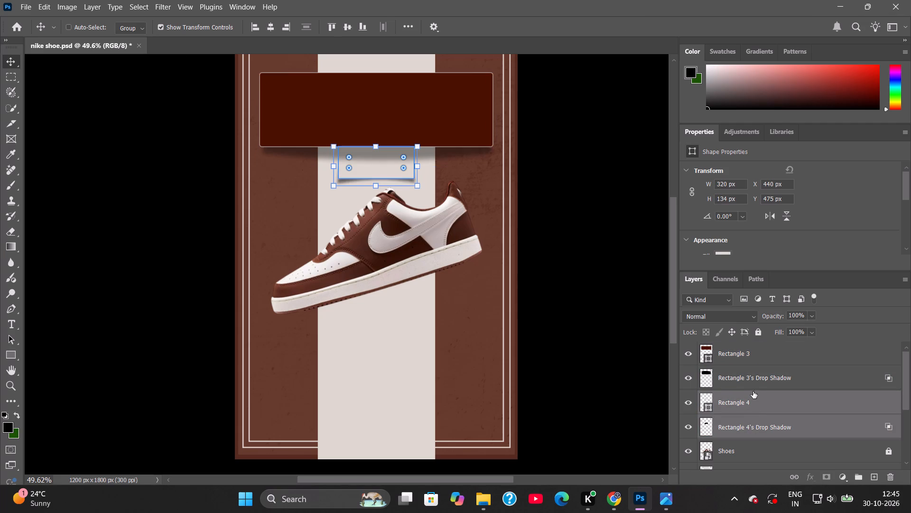
left_click_drag(760, 402, 762, 370)
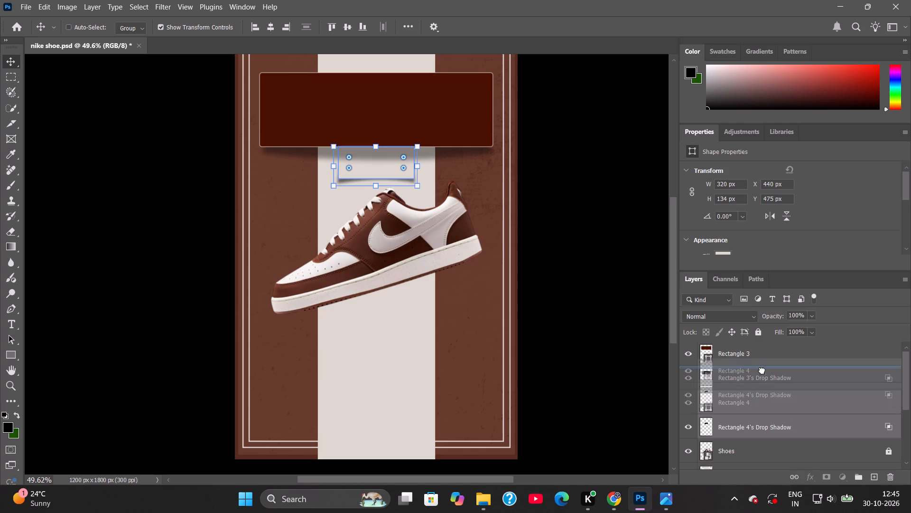
left_click_drag(762, 370, 762, 348)
scroll(758, 371, "up", 1)
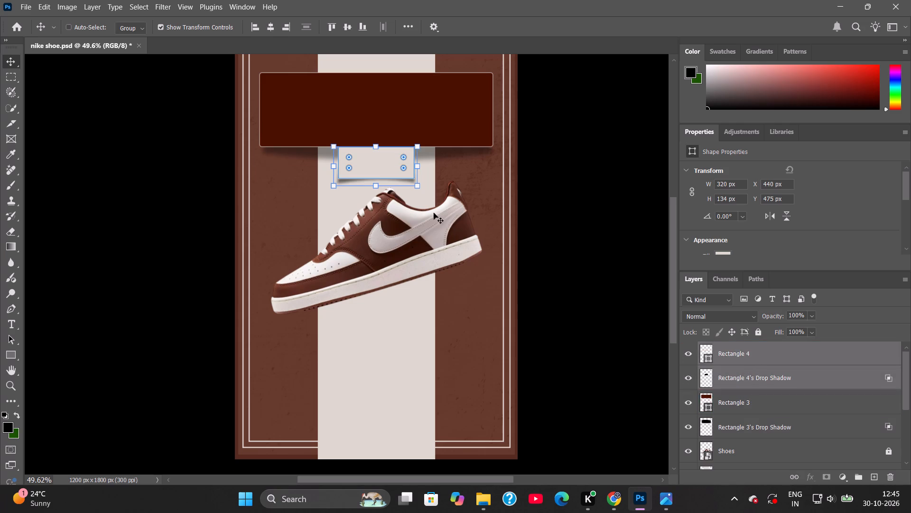
left_click(6, 55)
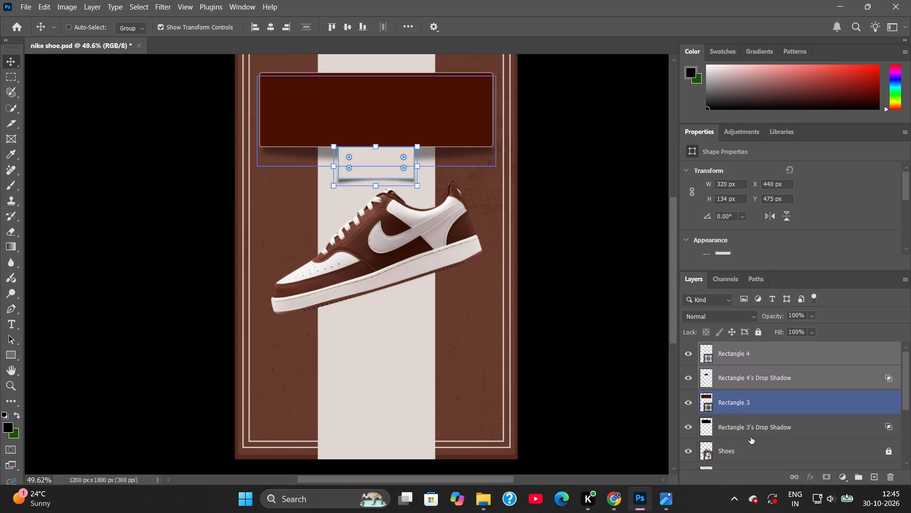
Select the Shoes layer and save the poster with the new layer order.
left_click(745, 454)
key("ctrl+s")
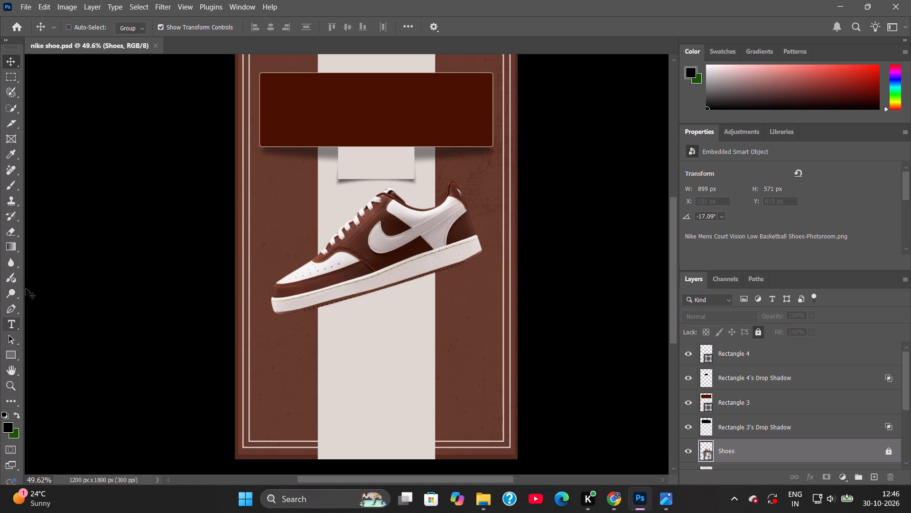
Add the two-line text BLACK / FRIDAY starting at the upper-left area of the dark brown panel.
left_click(16, 321)
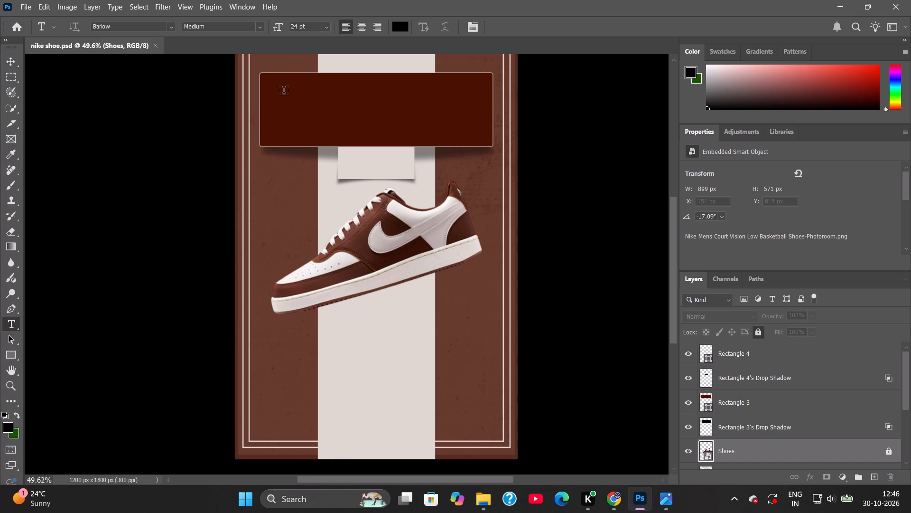
left_click(277, 88)
type("BLACK")
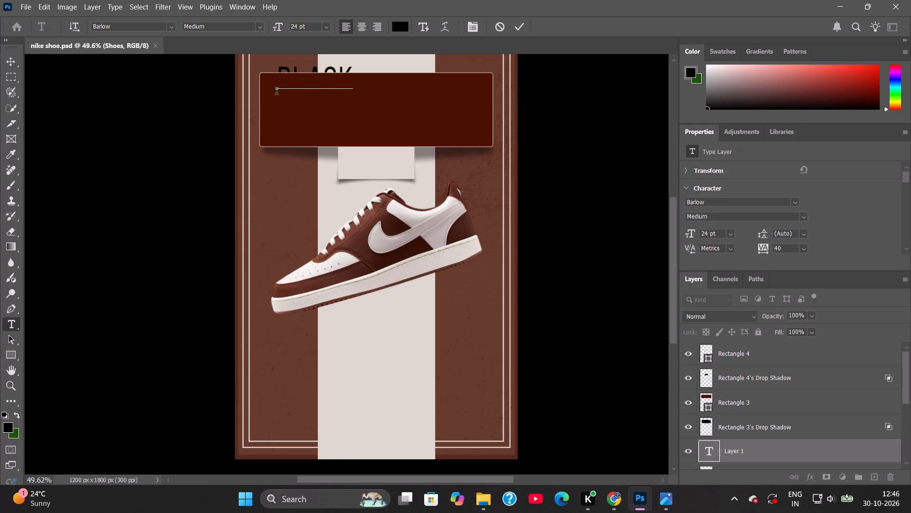
key("Return")
type("FRIDAY")
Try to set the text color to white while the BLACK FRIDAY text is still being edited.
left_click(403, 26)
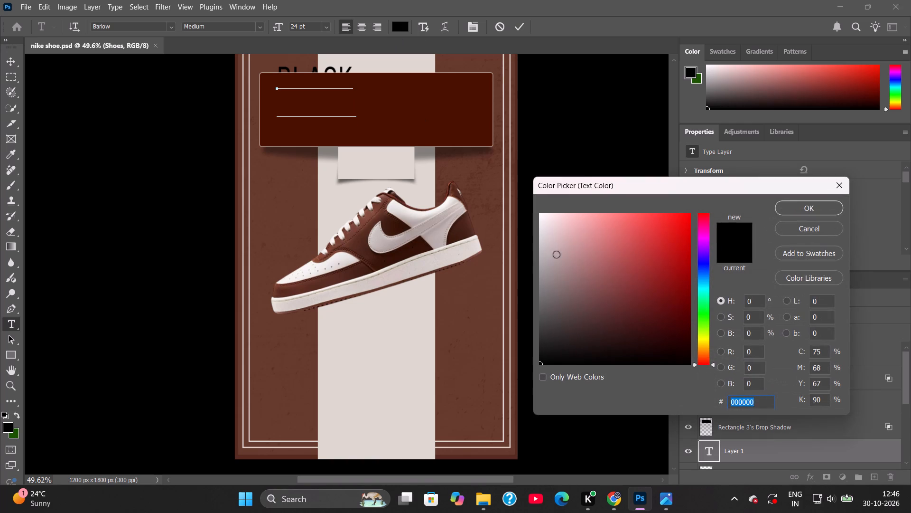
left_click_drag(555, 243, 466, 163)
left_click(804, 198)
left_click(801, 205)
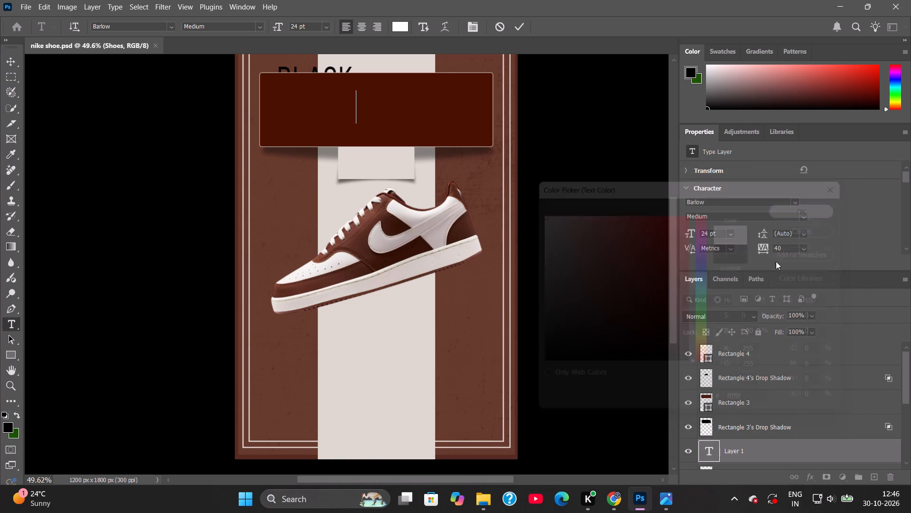
Move the BLACK FRIDAY text layer to the top of the layer stack, above Rectangle 4.
scroll(766, 431, "down", 1)
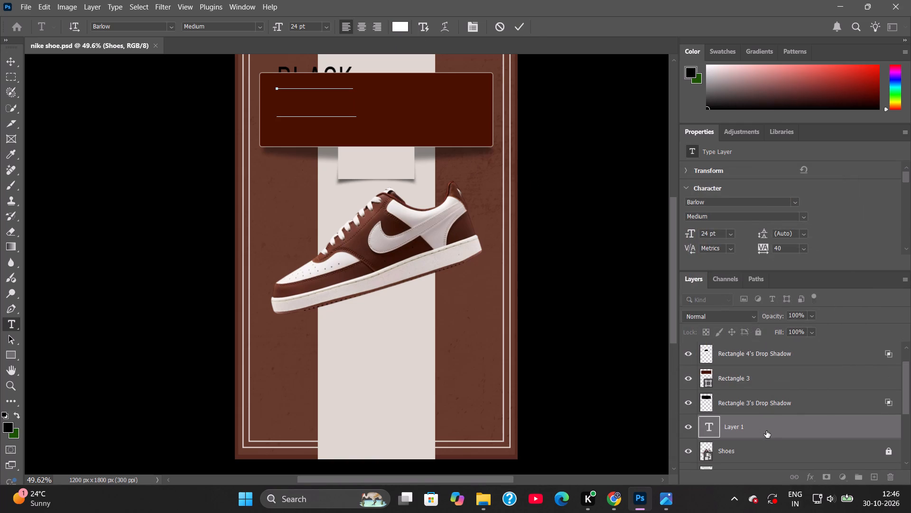
left_click_drag(763, 426, 763, 364)
scroll(764, 394, "up", 2)
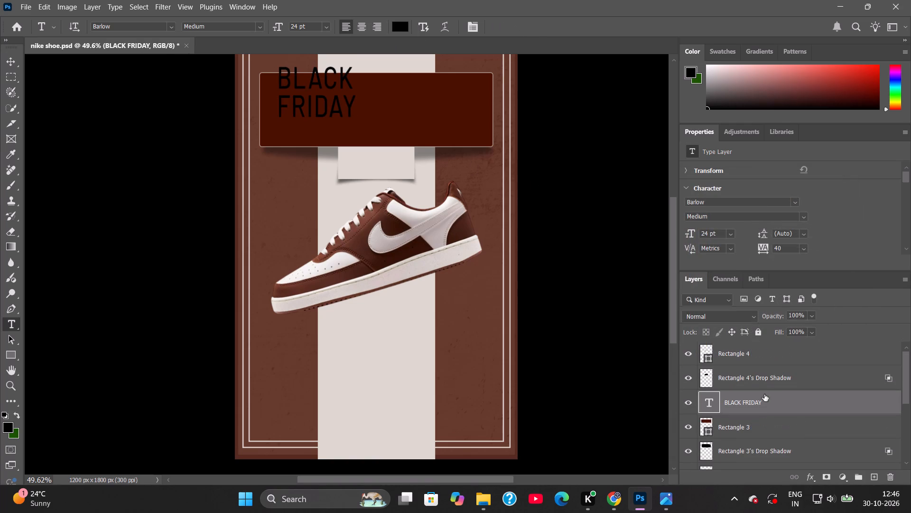
scroll(764, 394, "up", 1)
left_click_drag(766, 402, 762, 348)
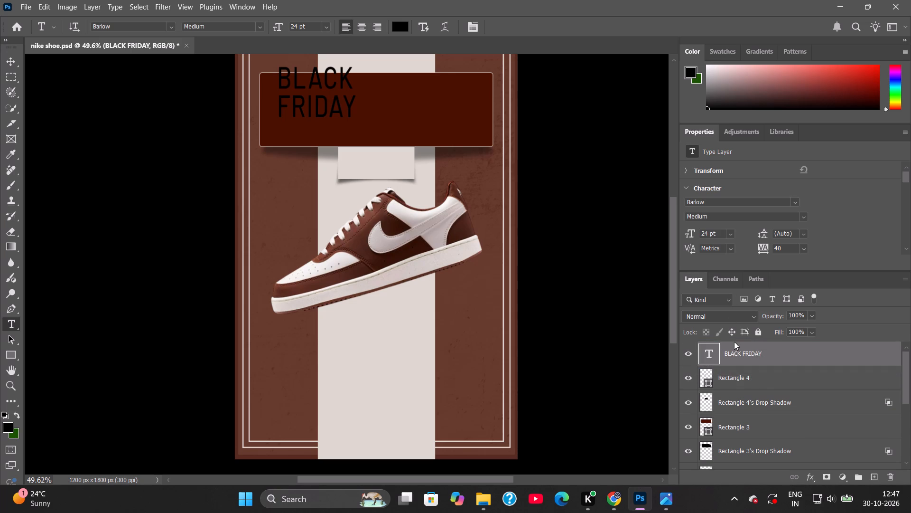
Select all of the BLACK FRIDAY text and change its color to white.
triple_click(307, 94)
triple_click(321, 87)
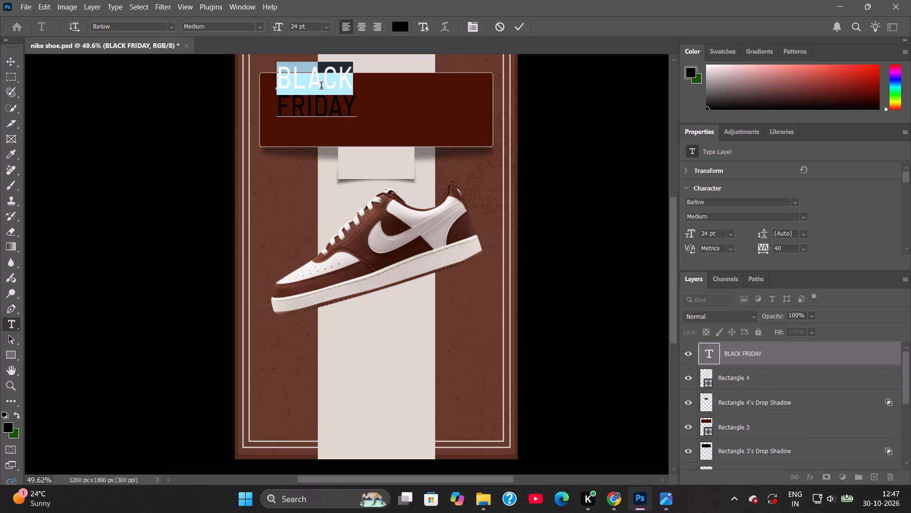
left_click(321, 87)
key("ctrl+a")
left_click(404, 27)
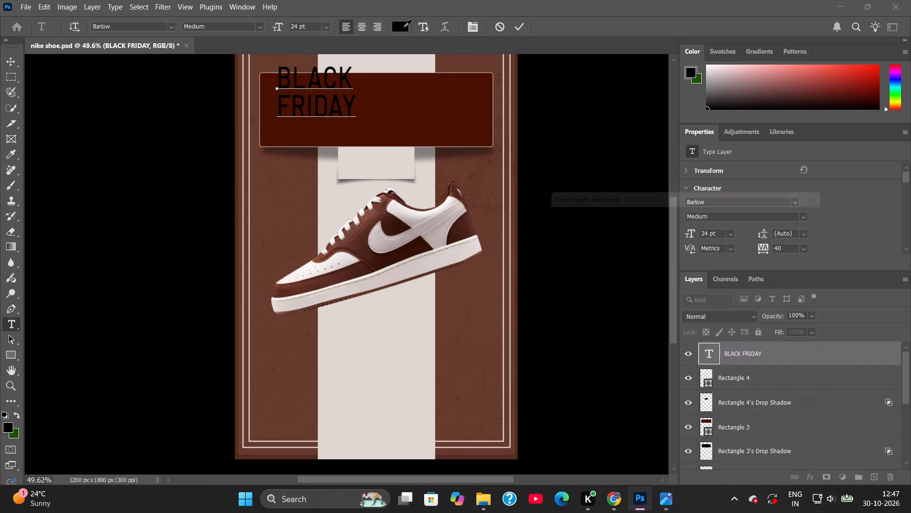
left_click_drag(567, 247, 454, 143)
left_click(793, 209)
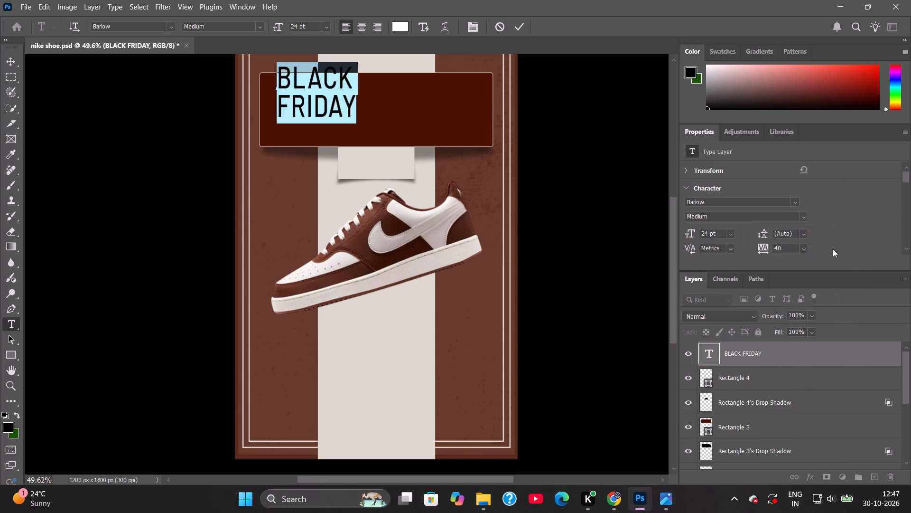
Set the BLACK FRIDAY text's font to Arial in the Black style and commit the text edit.
left_click(797, 202)
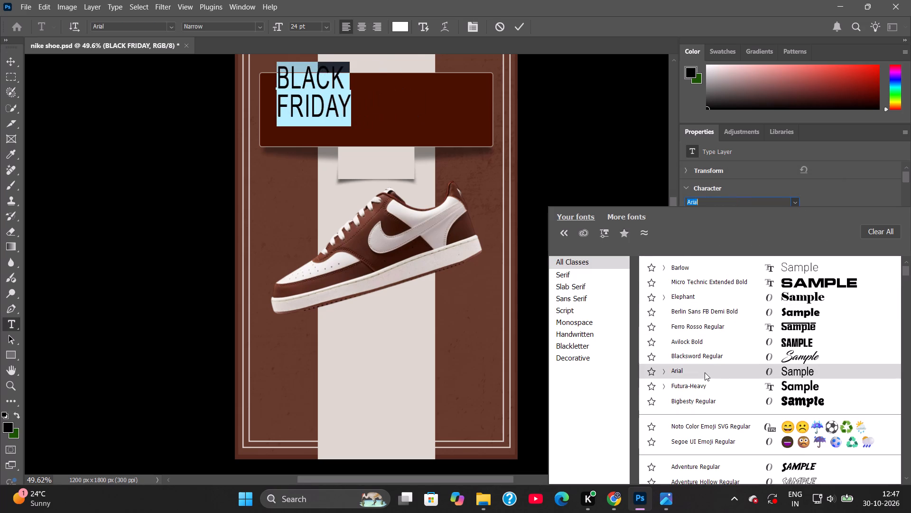
left_click(703, 371)
left_click(803, 216)
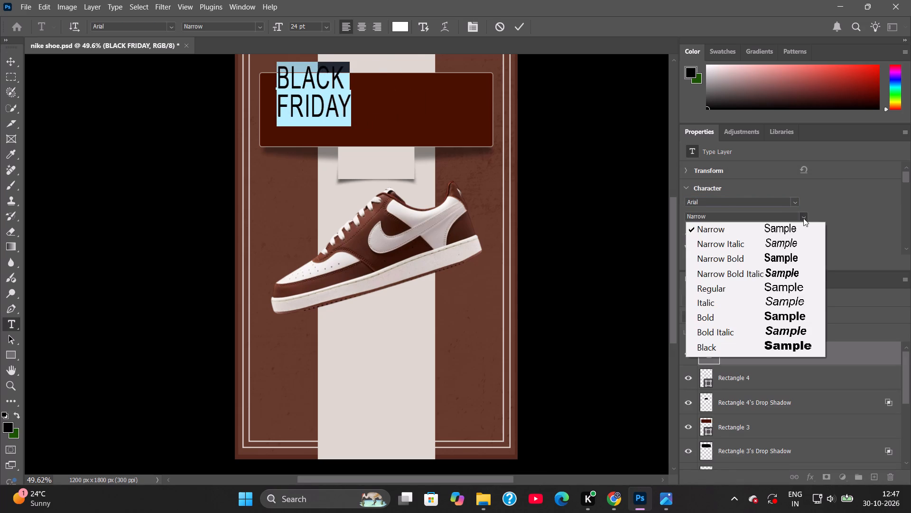
left_click(752, 346)
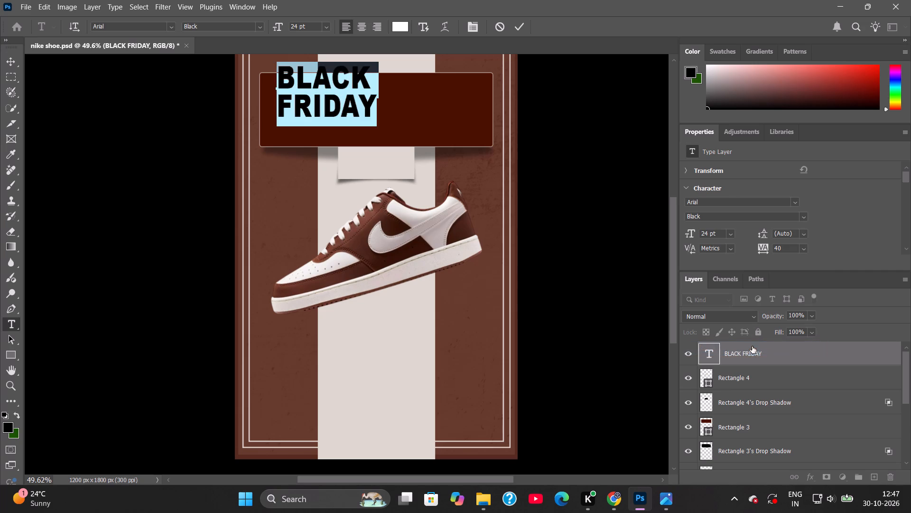
left_click(516, 28)
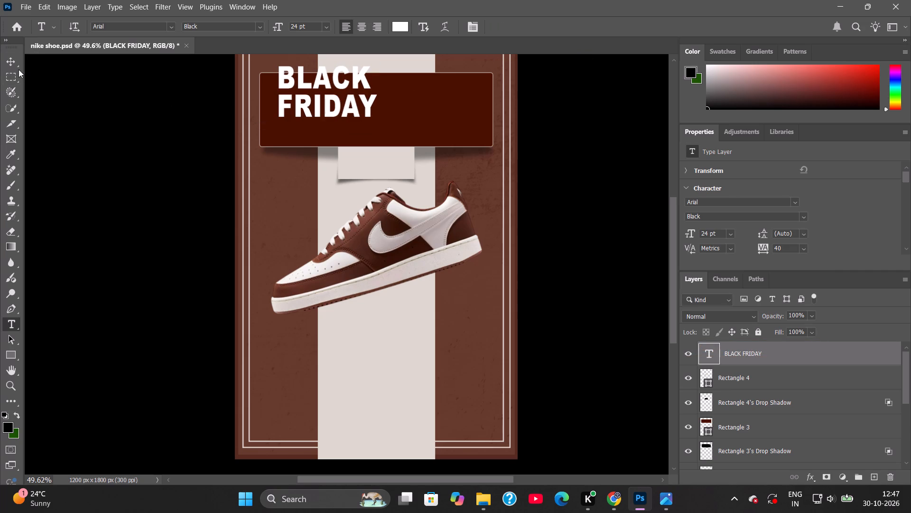
Move the BLACK FRIDAY text onto the middle of the dark brown panel.
left_click(5, 65)
left_click_drag(335, 99, 379, 115)
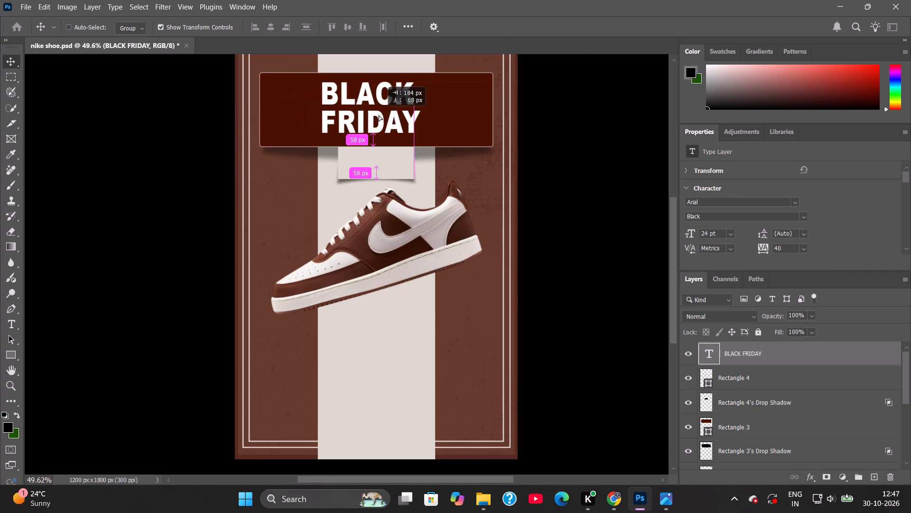
left_click_drag(379, 115, 381, 115)
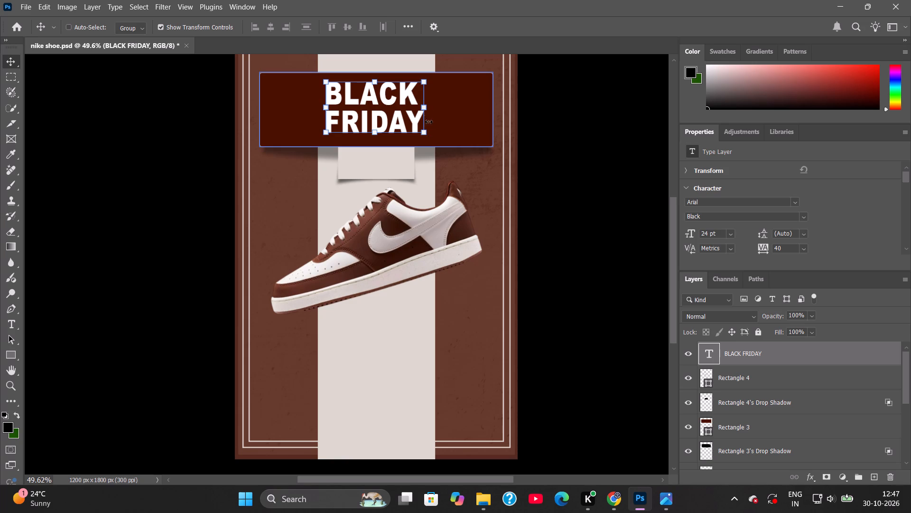
Stretch the BLACK FRIDAY text to about 212% width and 111% height so it nearly fills the dark brown panel.
left_click_drag(423, 105, 446, 105)
left_click_drag(327, 110, 313, 108)
left_click_drag(448, 141, 454, 144, "shift")
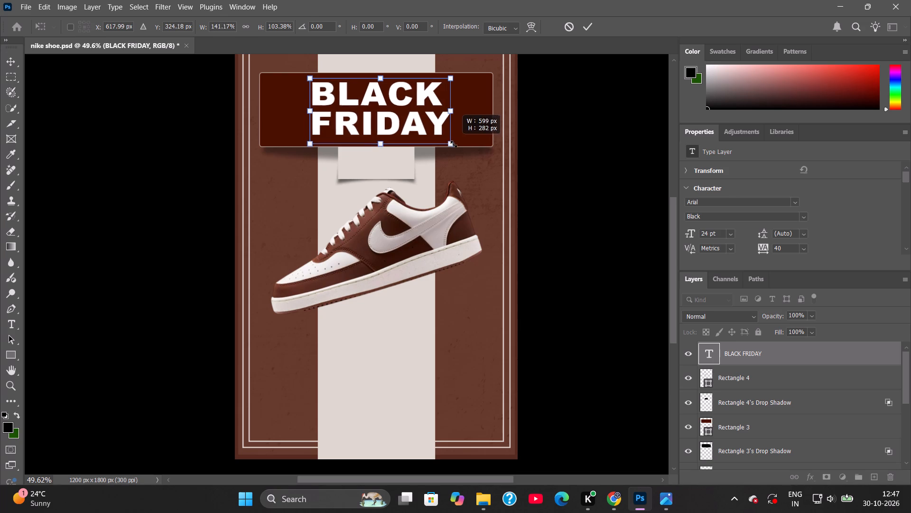
left_click_drag(454, 144, 464, 149, "shift")
left_click_drag(404, 128, 397, 127)
left_click_drag(299, 114, 274, 113)
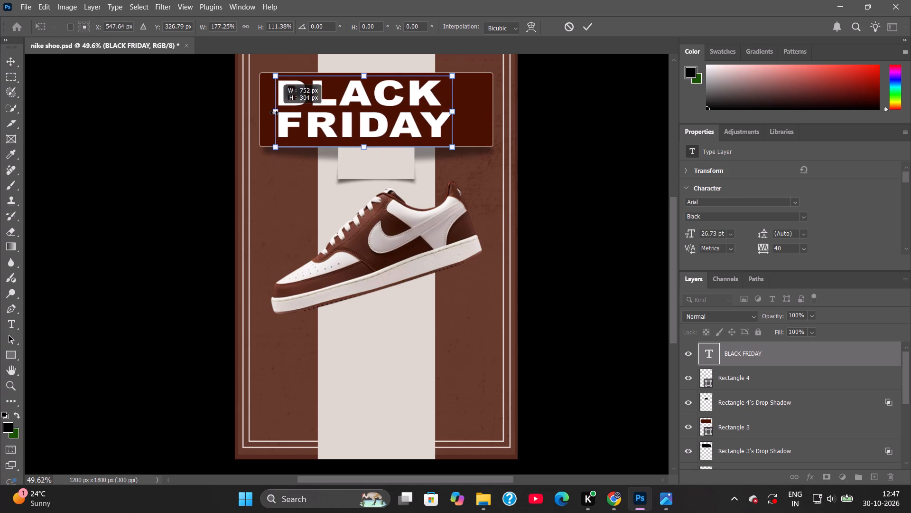
left_click_drag(274, 113, 270, 113)
left_click_drag(453, 114, 465, 114)
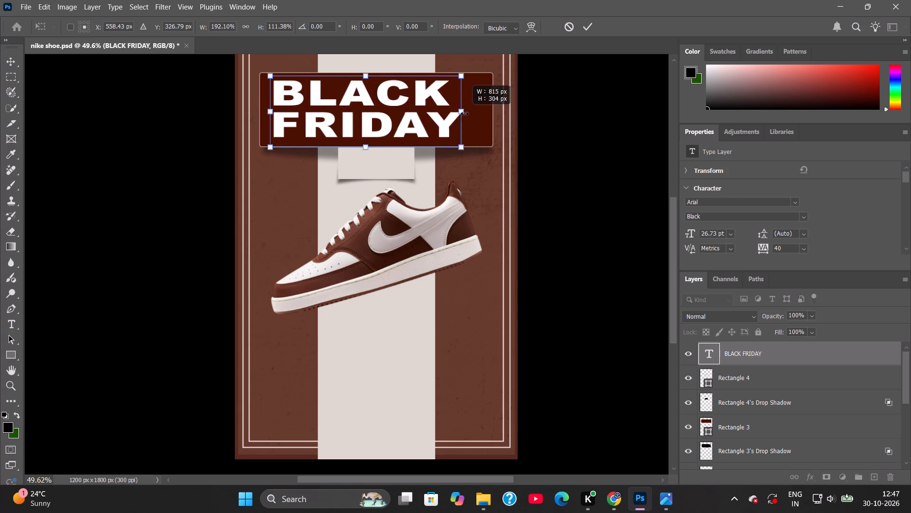
left_click_drag(465, 114, 479, 114)
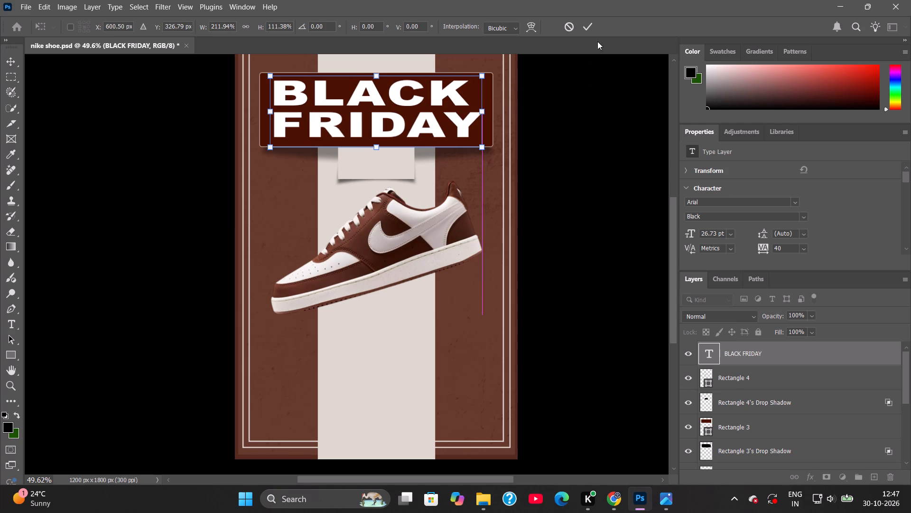
left_click(586, 23)
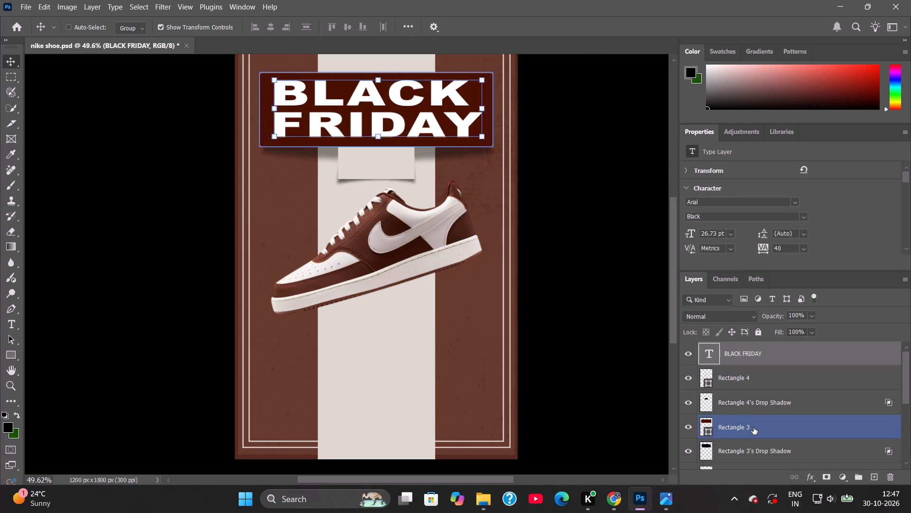
Deselect the headline by selecting the Shoes layer, and save the document.
scroll(753, 428, "down", 2)
left_click(749, 429)
left_click(624, 365)
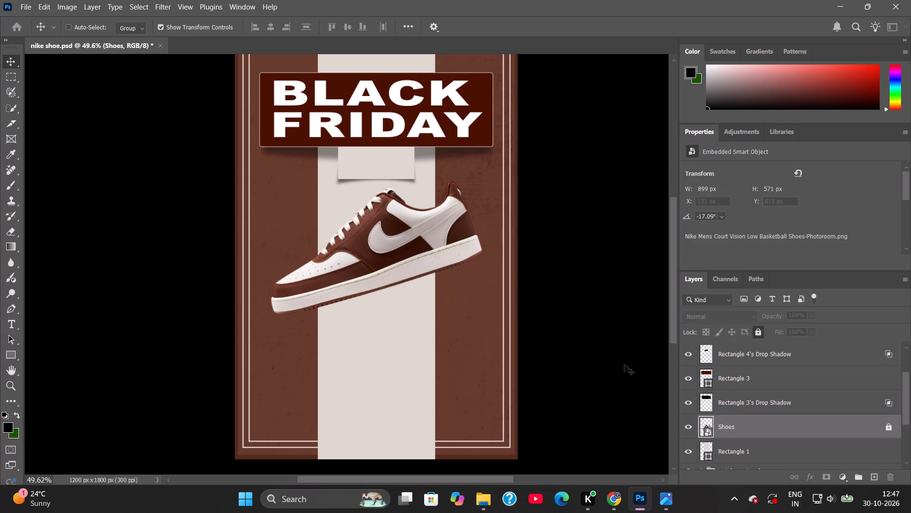
key("ctrl+s")
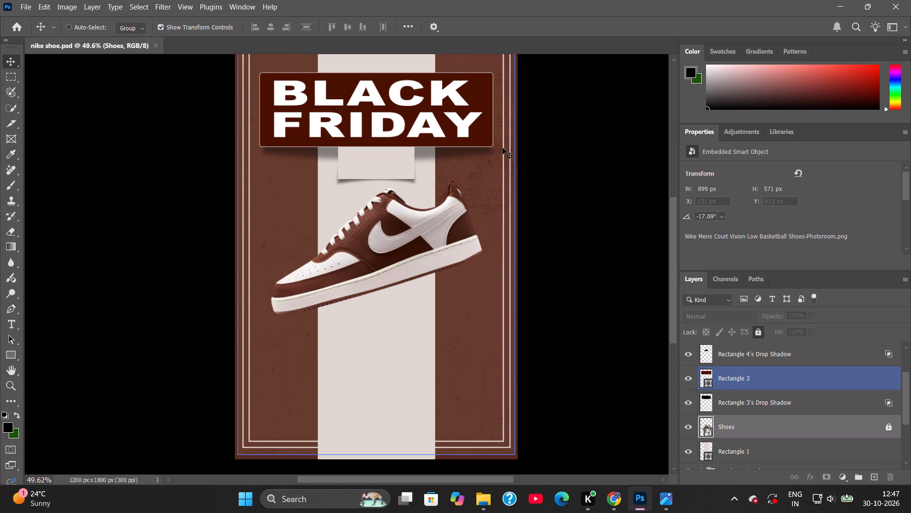
Copy the word FRIDAY from the headline, remove it and its line break so only BLACK remains, and commit the edit.
double_click(395, 89)
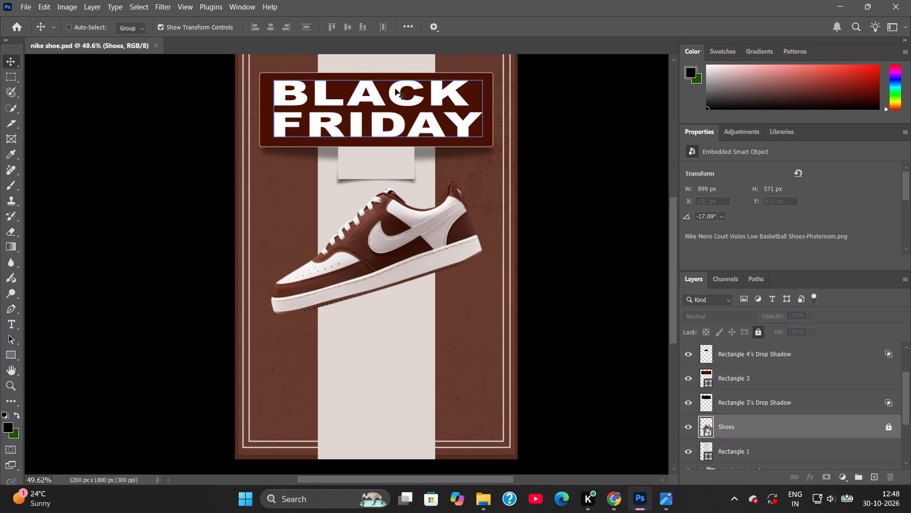
left_click(396, 98)
left_click_drag(483, 126, 348, 126)
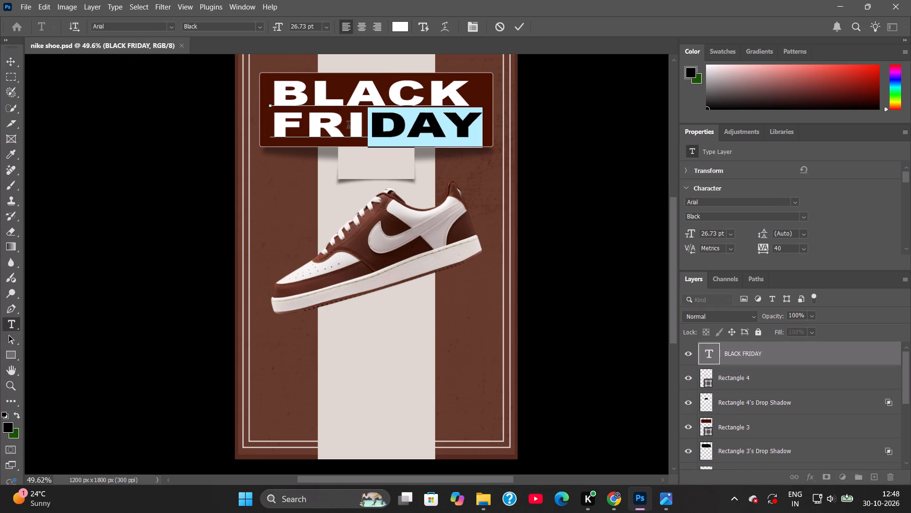
left_click_drag(348, 126, 279, 129)
key("ctrl+c")
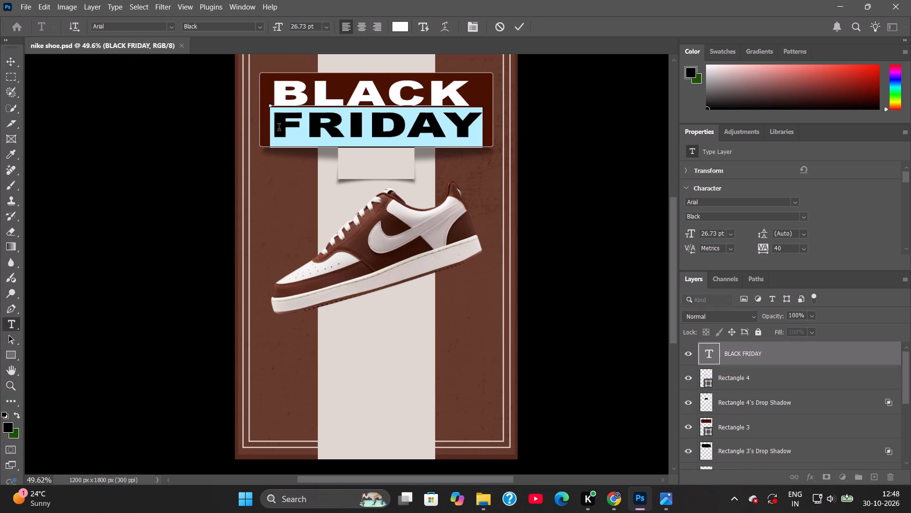
key("BackSpace")
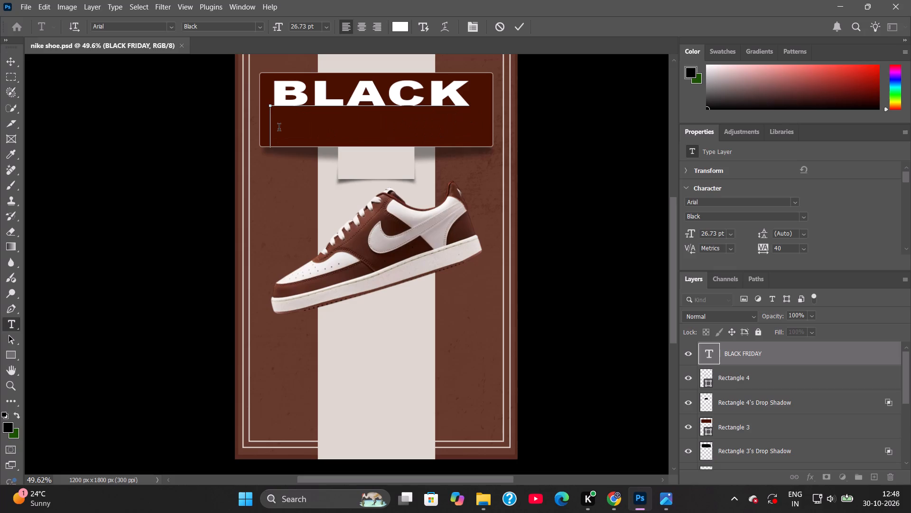
key("BackSpace")
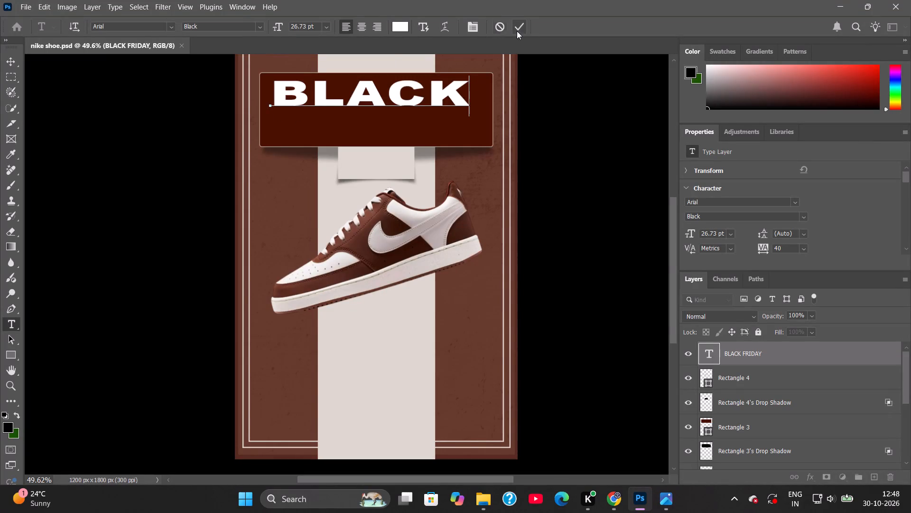
left_click(517, 31)
Duplicate the BLACK text directly below itself, replace the copy's wording with the copied FRIDAY, and commit it.
left_click_drag(353, 89, 353, 96, "alt")
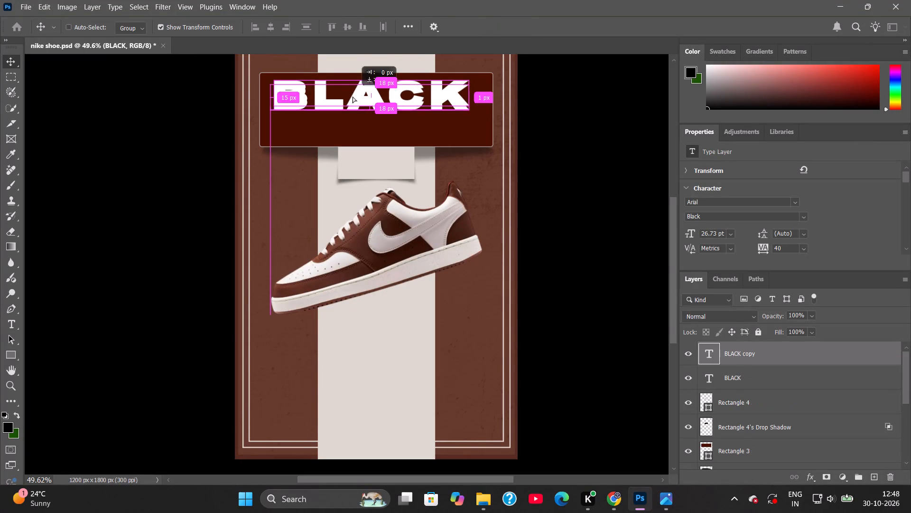
left_click_drag(353, 96, 352, 119, "alt")
double_click(351, 122)
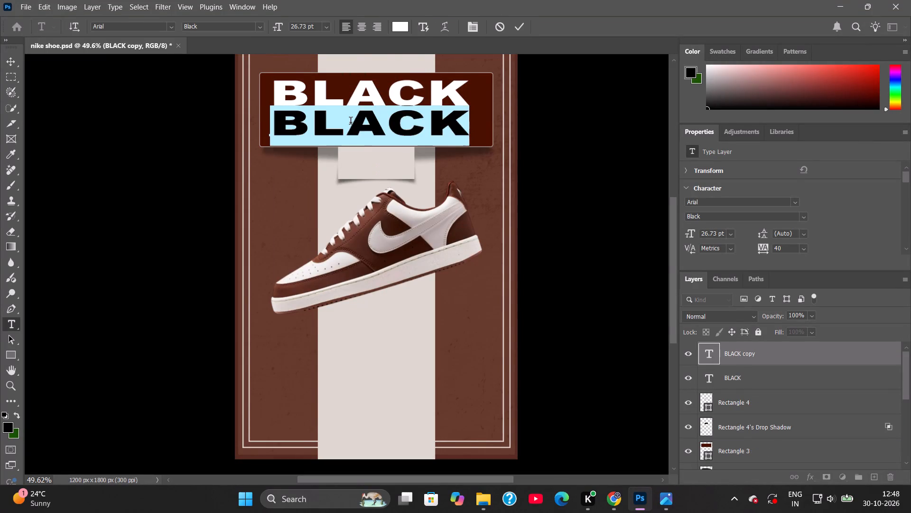
key("ctrl+v")
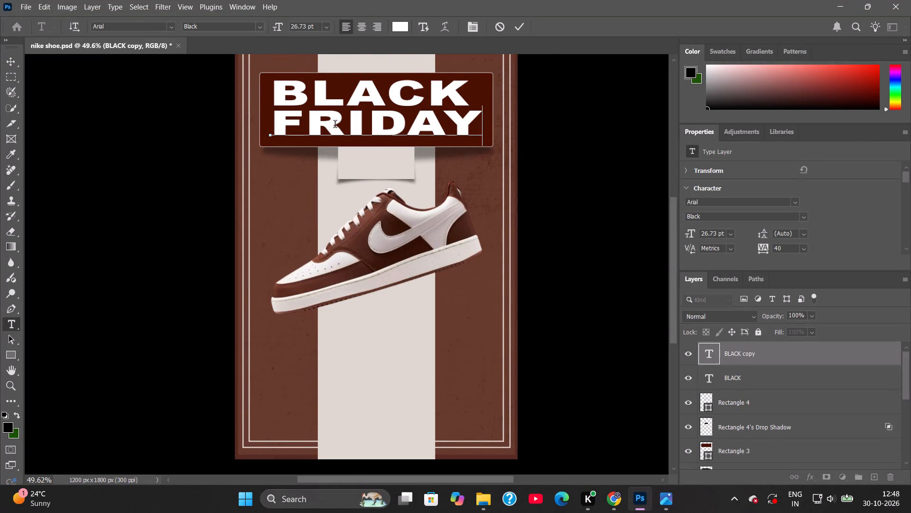
left_click(523, 29)
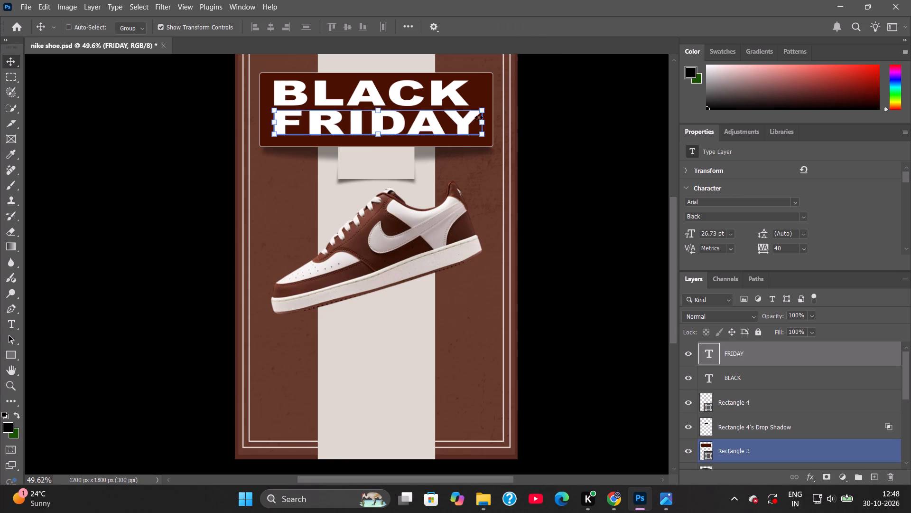
Narrow the FRIDAY text to about 843 px wide so its end lines up with BLACK above it, and apply the transform.
left_click_drag(480, 123, 471, 122)
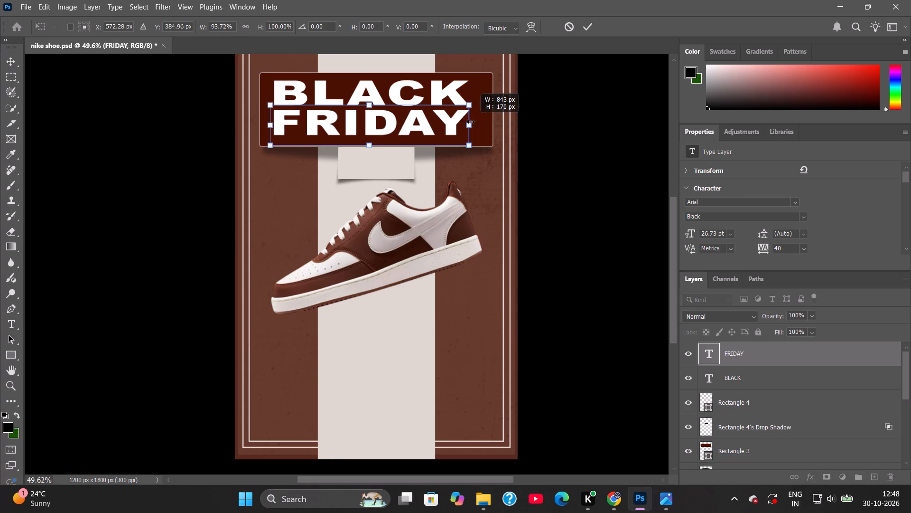
left_click_drag(471, 122, 469, 122)
left_click(269, 125)
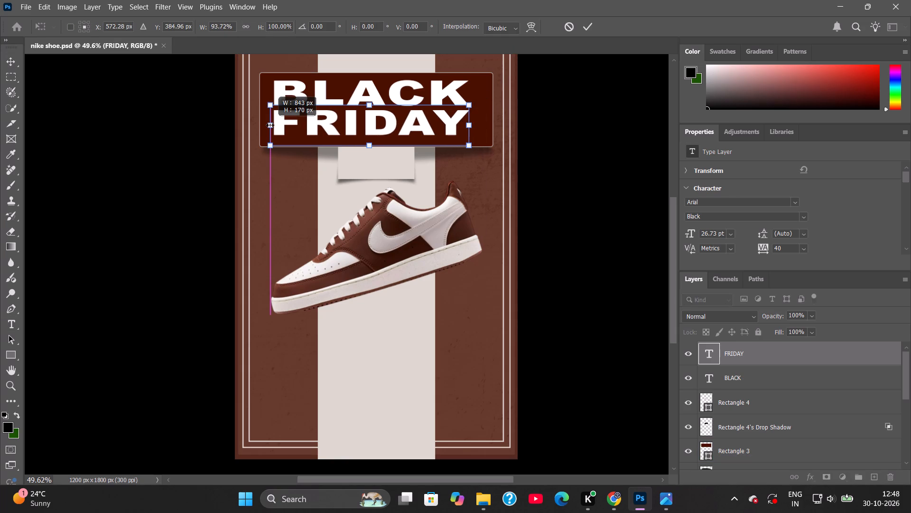
left_click(581, 32)
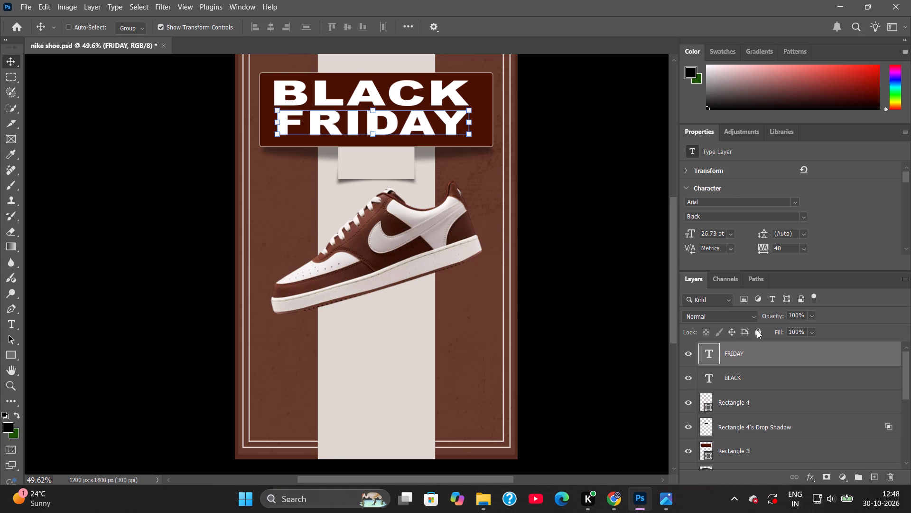
Shift the FRIDAY text slightly left so the start of its F lines up with the B of BLACK.
scroll(758, 408, "down", 3)
left_click(751, 422)
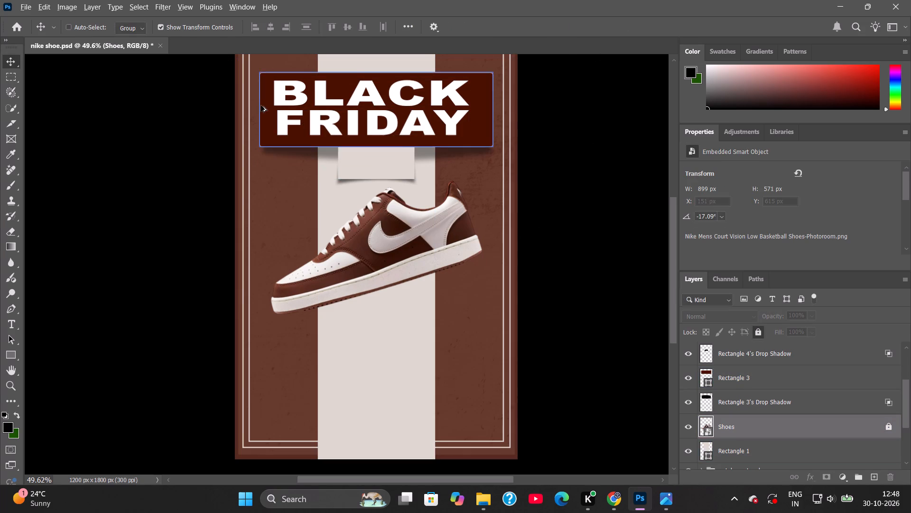
scroll(261, 108, "up", 8, "alt")
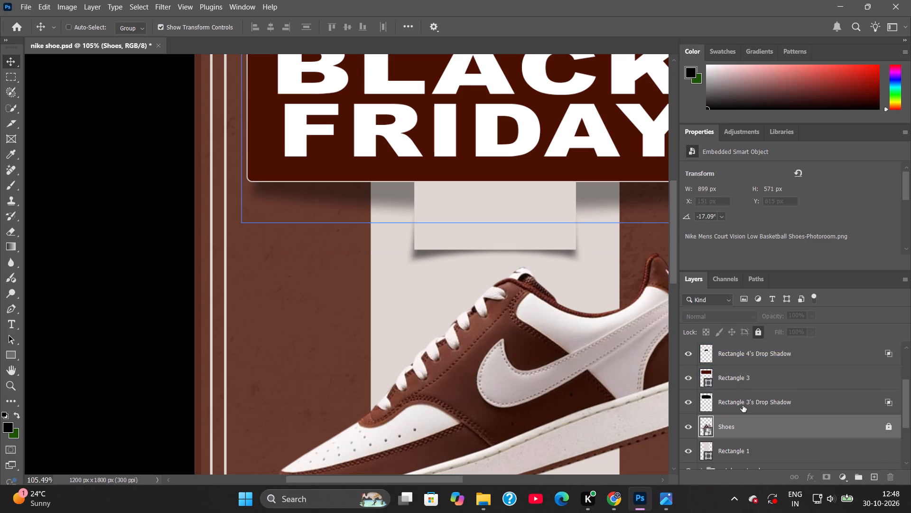
scroll(743, 405, "up", 3)
left_click(733, 355)
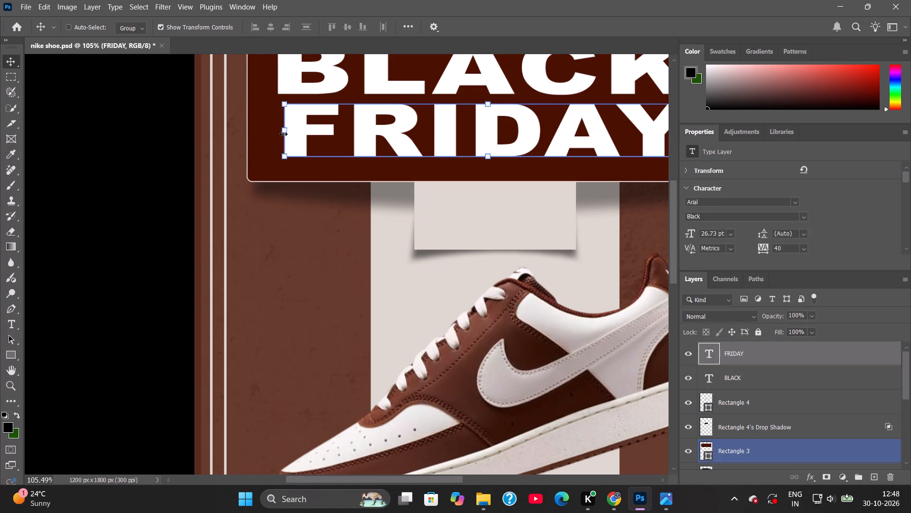
left_click_drag(283, 132, 279, 131)
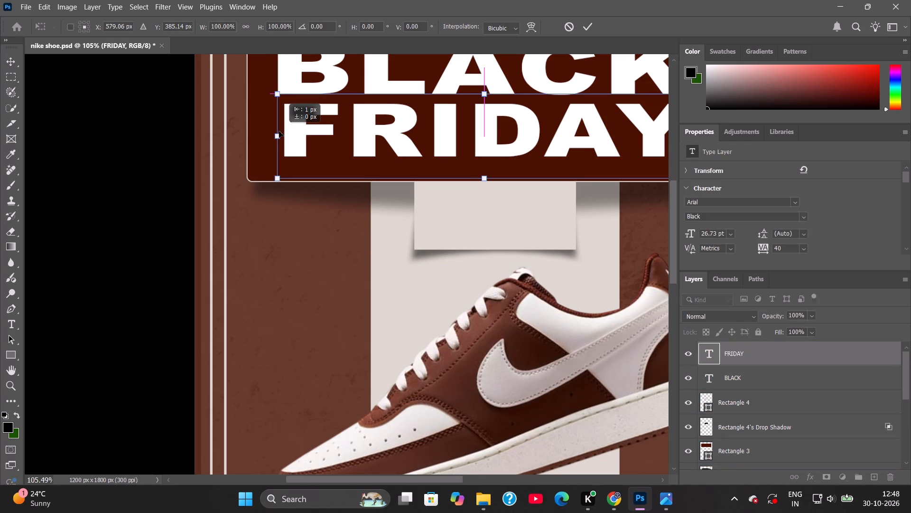
left_click_drag(279, 131, 279, 131)
scroll(783, 434, "down", 2)
left_click(741, 447)
left_click(269, 245)
Save the document with the two separate headline lines.
scroll(269, 245, "down", 8, "alt")
key("ctrl+s")
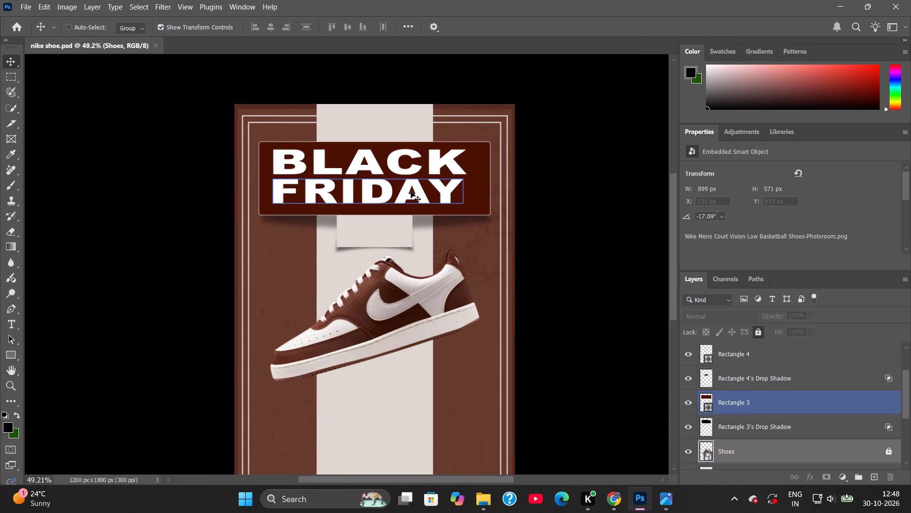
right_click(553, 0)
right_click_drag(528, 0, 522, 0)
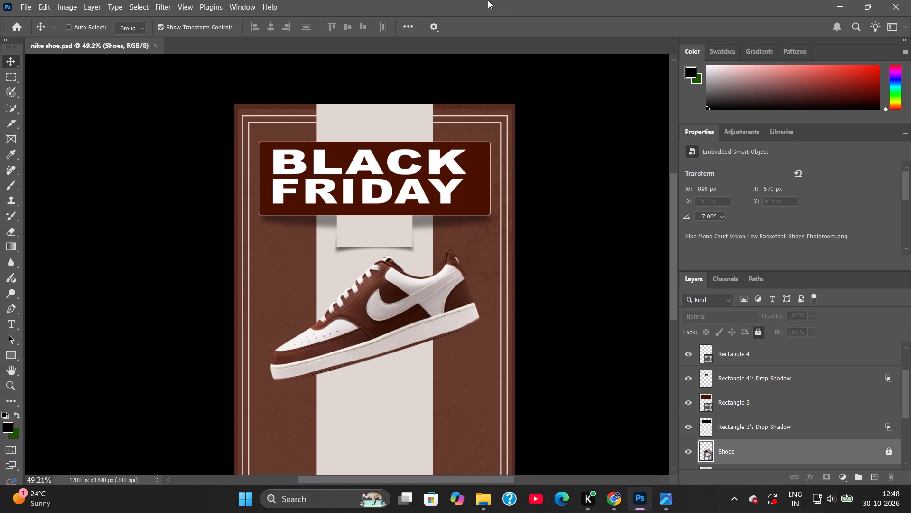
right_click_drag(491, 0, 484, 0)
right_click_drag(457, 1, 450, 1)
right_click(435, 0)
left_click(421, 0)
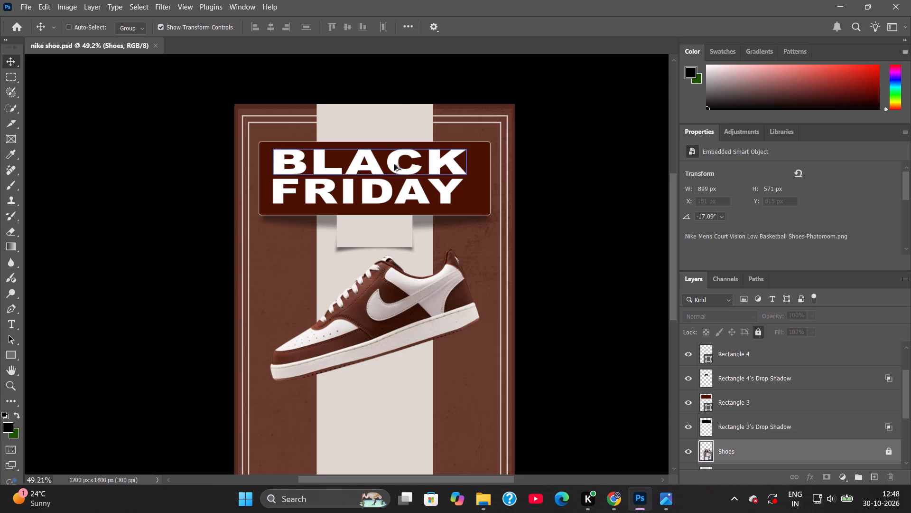
Align the FRIDAY and BLACK text layers on their horizontal centers, with the Color Fill 1 layer included in the selection.
scroll(375, 178, "up", 4, "alt")
scroll(452, 178, "up", 1, "alt")
right_click_drag(515, 0, 505, 1)
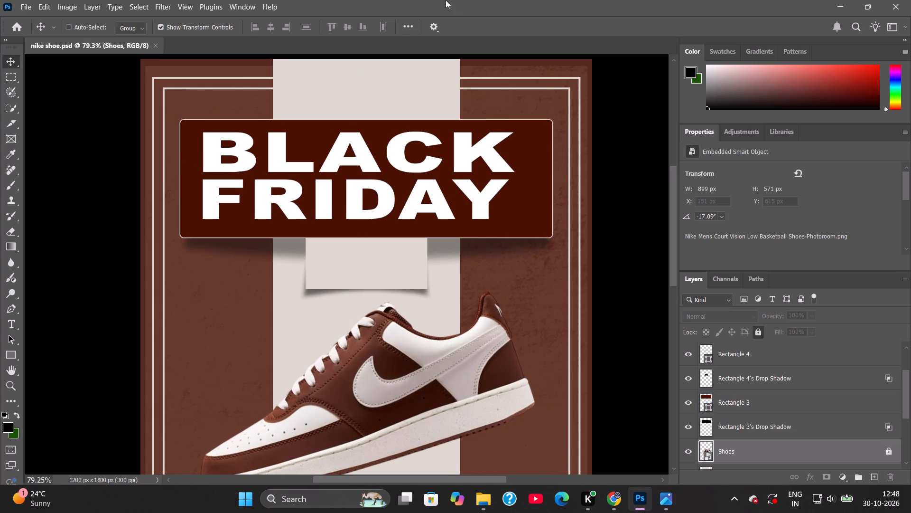
left_click(419, 210)
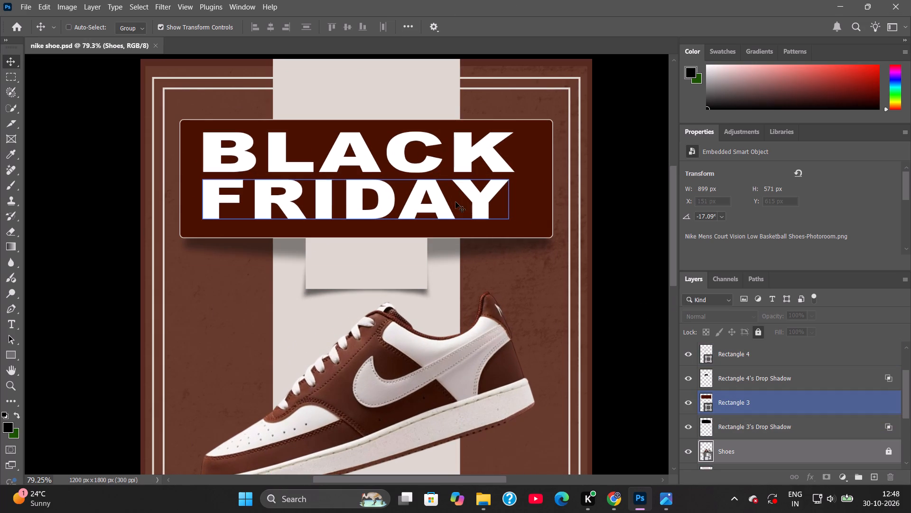
left_click(405, 157)
scroll(765, 372, "up", 8)
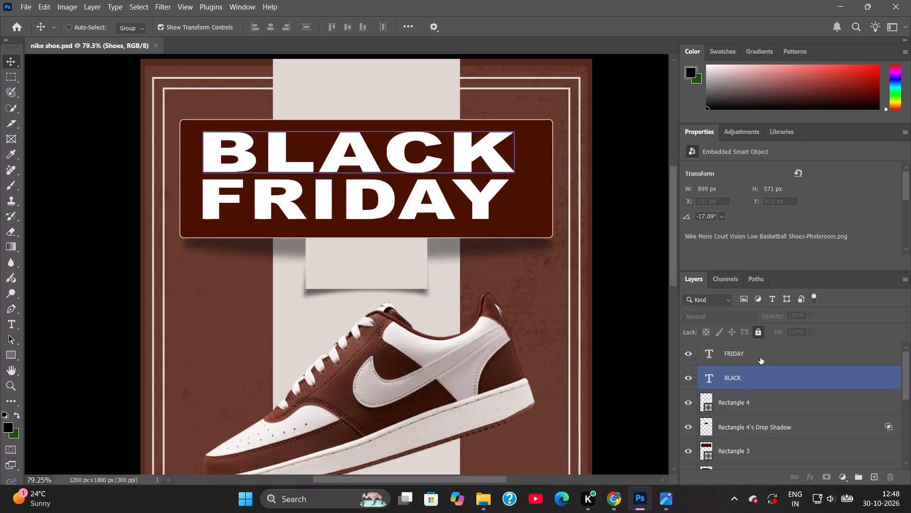
left_click(751, 350)
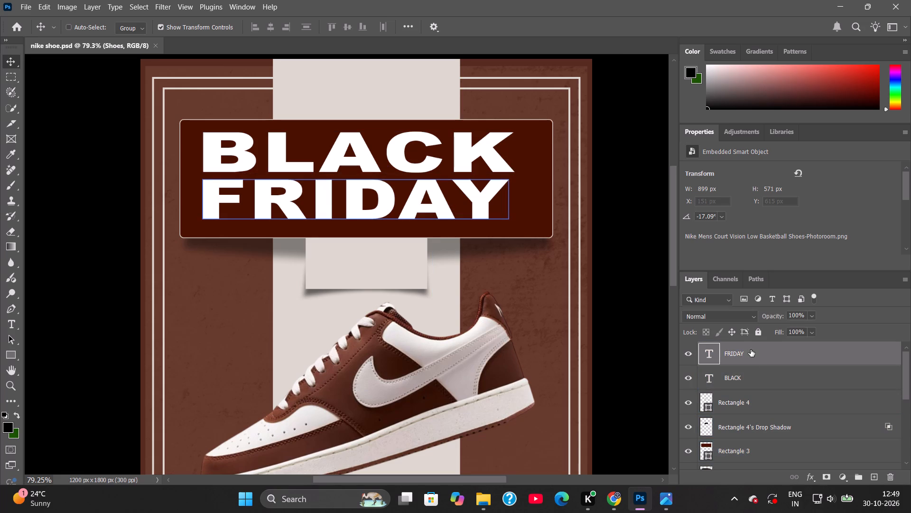
left_click(752, 375, "ctrl")
scroll(752, 375, "down", 13)
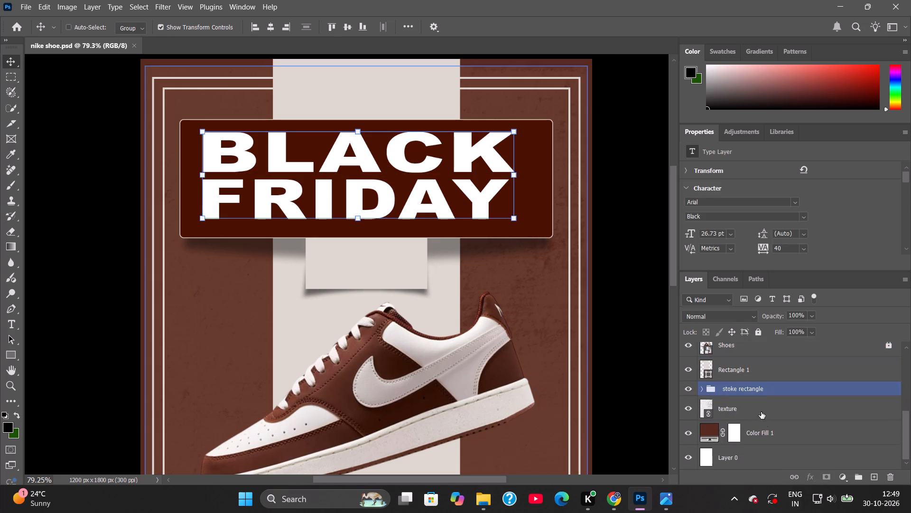
left_click(771, 431, "ctrl")
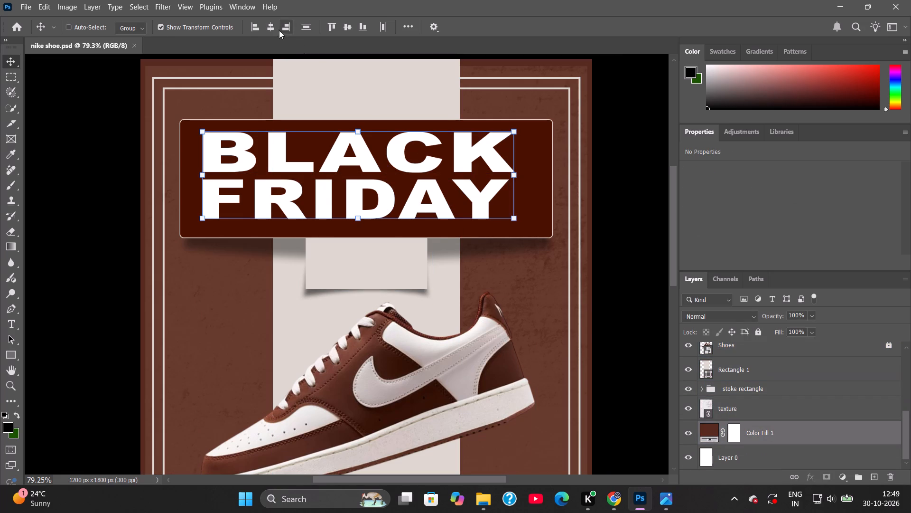
left_click(269, 24)
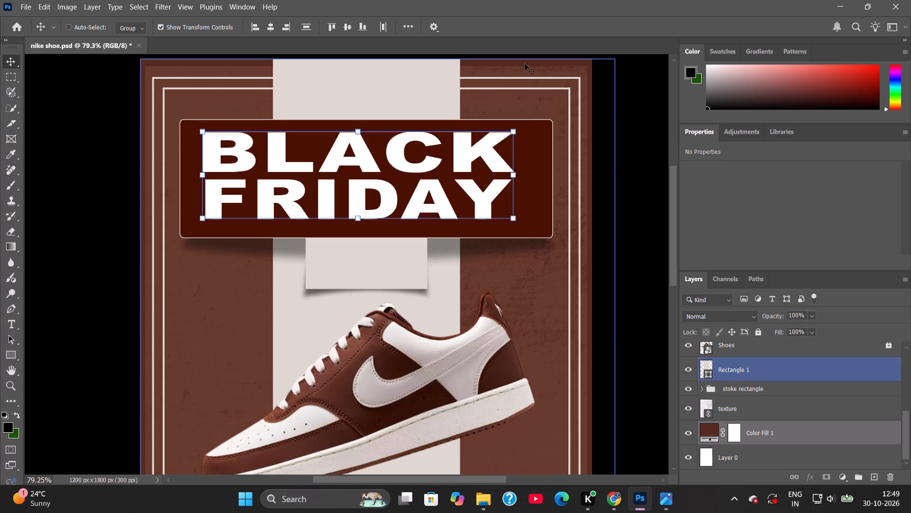
Replace the current layer selection with the Shoes layer and save the document.
left_click(763, 396)
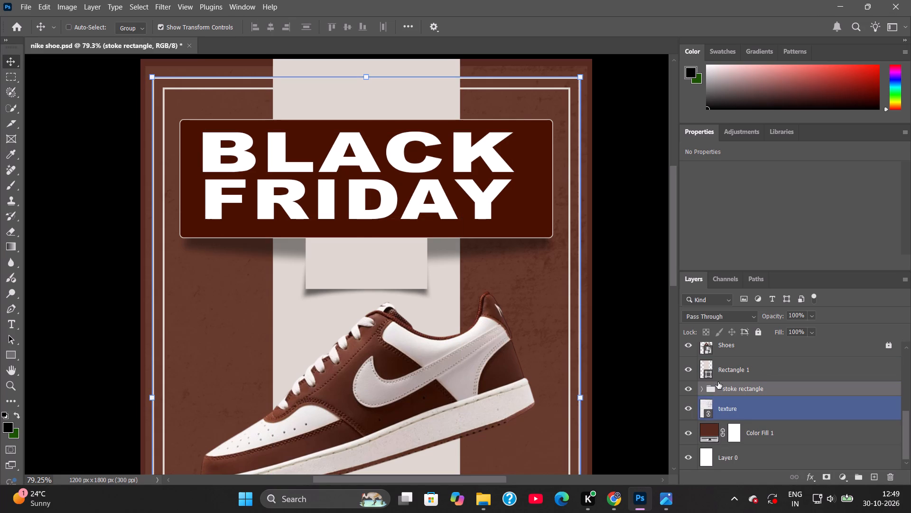
left_click(702, 390)
left_click(702, 390)
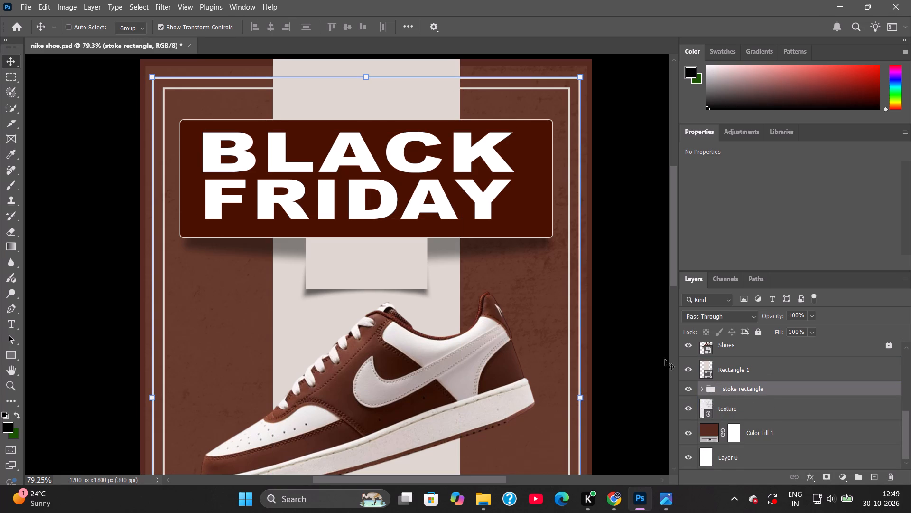
scroll(768, 408, "down", 2)
scroll(763, 412, "up", 2)
left_click(741, 395)
left_click(615, 341)
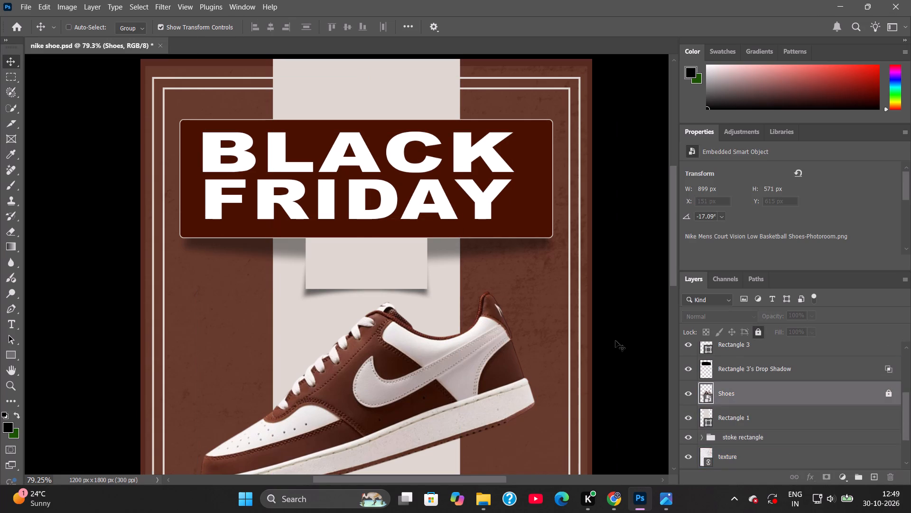
key("ctrl+s")
Stretch the FRIDAY text slightly wider on its F side so it starts level with the B of BLACK, and apply the transform.
scroll(743, 408, "up", 2)
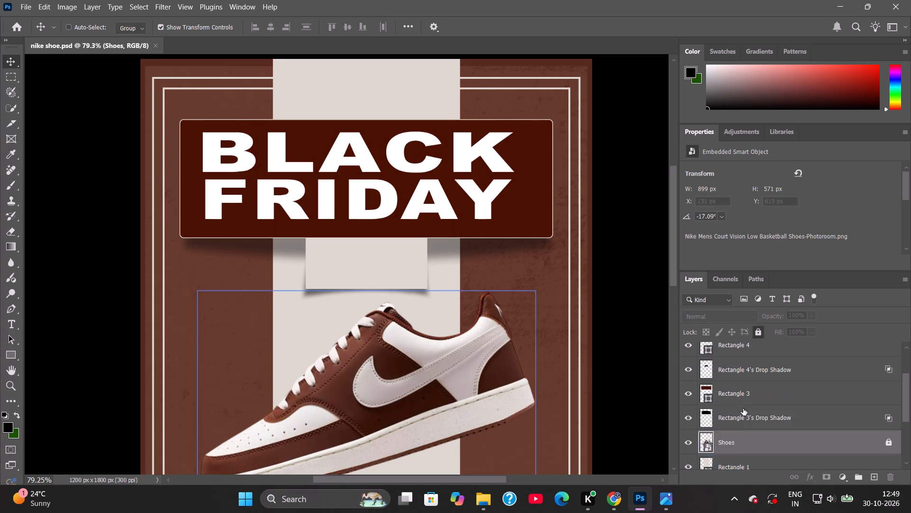
scroll(743, 408, "up", 2)
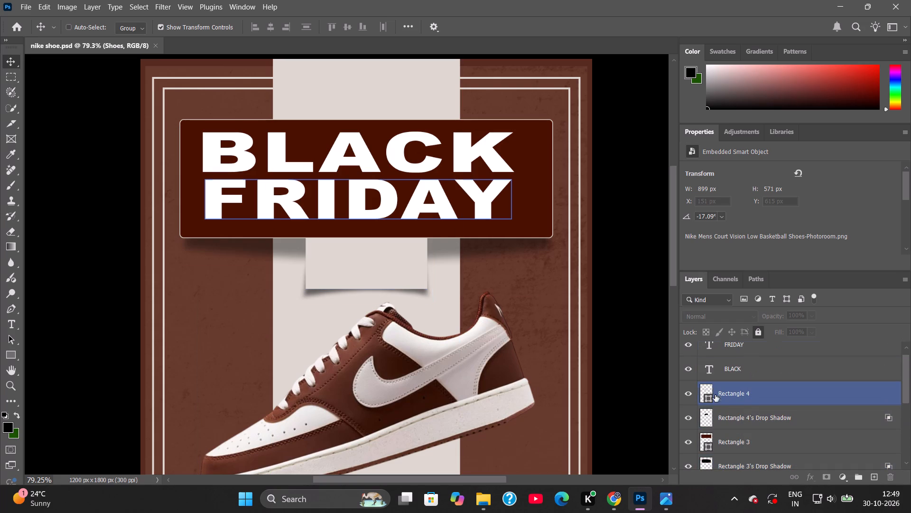
left_click(742, 350)
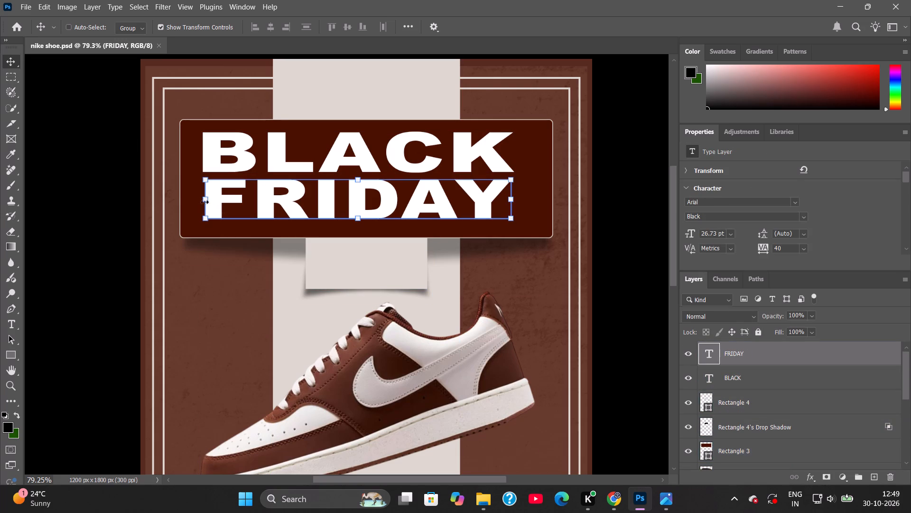
left_click(202, 199)
left_click_drag(202, 203, 201, 203)
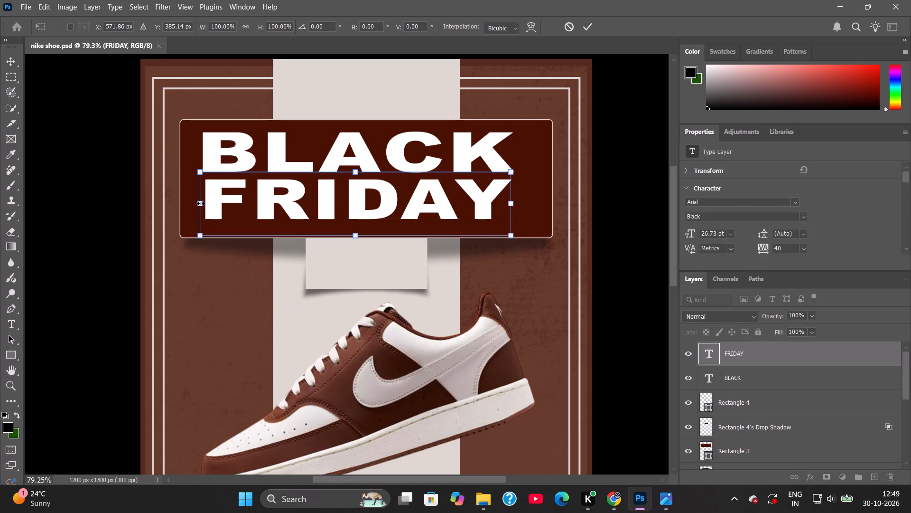
left_click_drag(201, 203, 197, 203)
left_click(592, 26)
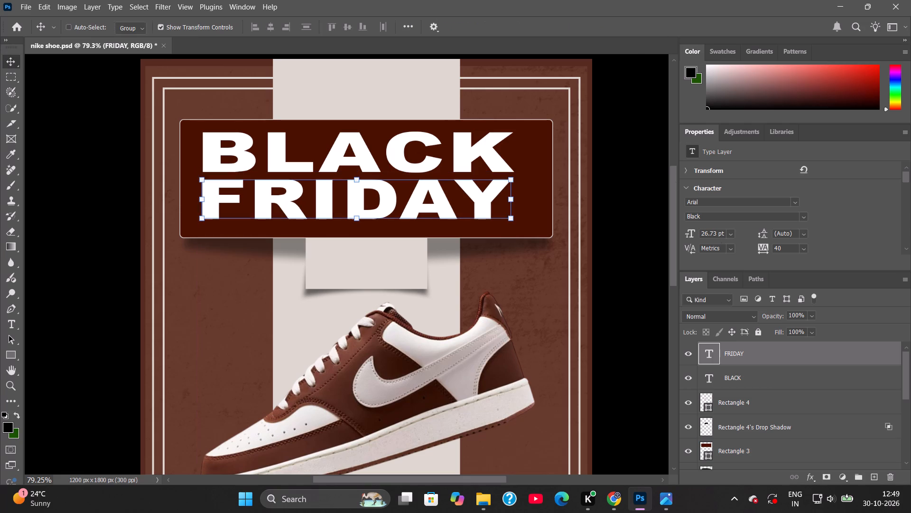
Select the Shoes layer and save the document with the widened FRIDAY line.
scroll(744, 371, "down", 2)
left_click(744, 451)
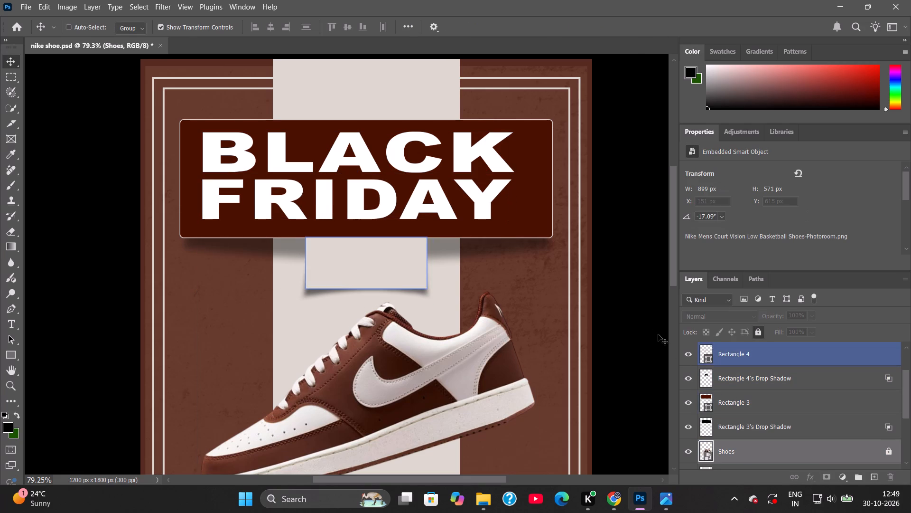
key("ctrl+s")
left_click(643, 296)
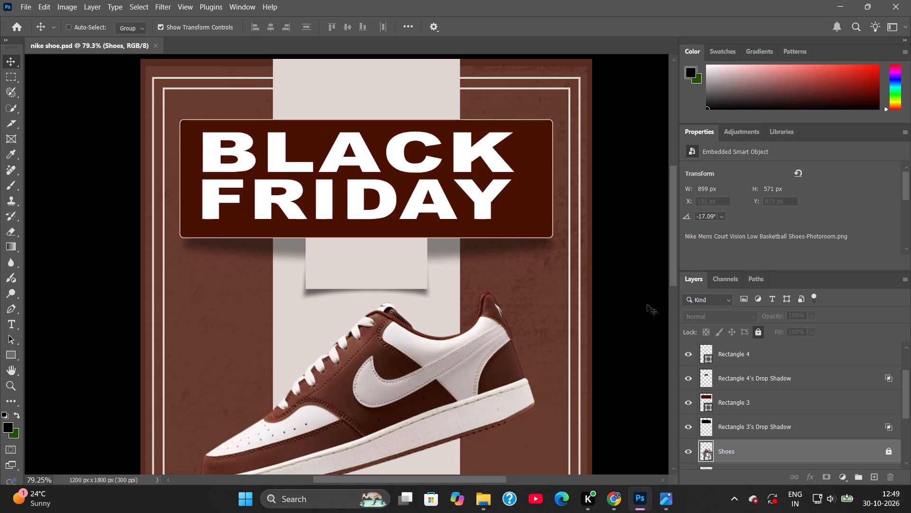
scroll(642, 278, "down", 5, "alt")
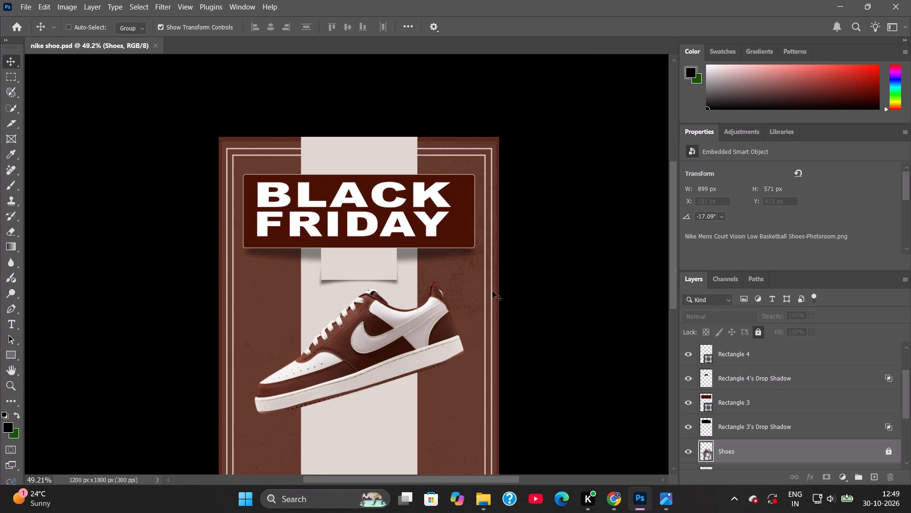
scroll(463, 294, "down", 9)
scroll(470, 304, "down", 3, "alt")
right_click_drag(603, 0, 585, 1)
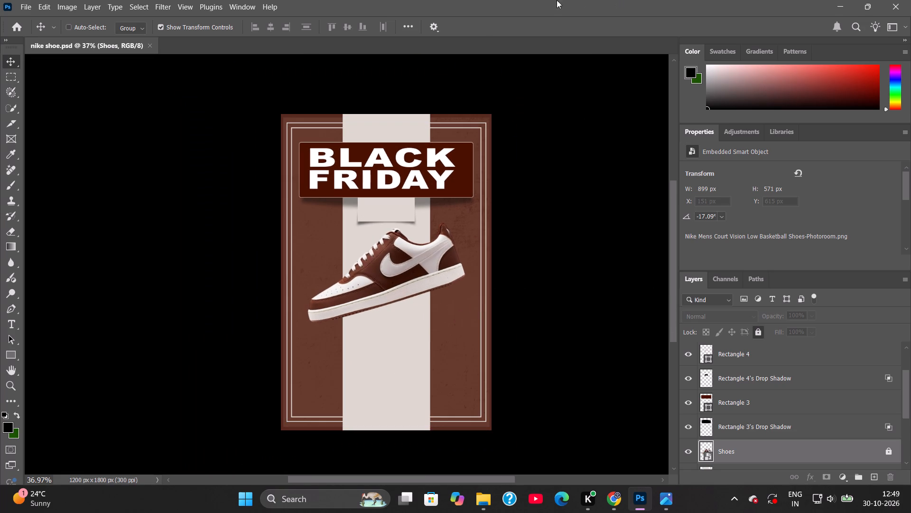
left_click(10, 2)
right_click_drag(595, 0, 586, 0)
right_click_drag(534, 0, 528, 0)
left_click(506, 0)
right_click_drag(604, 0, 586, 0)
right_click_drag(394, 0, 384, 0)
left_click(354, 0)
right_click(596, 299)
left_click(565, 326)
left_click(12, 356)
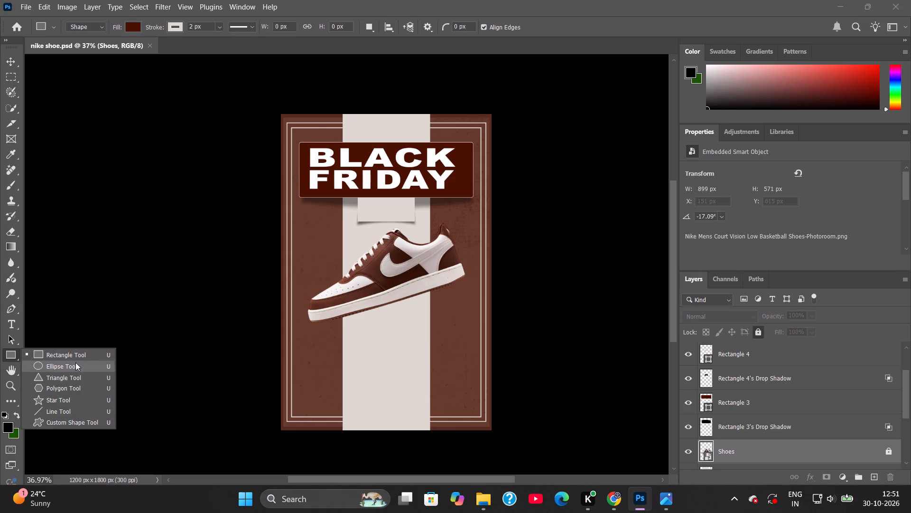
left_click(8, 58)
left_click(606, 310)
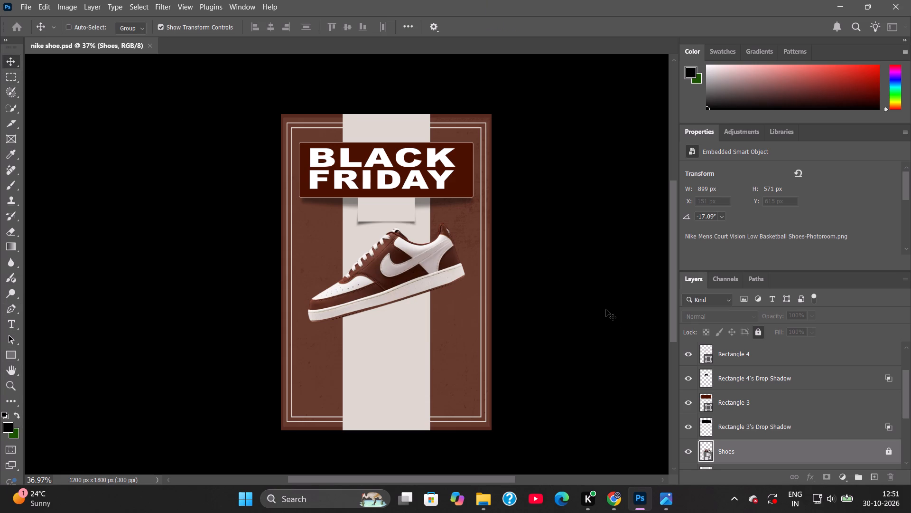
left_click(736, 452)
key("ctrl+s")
Draw an ellipse about 868 x 220 px over the shoe's sole, above the Shoes layer, and fill it black.
left_click(12, 356)
left_click(75, 371)
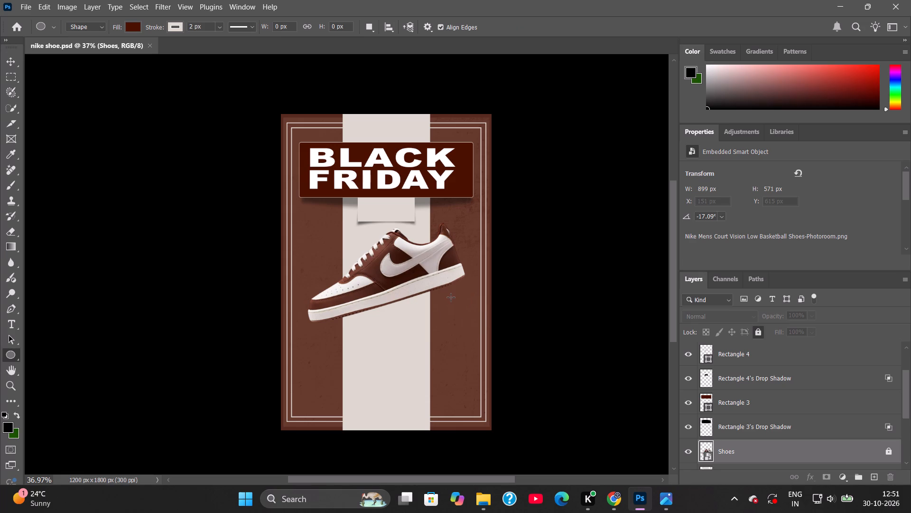
left_click_drag(460, 290, 395, 321)
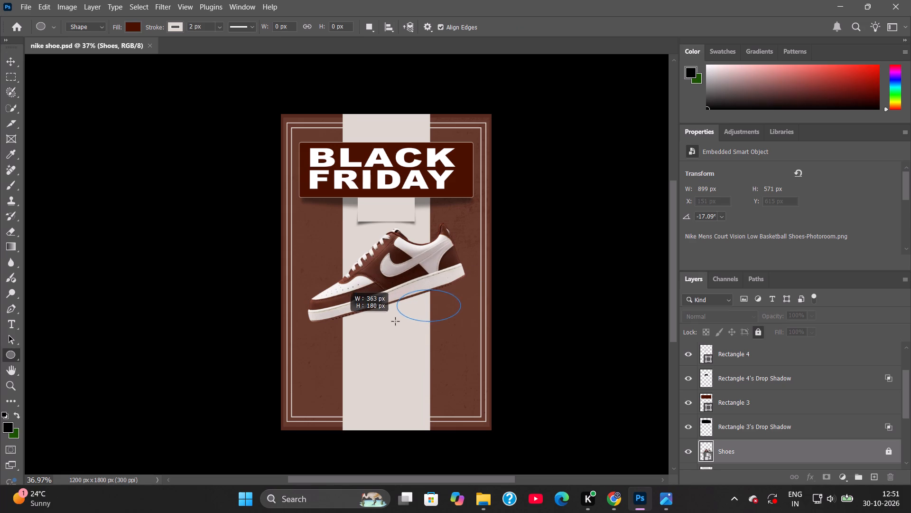
left_click_drag(395, 321, 319, 326)
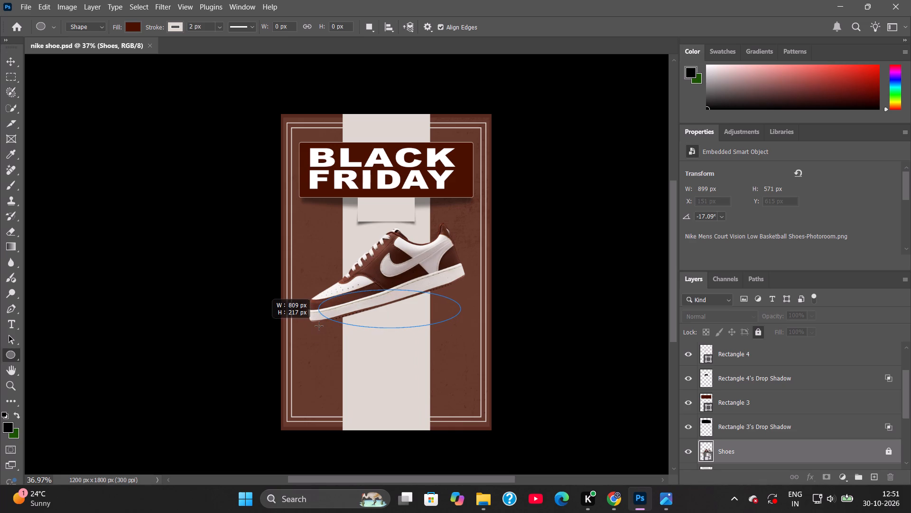
left_click_drag(319, 326, 308, 328)
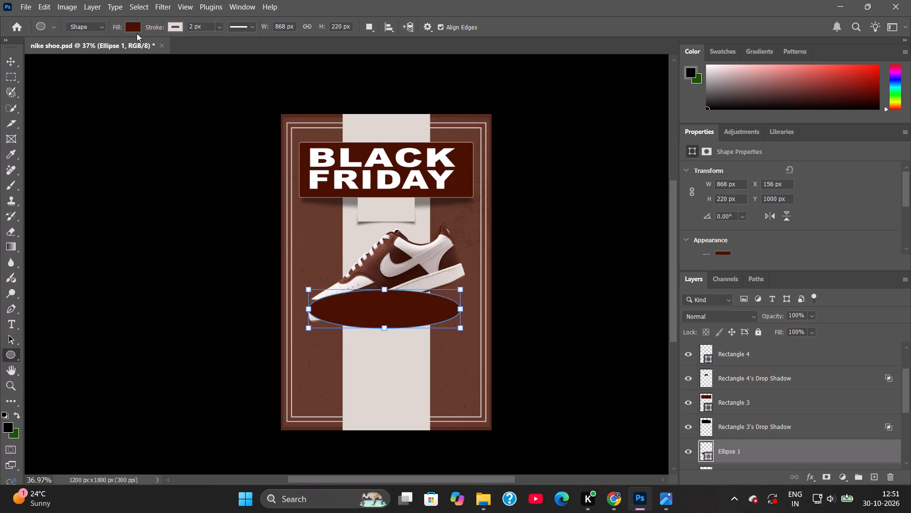
left_click(135, 29)
left_click(81, 88)
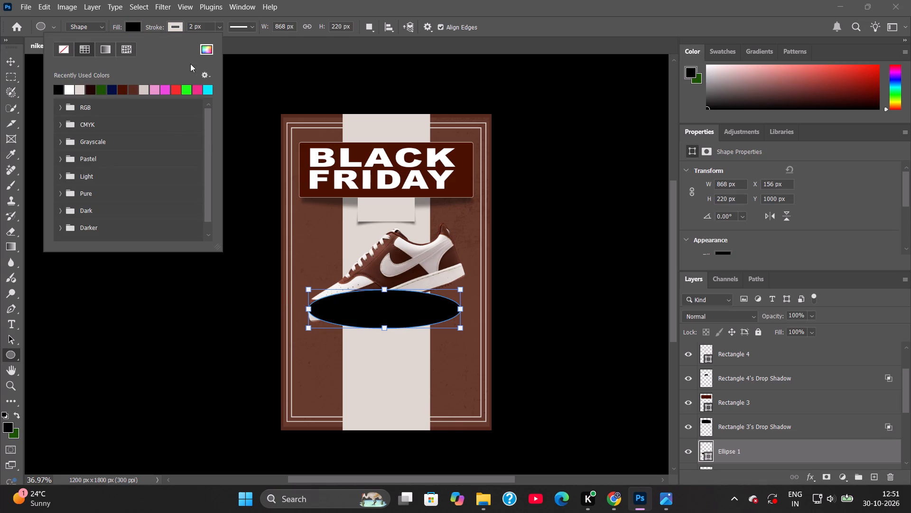
left_click(371, 0)
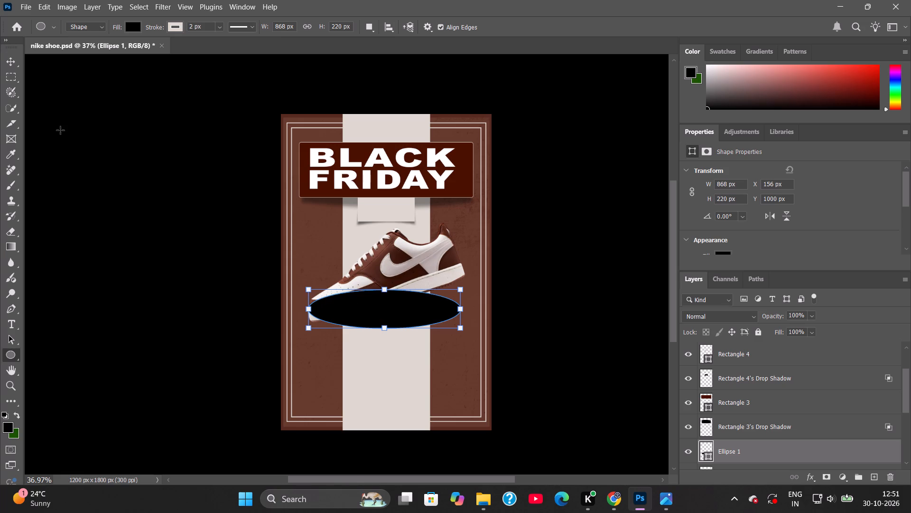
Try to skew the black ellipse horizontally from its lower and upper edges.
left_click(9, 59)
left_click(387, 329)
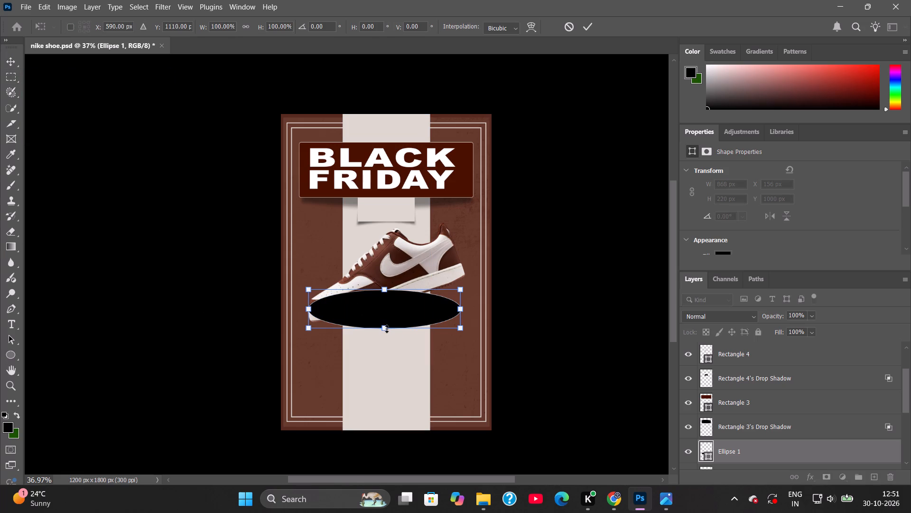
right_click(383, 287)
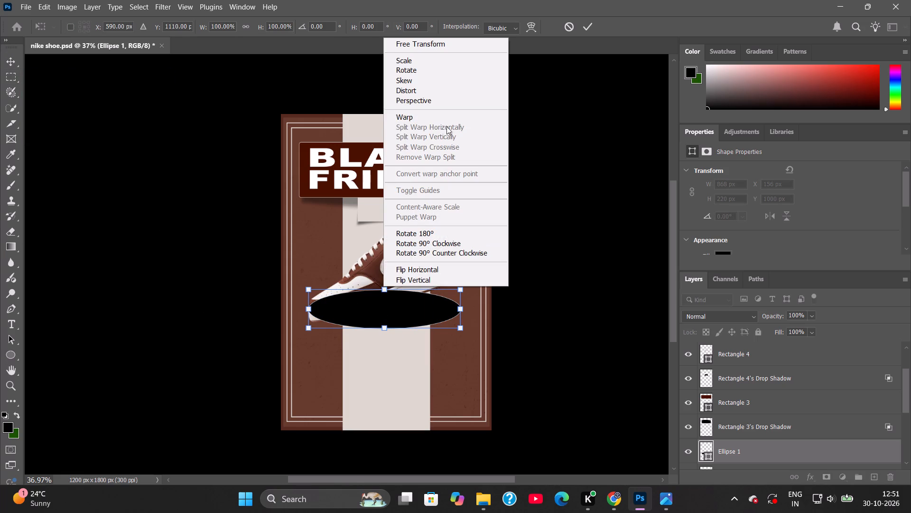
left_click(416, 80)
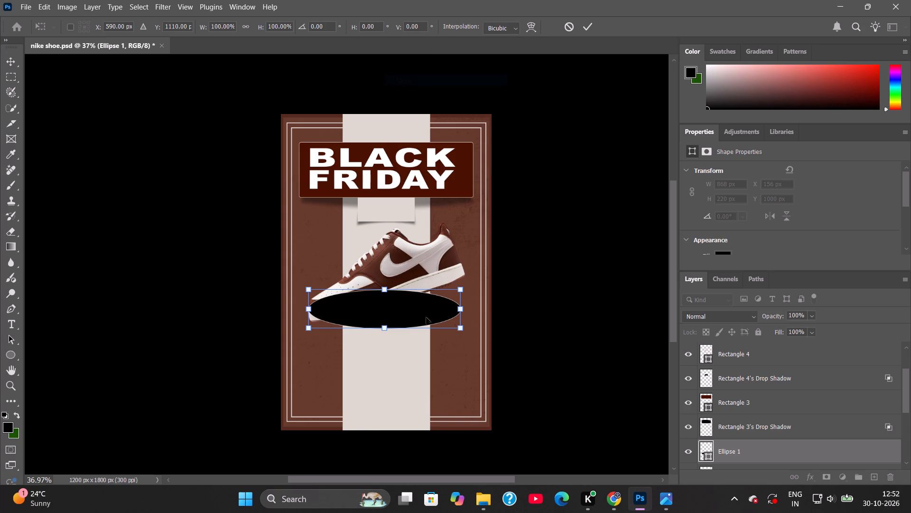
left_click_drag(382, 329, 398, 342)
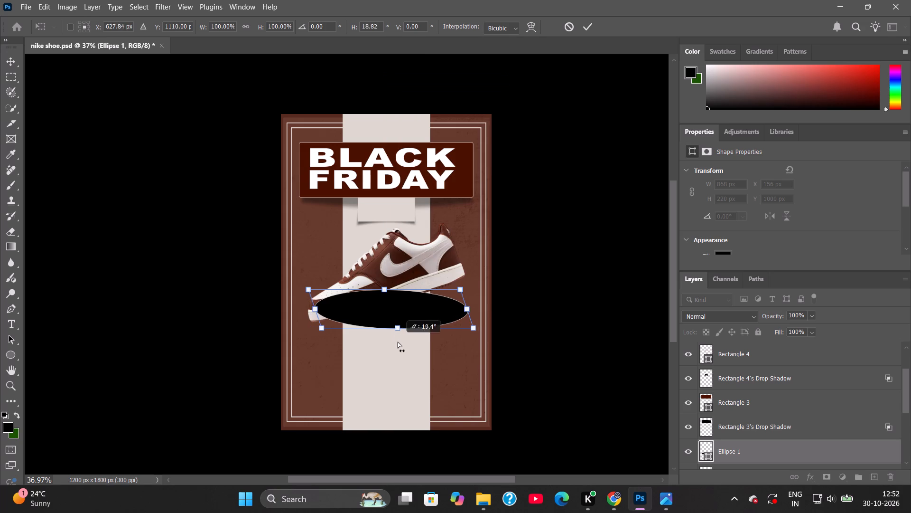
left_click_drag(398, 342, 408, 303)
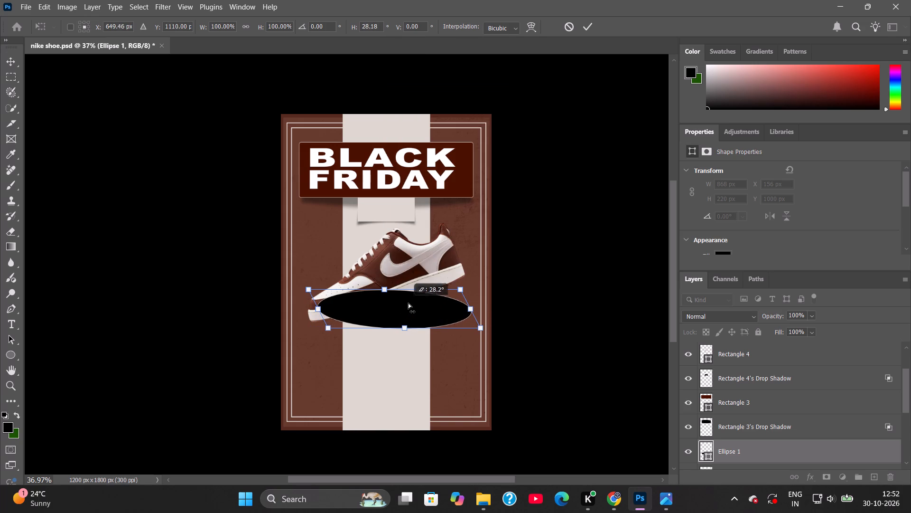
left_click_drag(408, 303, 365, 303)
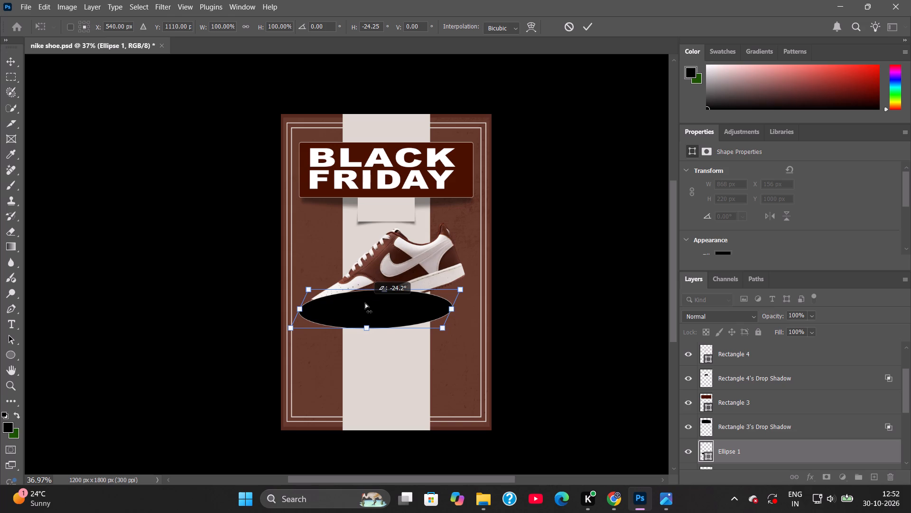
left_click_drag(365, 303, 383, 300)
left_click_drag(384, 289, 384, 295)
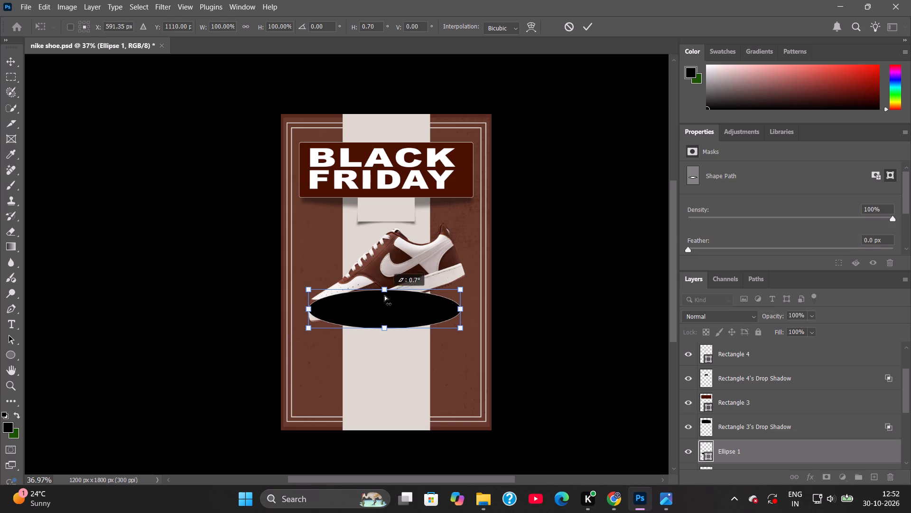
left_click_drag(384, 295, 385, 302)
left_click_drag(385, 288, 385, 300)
Move the black ellipse below the shoe and distort its corners so it slants up toward the heel, narrowing at that end.
left_click_drag(390, 307, 393, 340)
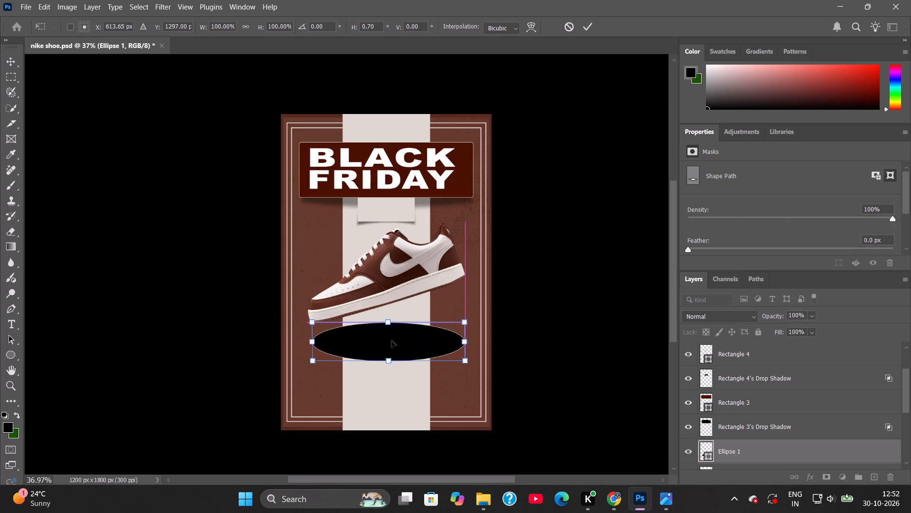
left_click_drag(466, 323, 465, 296)
left_click_drag(465, 361, 467, 300)
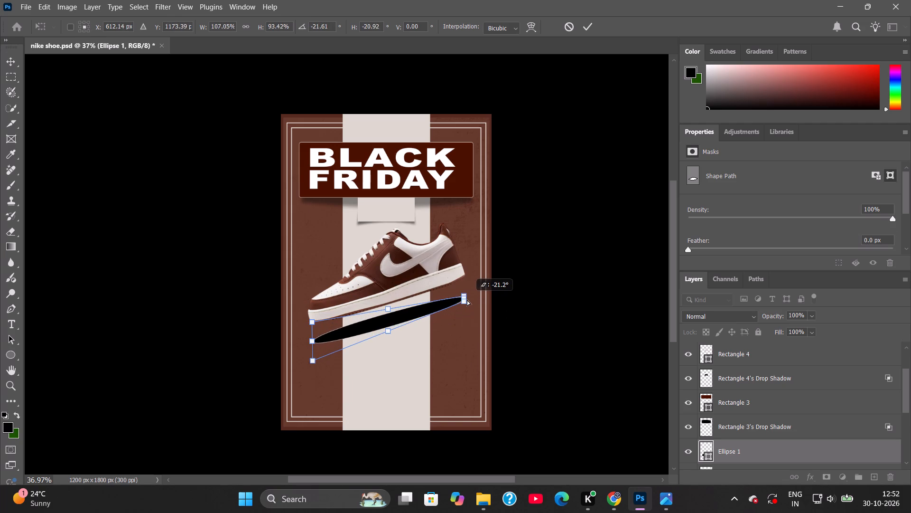
left_click_drag(467, 300, 467, 303)
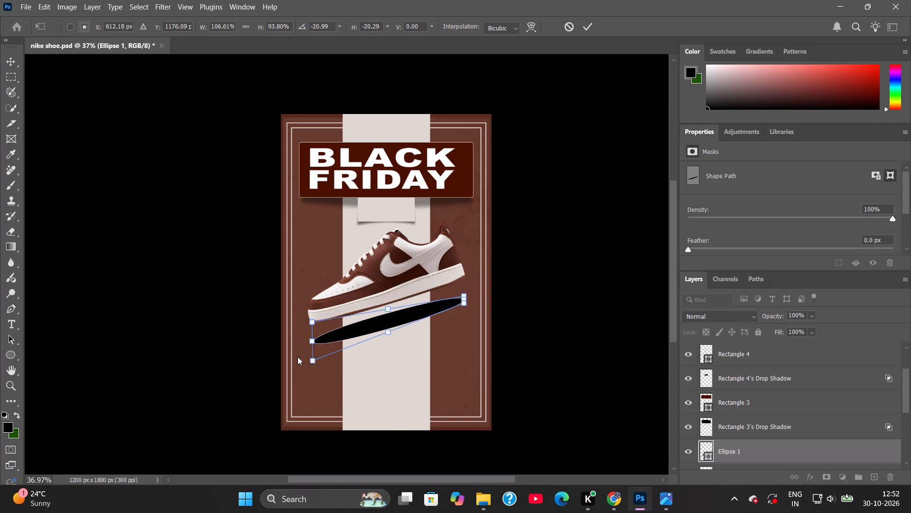
left_click_drag(311, 361, 313, 366)
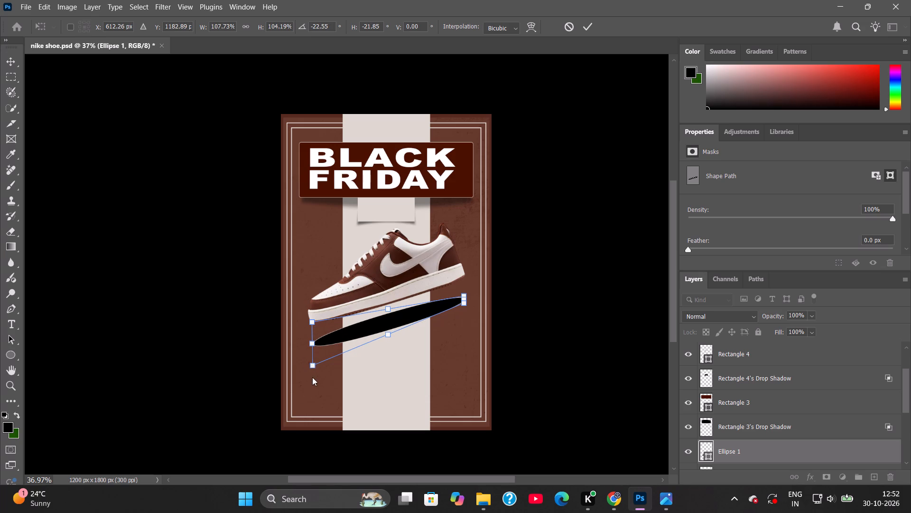
left_click_drag(314, 365, 318, 373)
left_click_drag(390, 338, 390, 339)
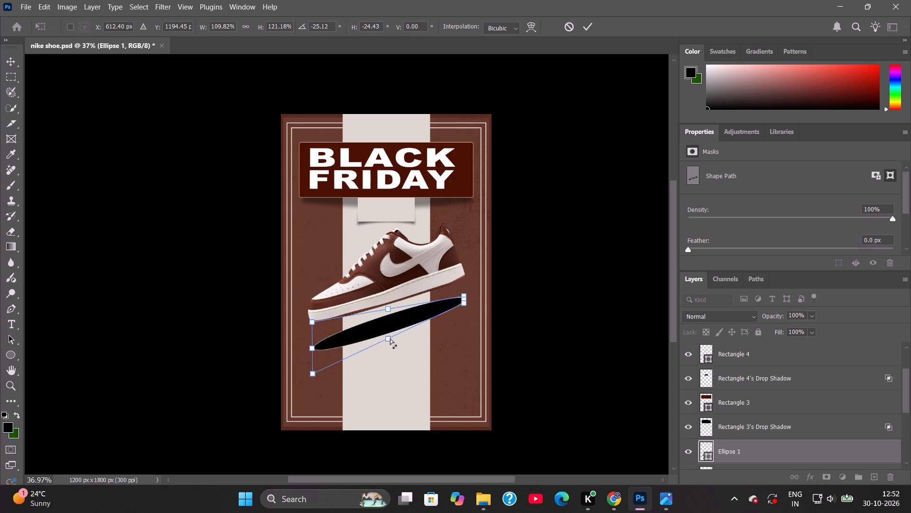
left_click_drag(390, 339, 387, 350)
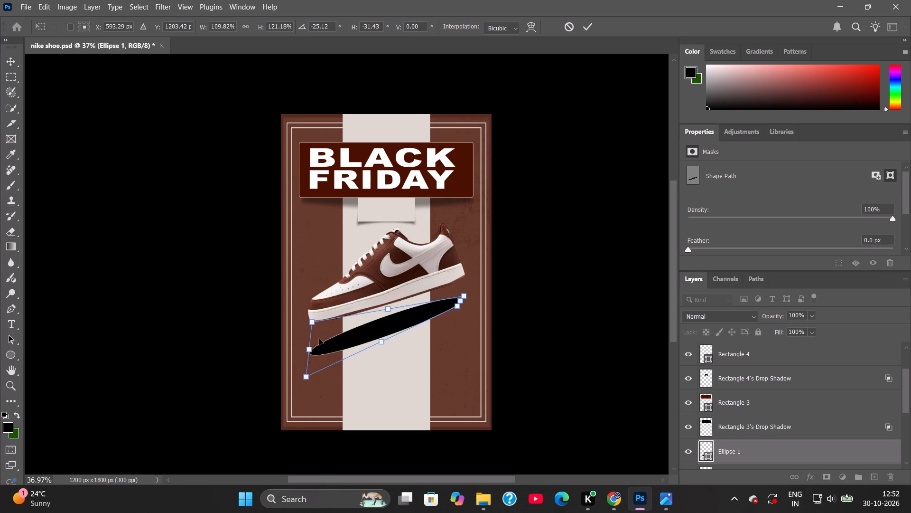
Slim the slanted ellipse and move it closer under the sole, about 818 x 359 px overall, and apply the transform.
left_click_drag(314, 323, 325, 337)
left_click_drag(394, 323, 404, 313)
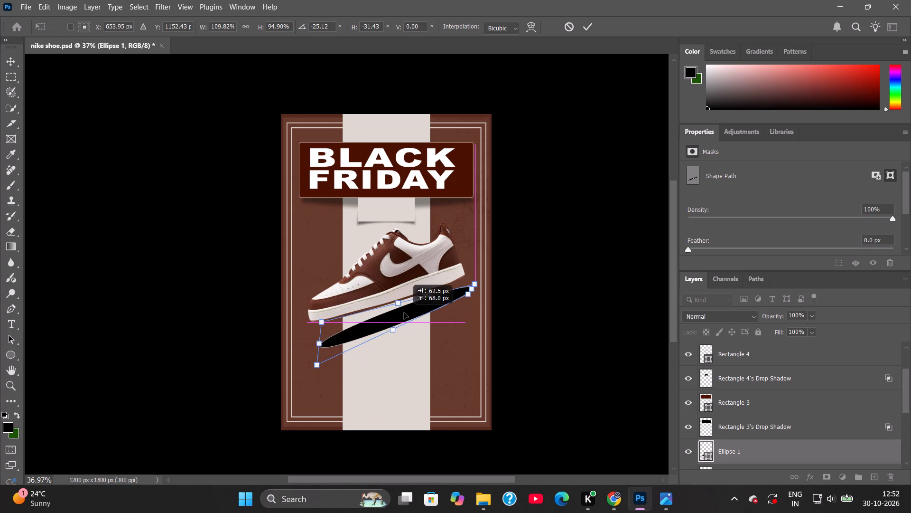
left_click_drag(404, 313, 397, 313)
left_click_drag(310, 365, 324, 368)
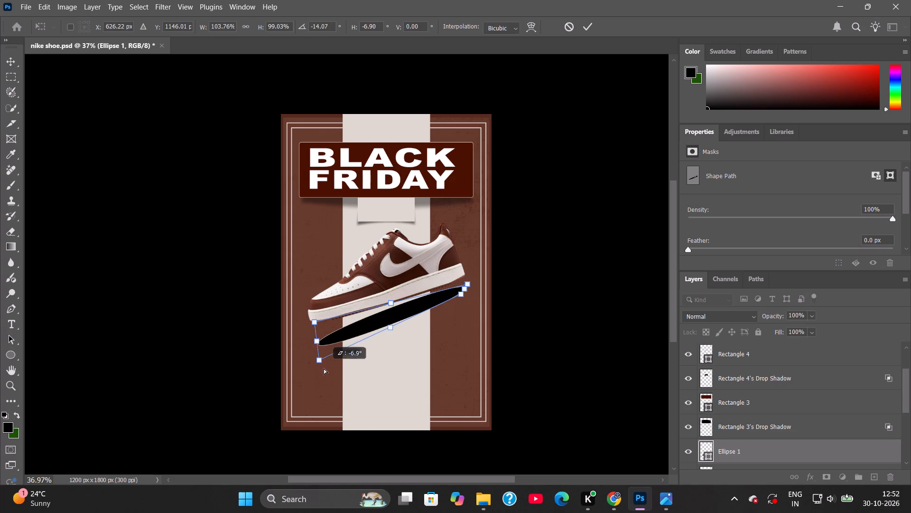
left_click_drag(324, 368, 334, 375)
left_click_drag(316, 324, 314, 332)
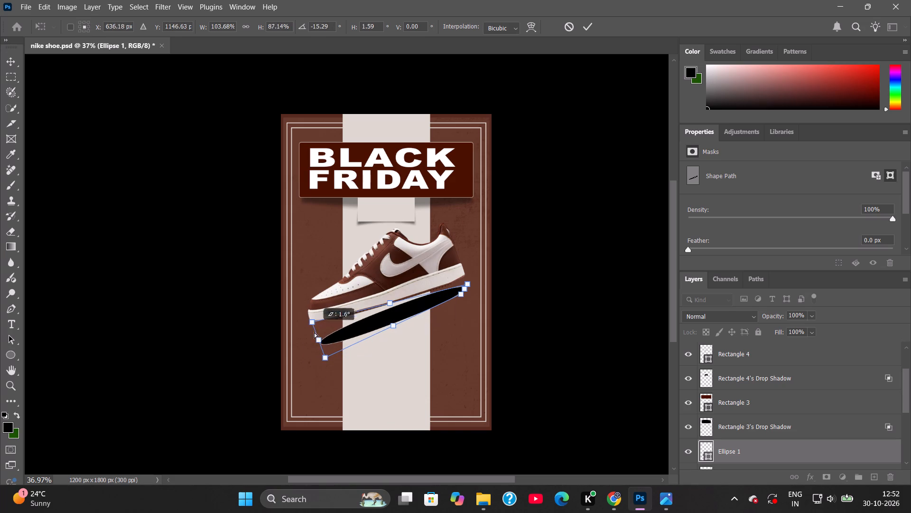
left_click_drag(314, 332, 311, 339)
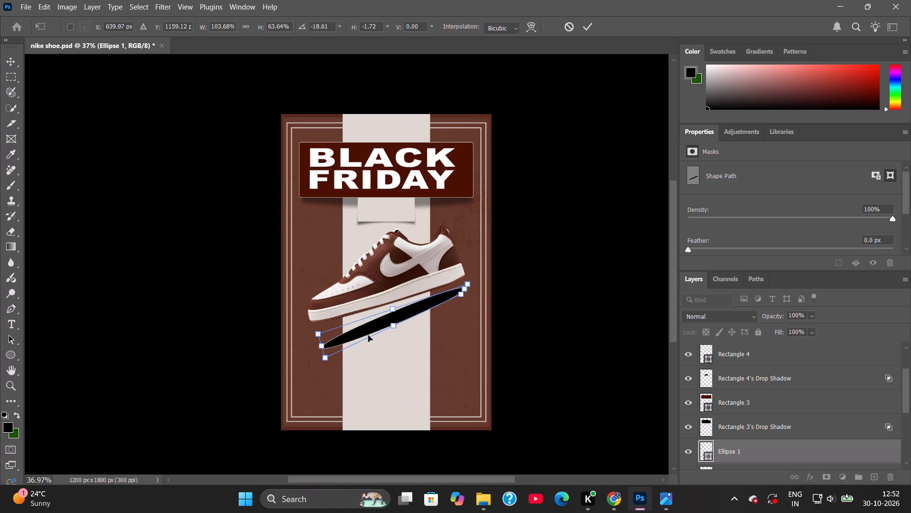
left_click_drag(395, 325, 402, 334)
left_click(374, 327)
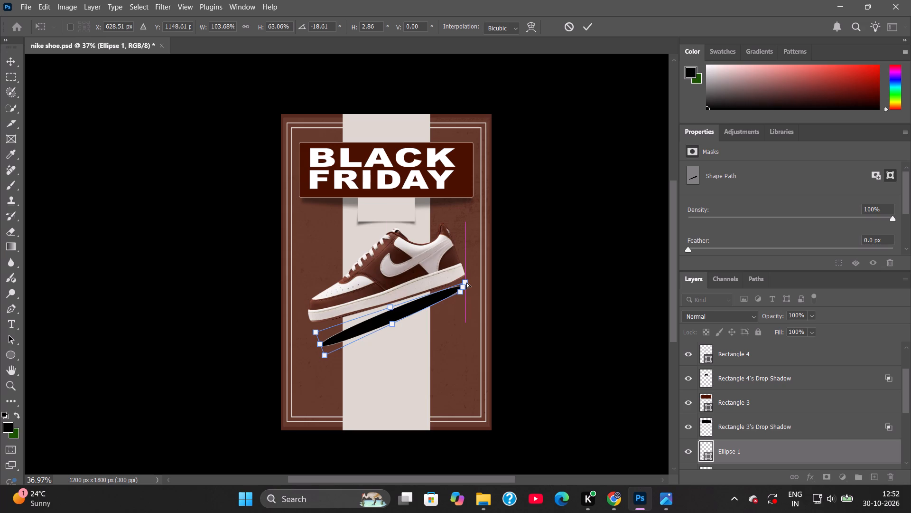
left_click_drag(466, 282, 465, 275)
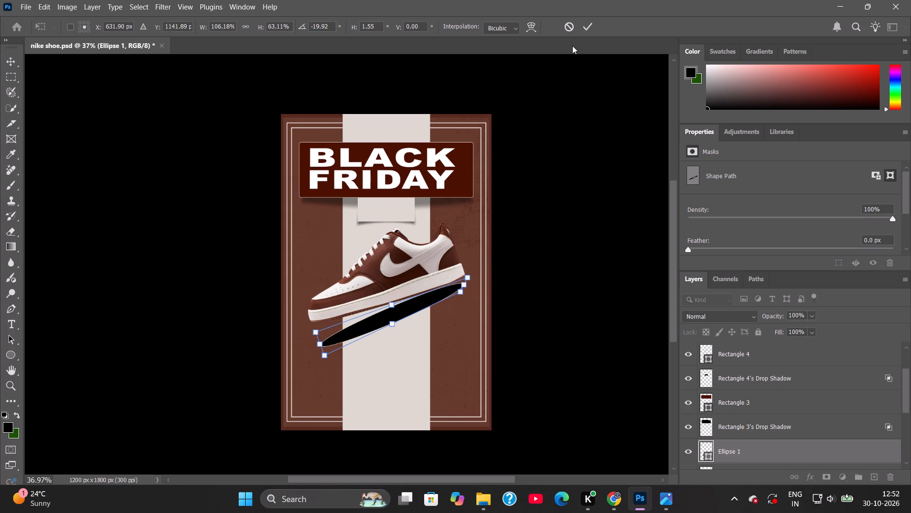
left_click(587, 23)
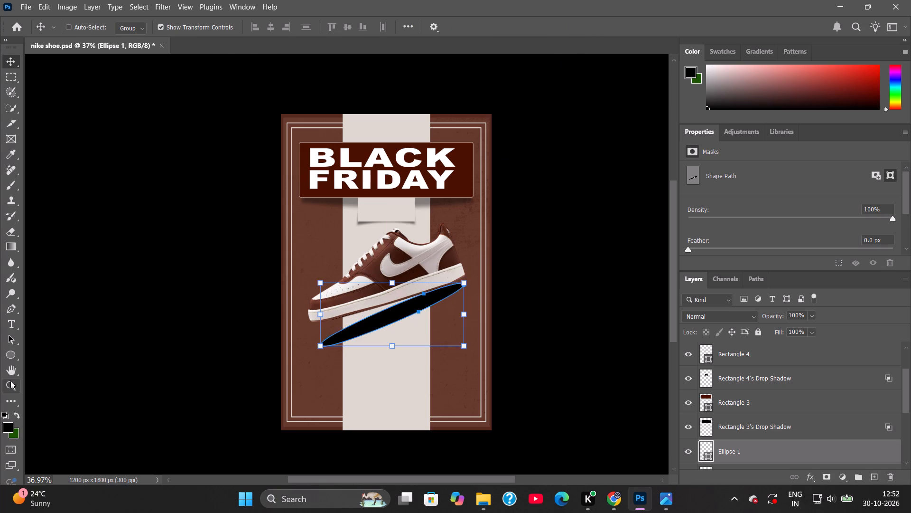
Remove the stroke from the slanted black ellipse.
left_click(10, 352)
left_click(176, 27)
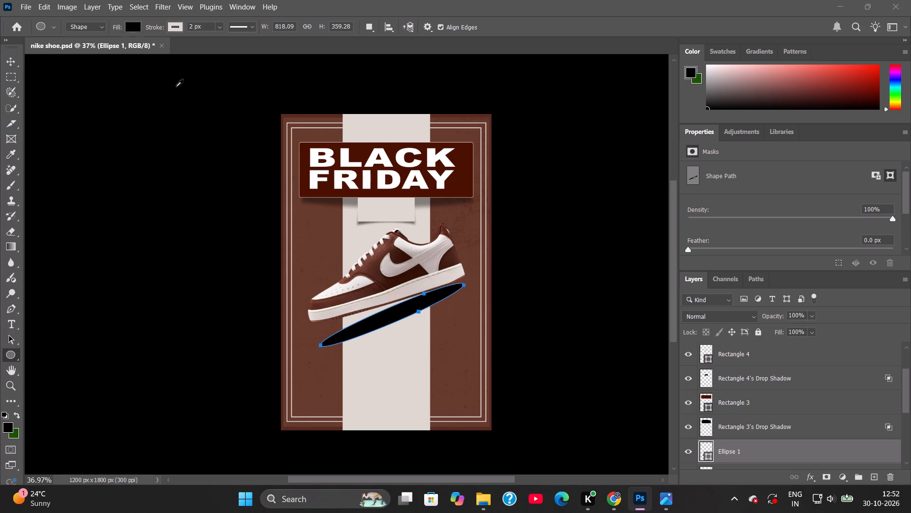
left_click(106, 48)
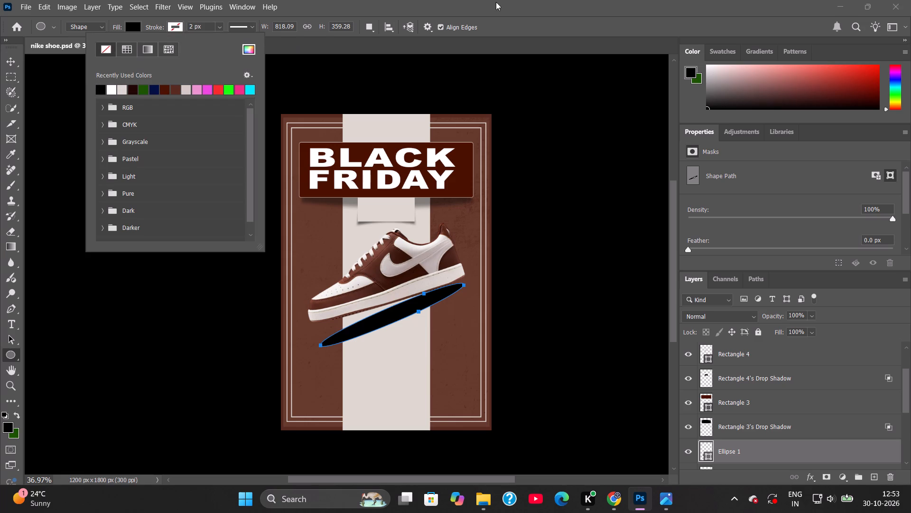
left_click(596, 120)
left_click(495, 185)
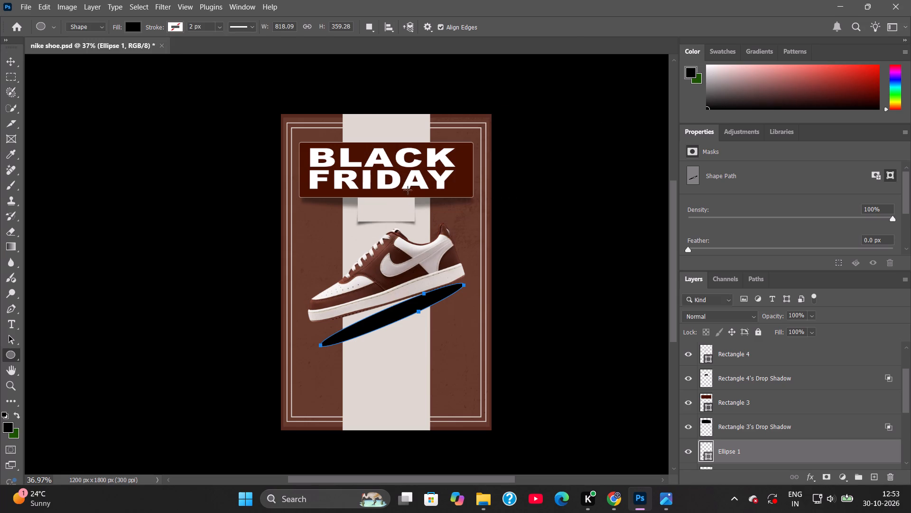
Move the Ellipse 1 layer directly beneath the Shoes layer and save the document.
left_click(12, 59)
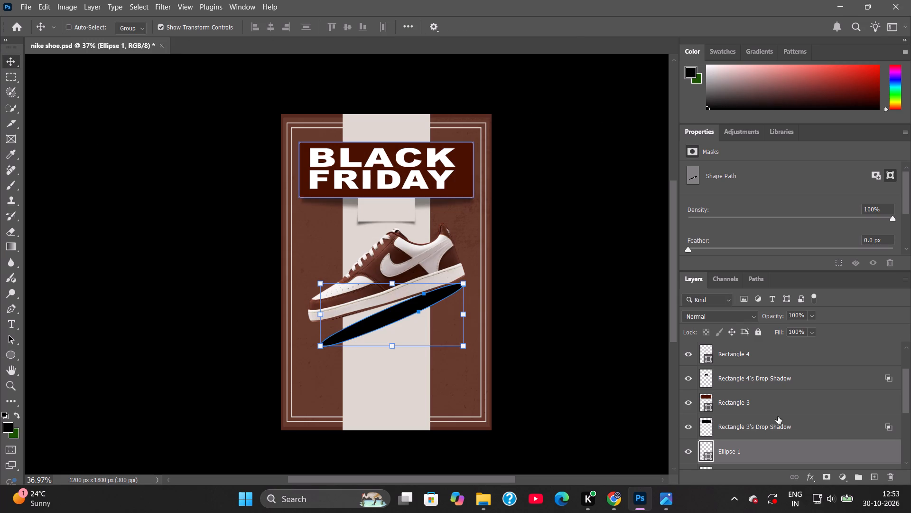
left_click(770, 404)
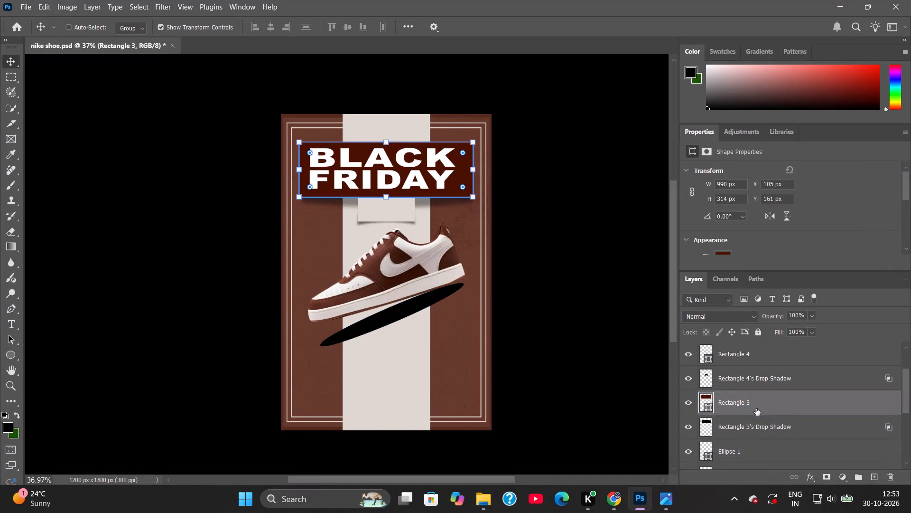
left_click(756, 455)
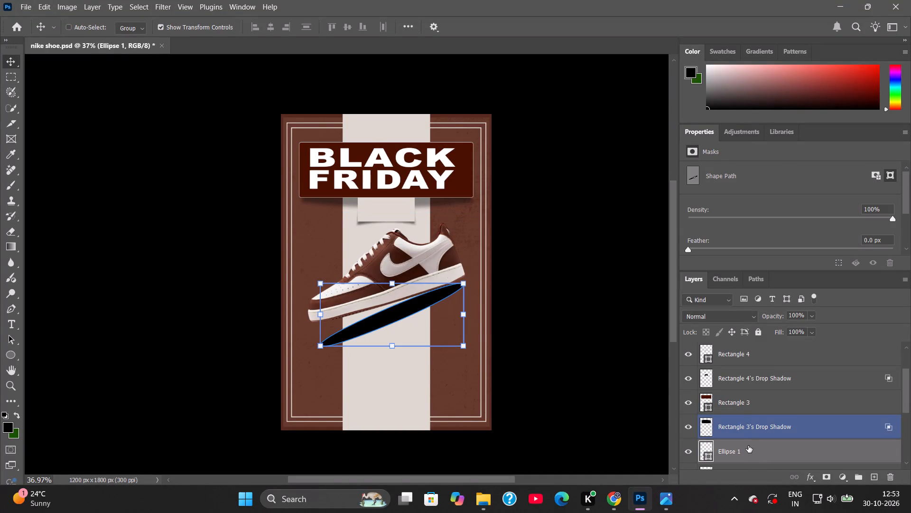
left_click_drag(747, 452, 752, 373)
scroll(756, 391, "up", 3)
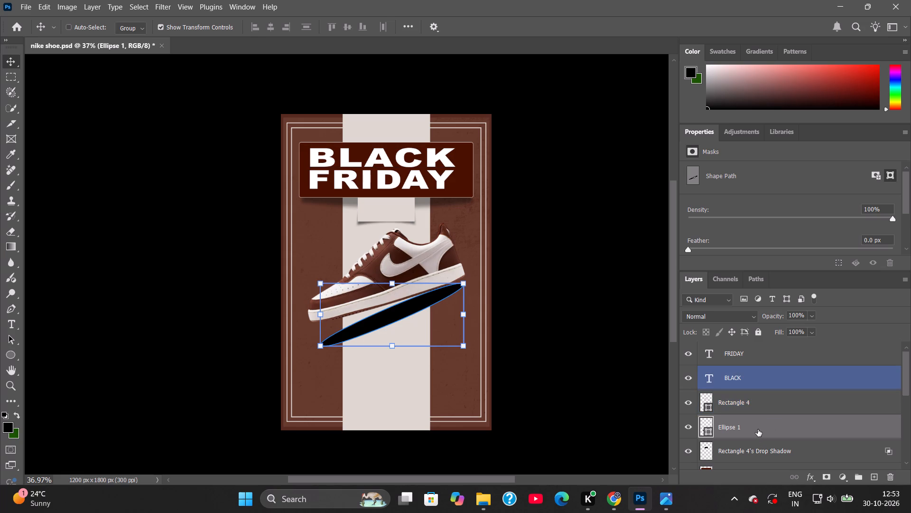
scroll(758, 429, "down", 2)
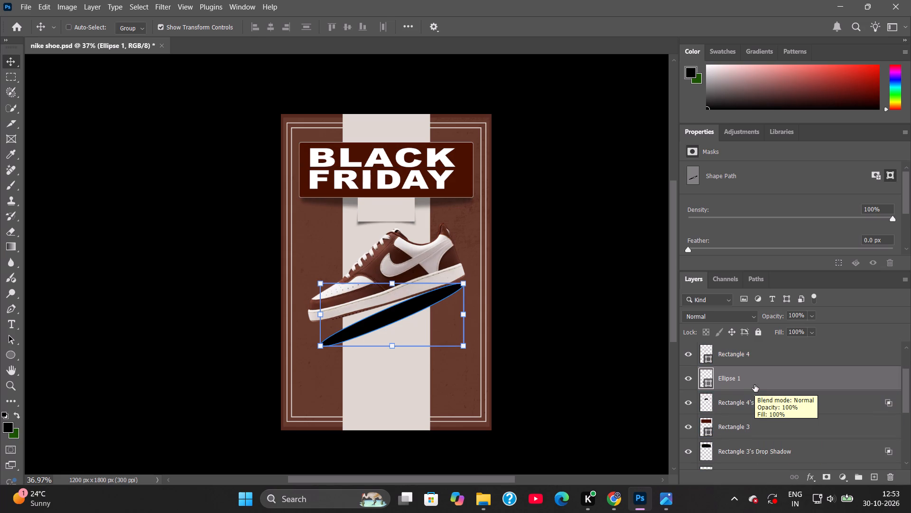
left_click_drag(754, 380, 758, 428)
scroll(758, 428, "down", 2)
left_click_drag(752, 381, 756, 436)
left_click(564, 379)
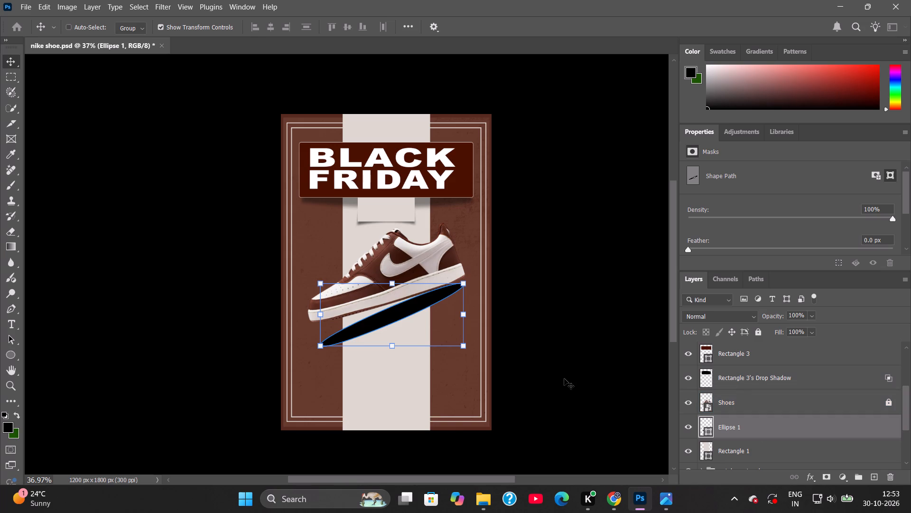
key("ctrl+s")
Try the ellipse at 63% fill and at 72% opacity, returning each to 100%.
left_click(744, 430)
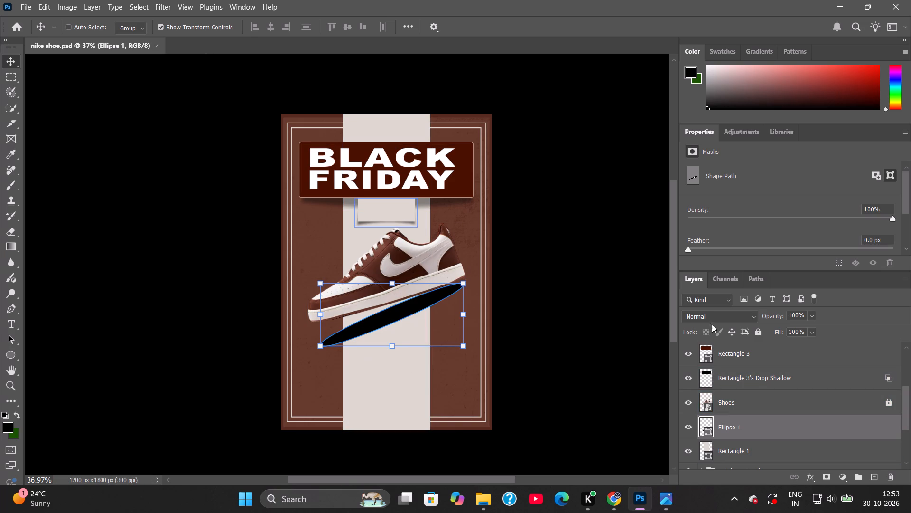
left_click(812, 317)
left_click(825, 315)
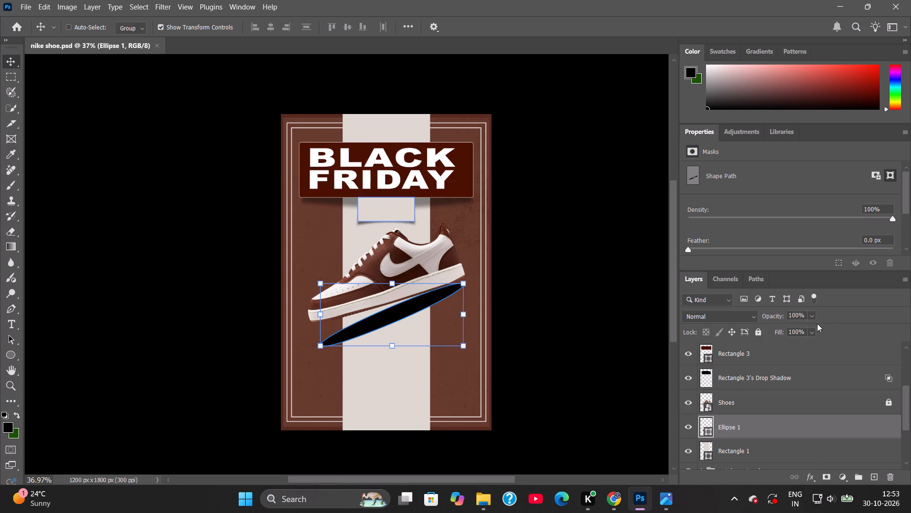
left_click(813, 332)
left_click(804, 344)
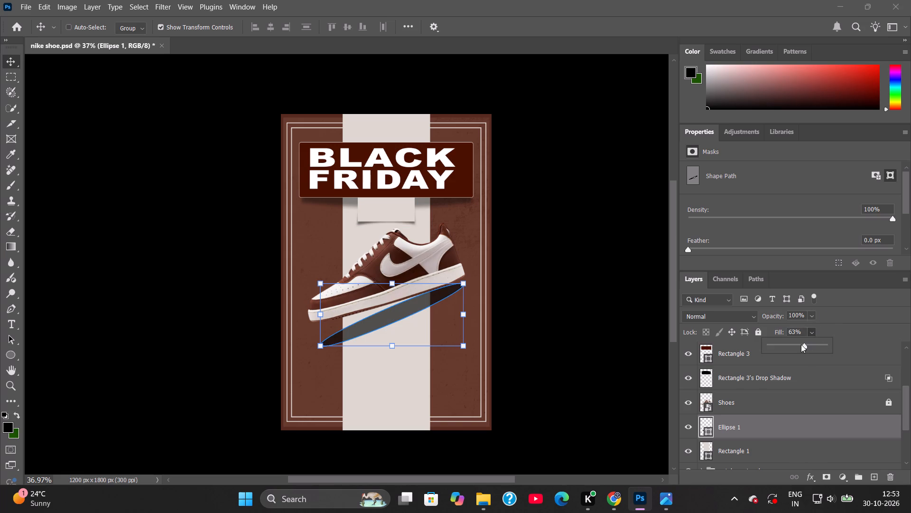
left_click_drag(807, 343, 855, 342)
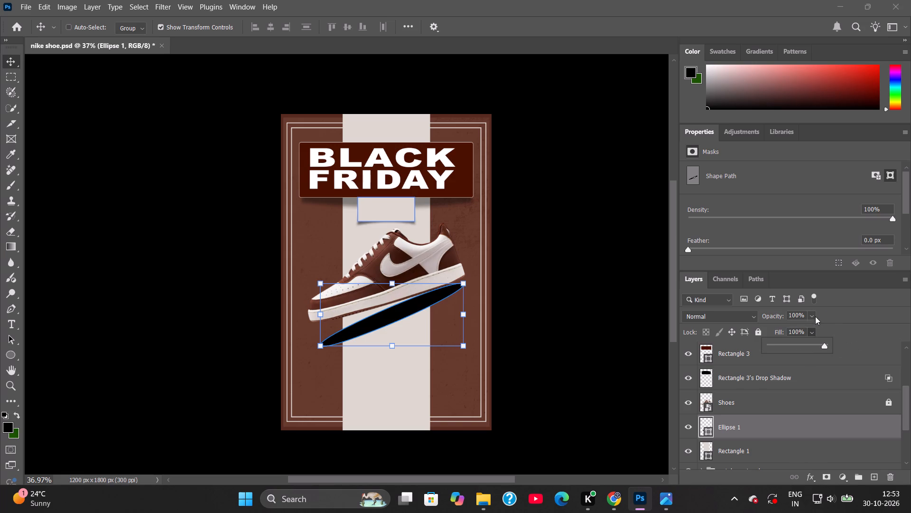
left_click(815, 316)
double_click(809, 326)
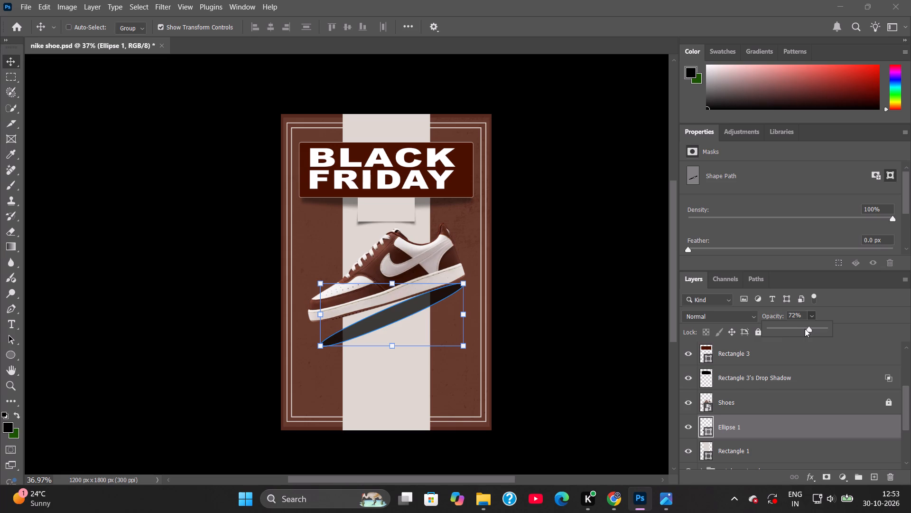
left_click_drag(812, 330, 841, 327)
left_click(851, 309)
Select the Shoes layer and save the document.
left_click(750, 406)
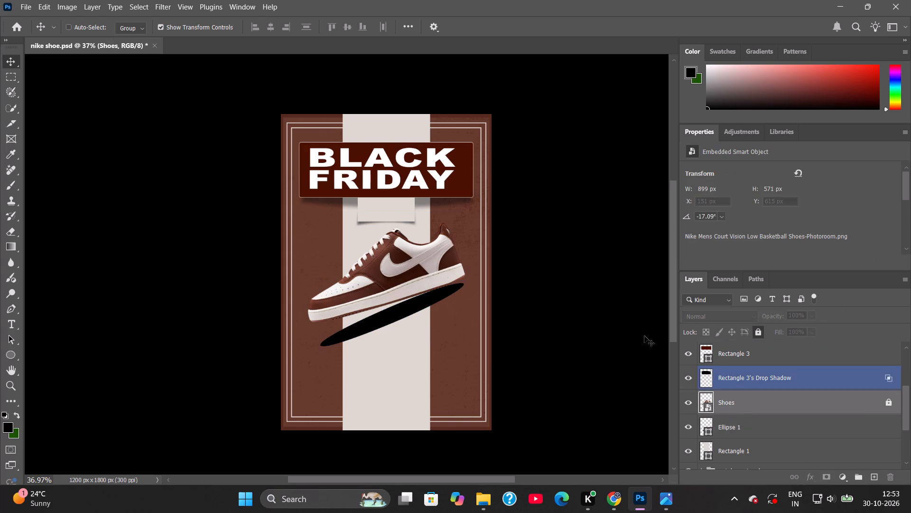
key("ctrl+s")
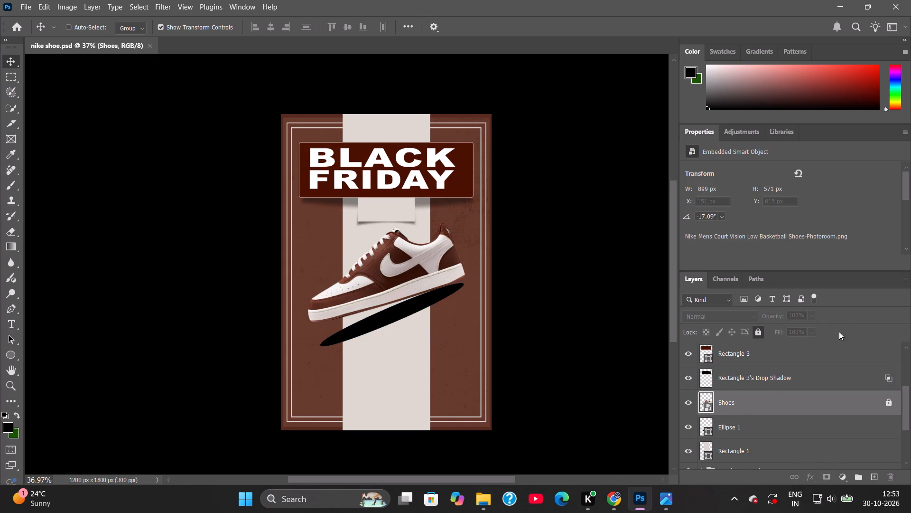
Convert the Ellipse 1 shape to a smart object and apply a Gaussian Blur with a 40-pixel radius.
left_click(737, 426)
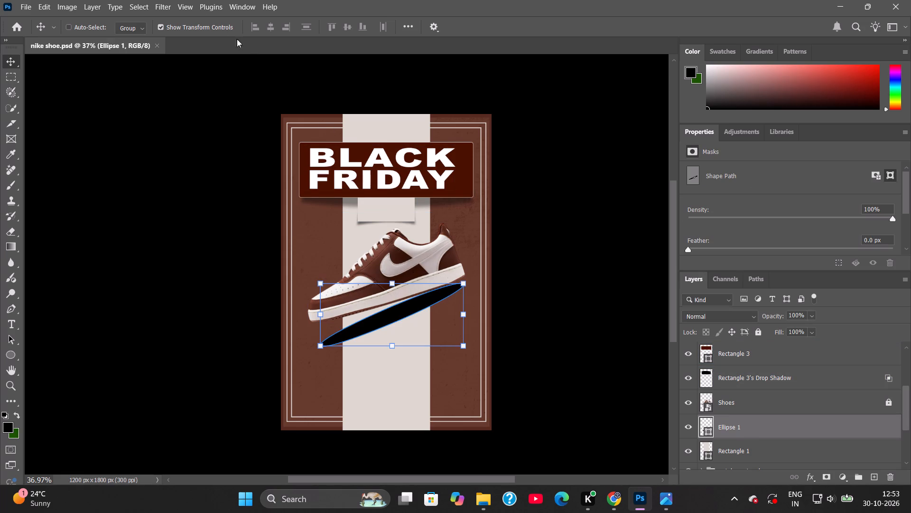
left_click(167, 4)
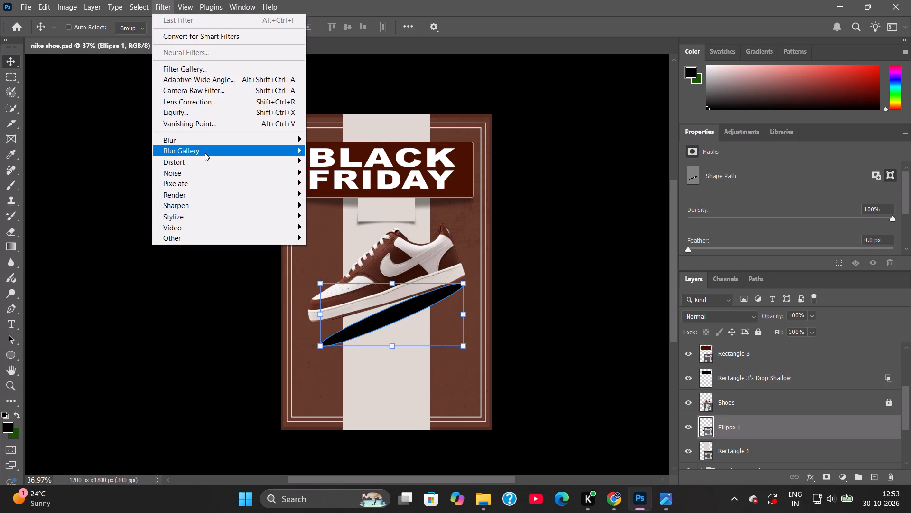
left_click(204, 136)
left_click(344, 181)
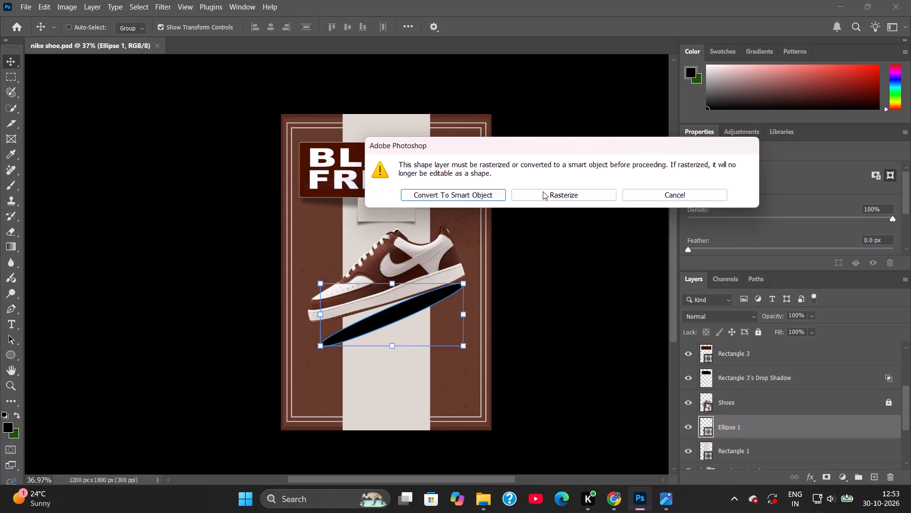
left_click(475, 196)
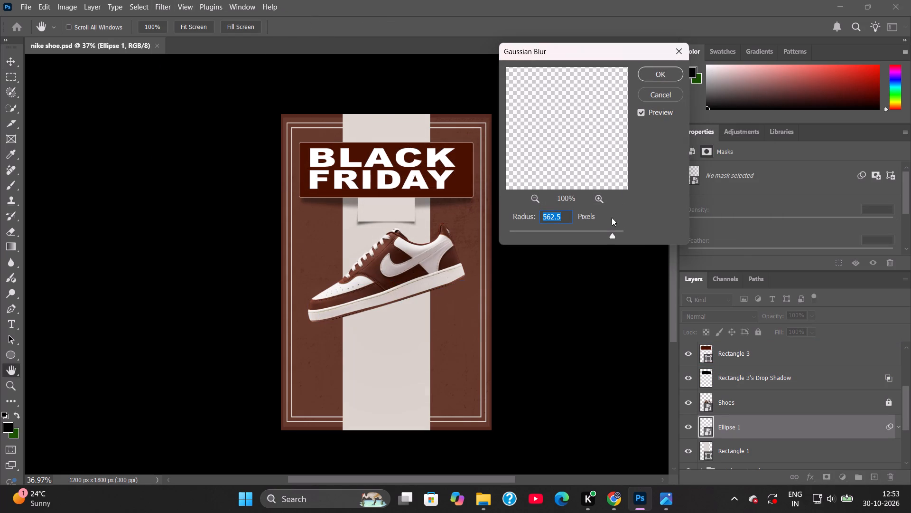
left_click(595, 233)
left_click(569, 231)
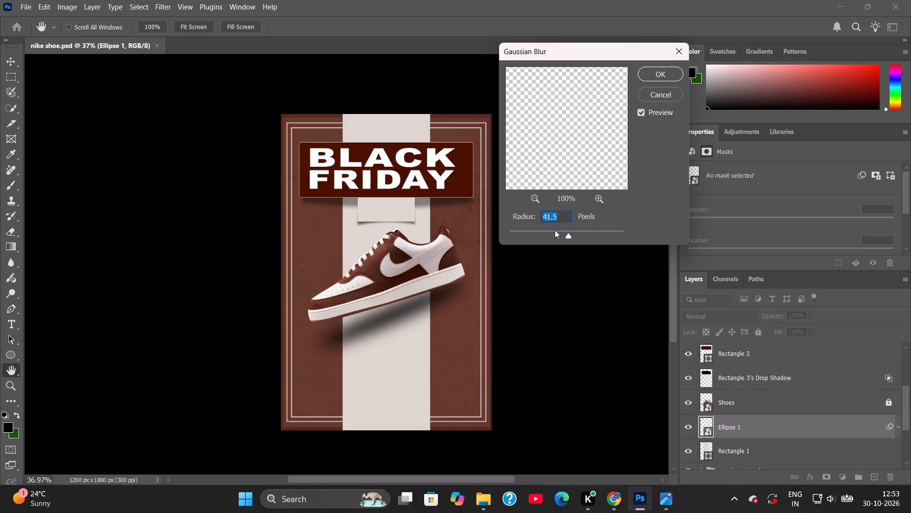
left_click(571, 233)
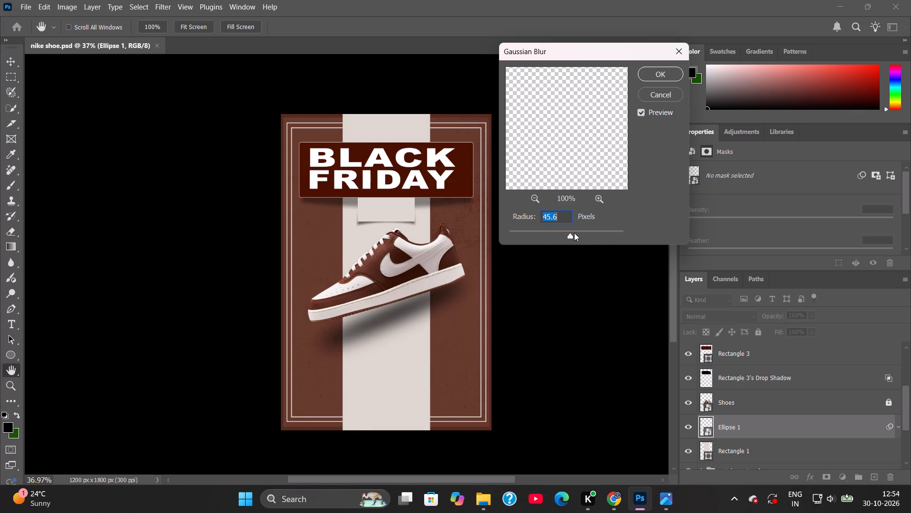
left_click(576, 233)
left_click(564, 234)
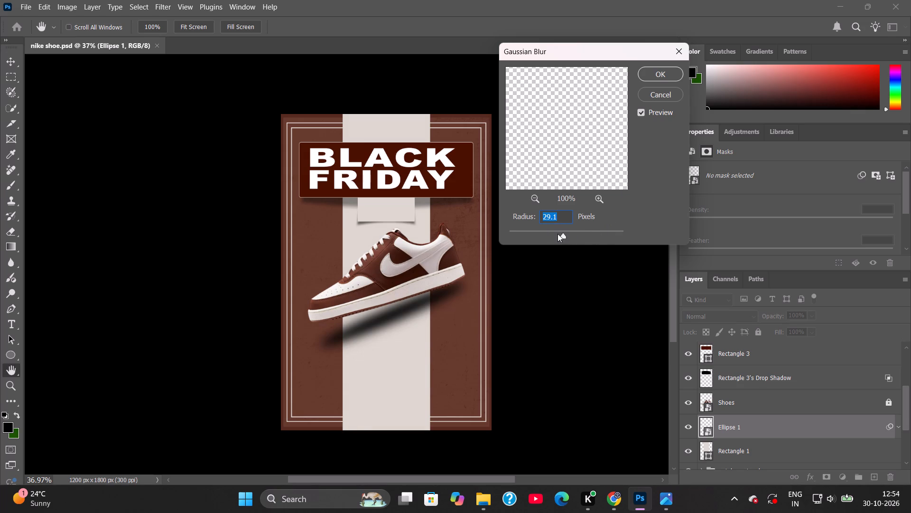
left_click(566, 232)
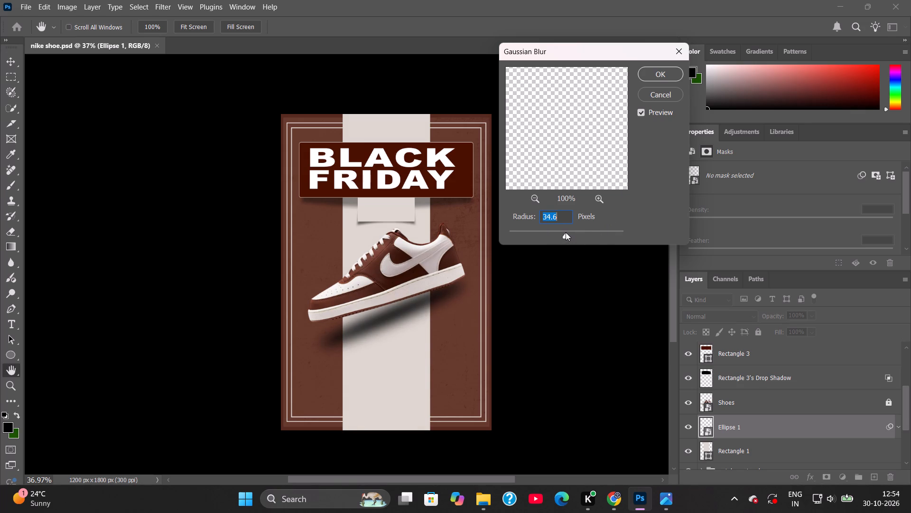
left_click(567, 233)
key("4")
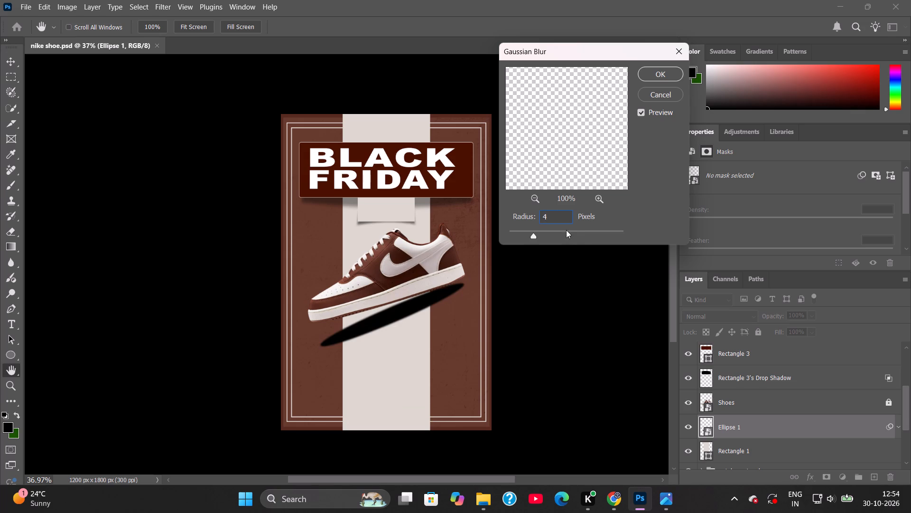
key("0")
left_click(623, 203)
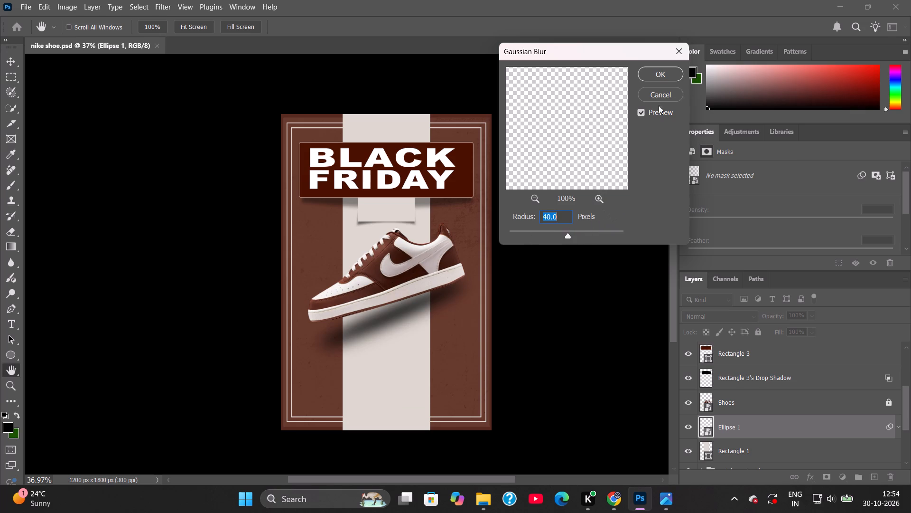
left_click(659, 75)
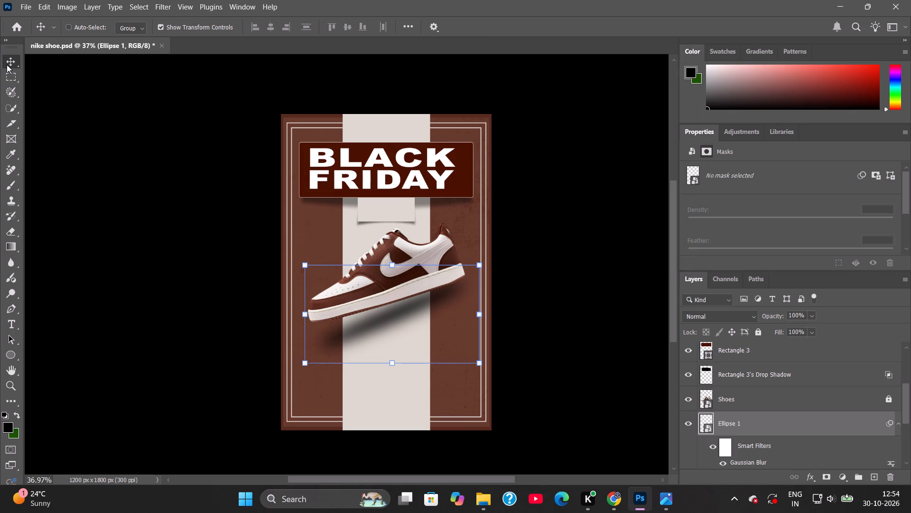
Select the Shoes layer and save the document.
left_click(776, 395)
left_click(563, 308)
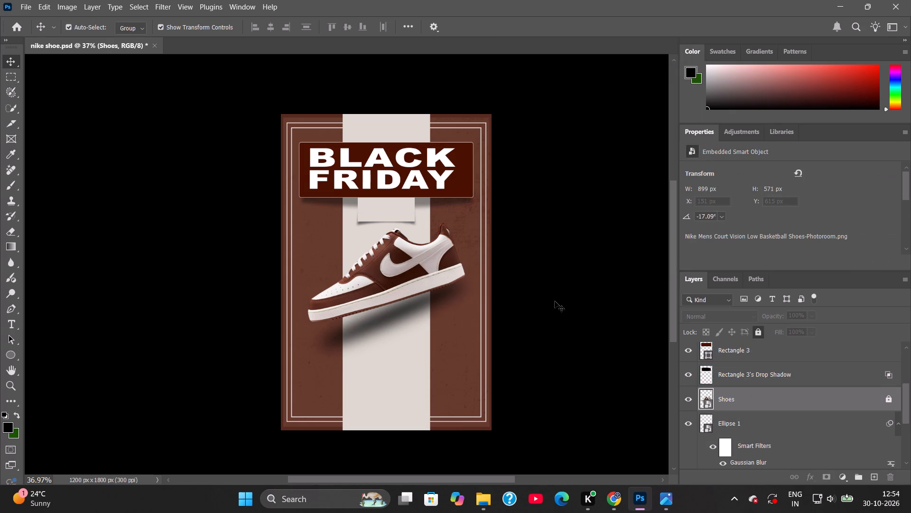
key("ctrl+s")
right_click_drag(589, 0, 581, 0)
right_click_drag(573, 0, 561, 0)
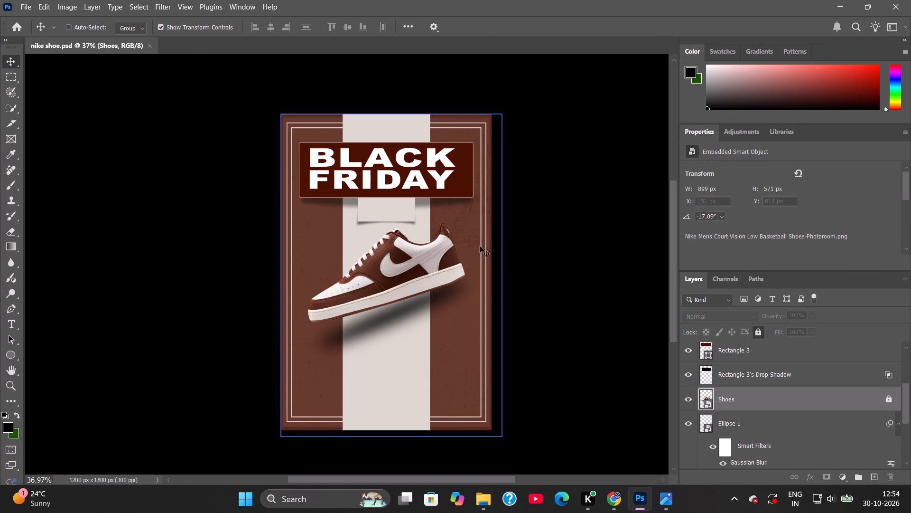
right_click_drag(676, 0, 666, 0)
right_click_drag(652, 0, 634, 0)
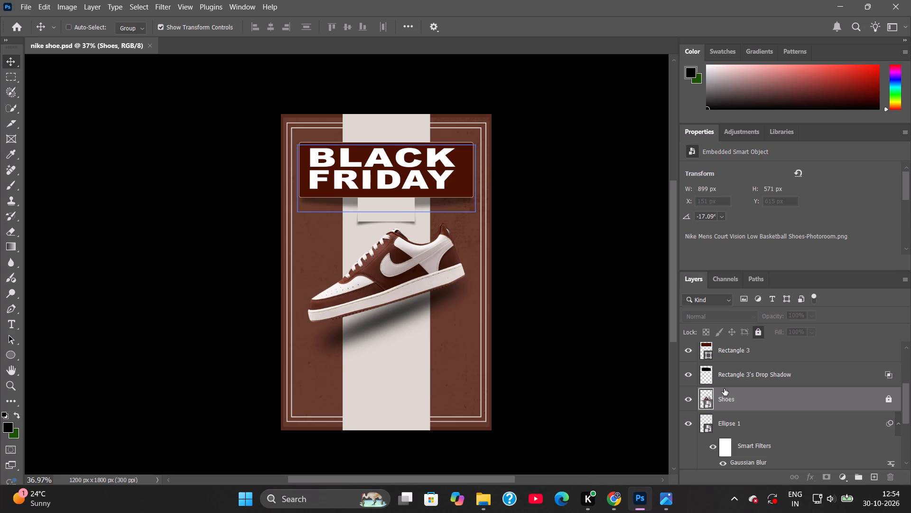
Collapse Ellipse 1's smart filters and stretch the blurred shadow taller and slightly wider, to about 1041 by 694 px.
left_click(897, 423)
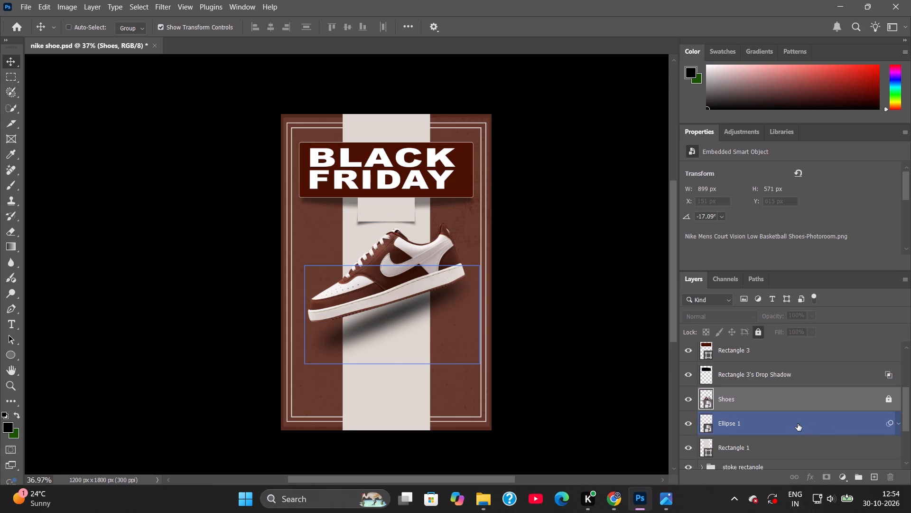
left_click(798, 424)
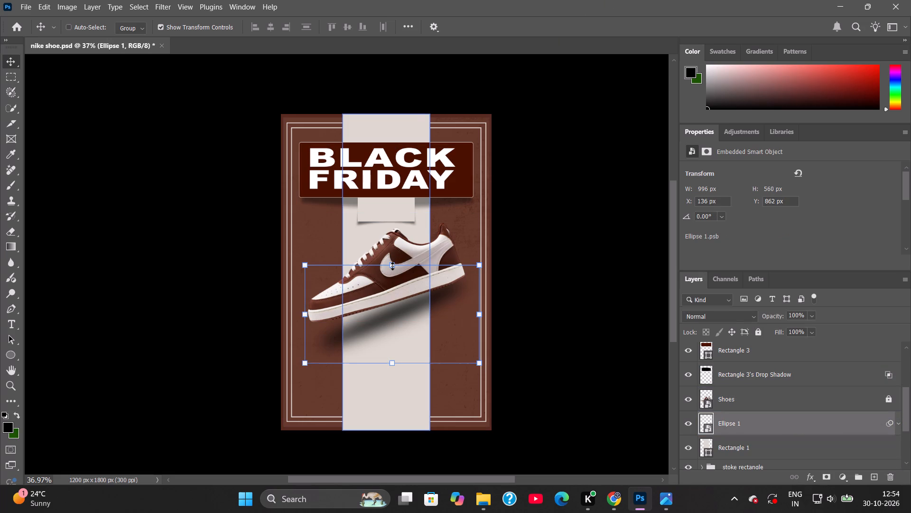
left_click(392, 266)
left_click(391, 282)
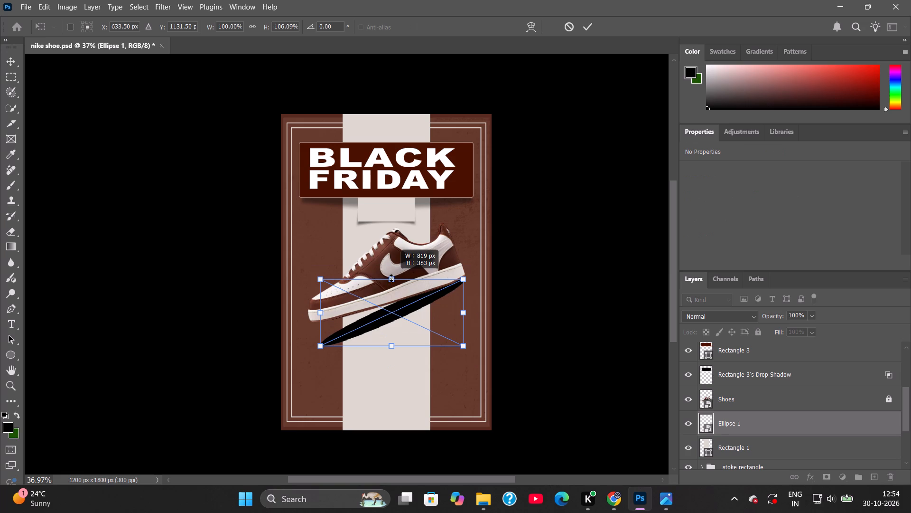
left_click_drag(465, 349, 468, 352)
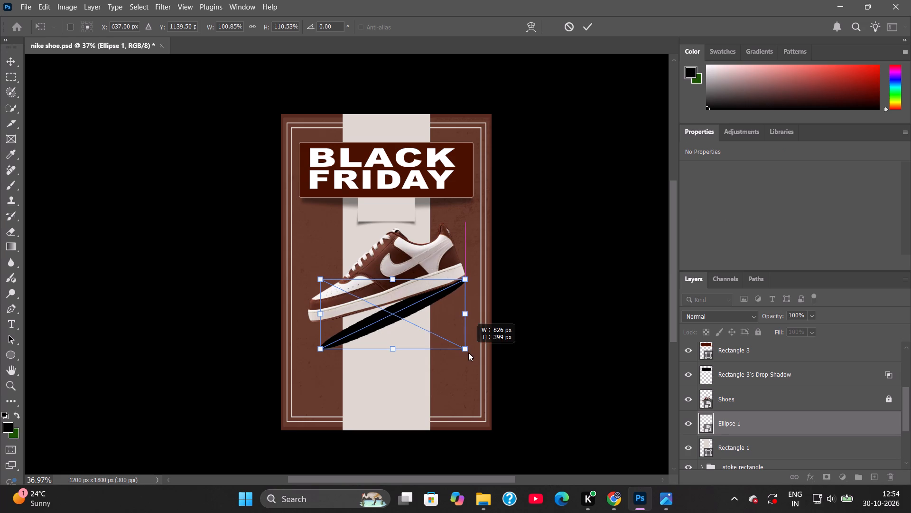
left_click_drag(468, 352, 472, 354)
left_click_drag(399, 351, 399, 360)
left_click_drag(318, 321, 313, 317)
left_click_drag(316, 283, 324, 275)
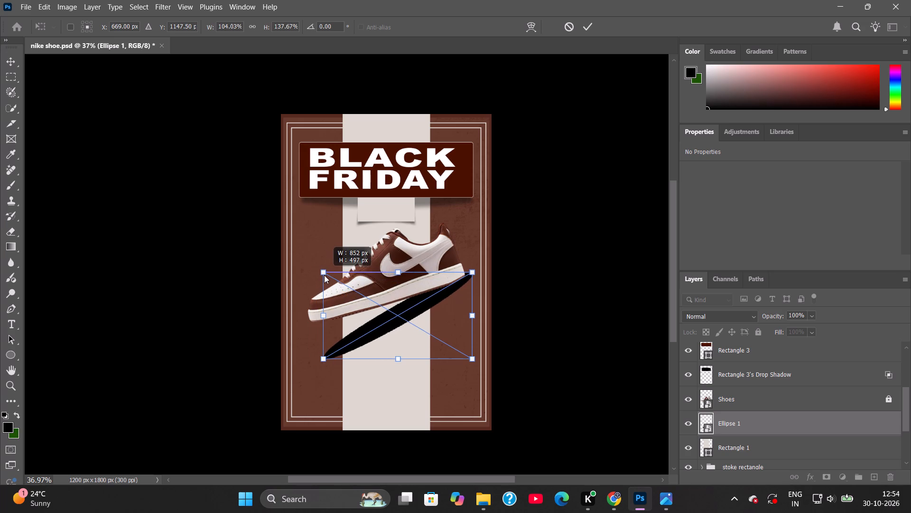
left_click_drag(324, 275, 326, 274)
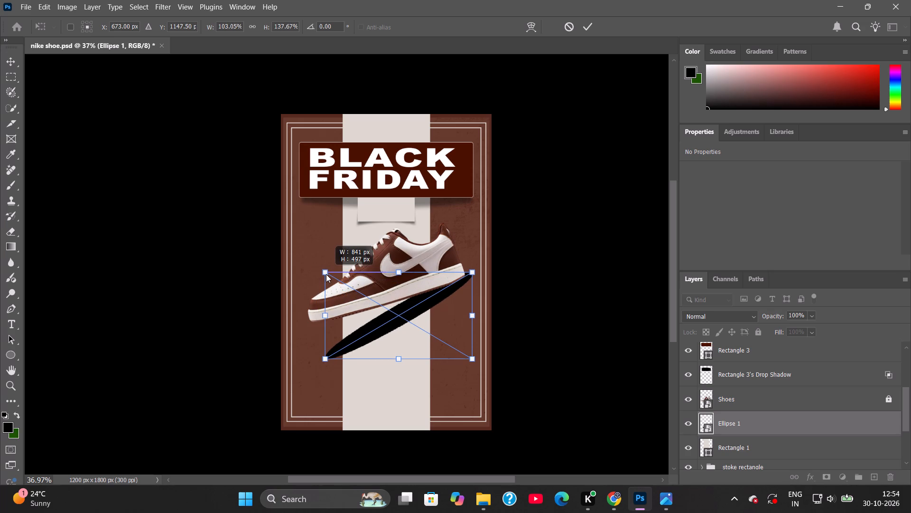
left_click_drag(326, 274, 323, 273)
left_click(589, 27)
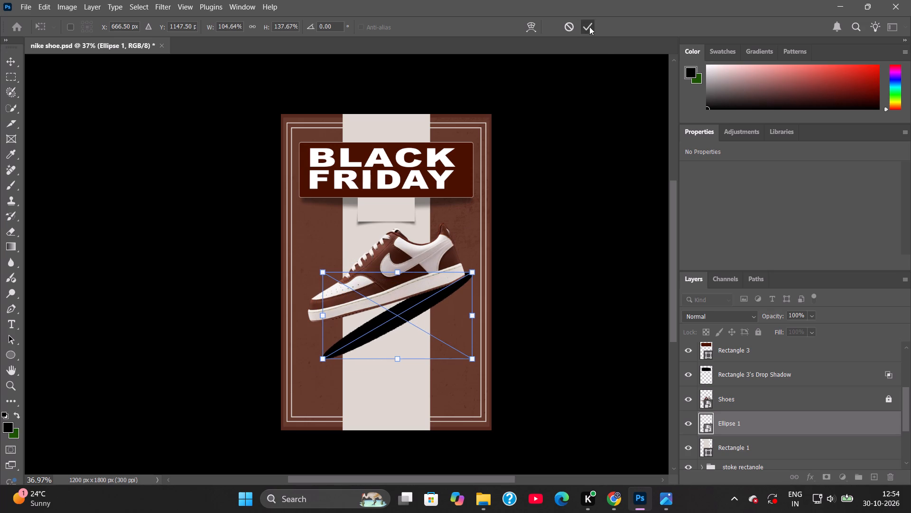
Select the Shoes layer and save the document with the resized shadow.
left_click(742, 403)
left_click(603, 359)
key("ctrl+s")
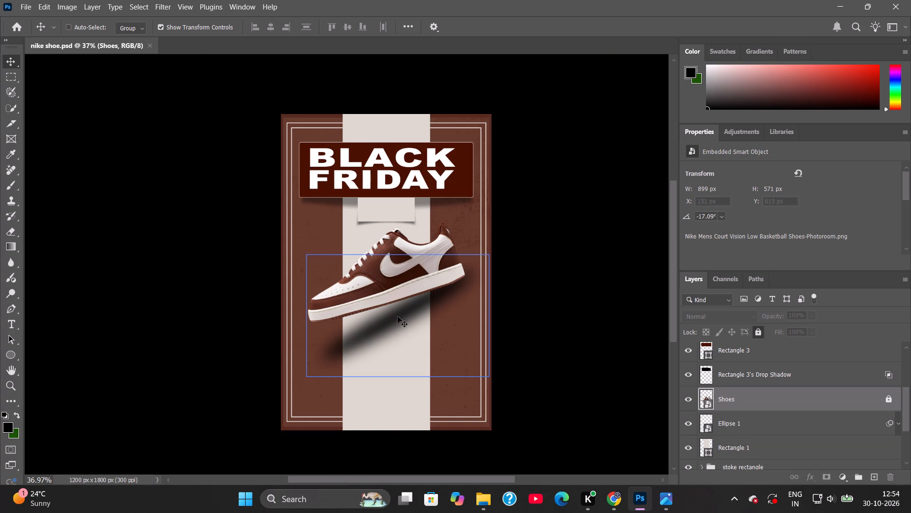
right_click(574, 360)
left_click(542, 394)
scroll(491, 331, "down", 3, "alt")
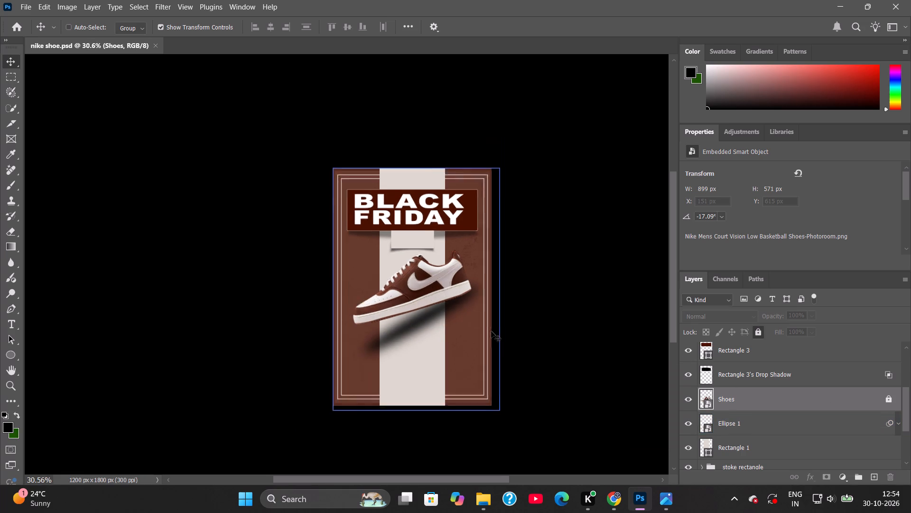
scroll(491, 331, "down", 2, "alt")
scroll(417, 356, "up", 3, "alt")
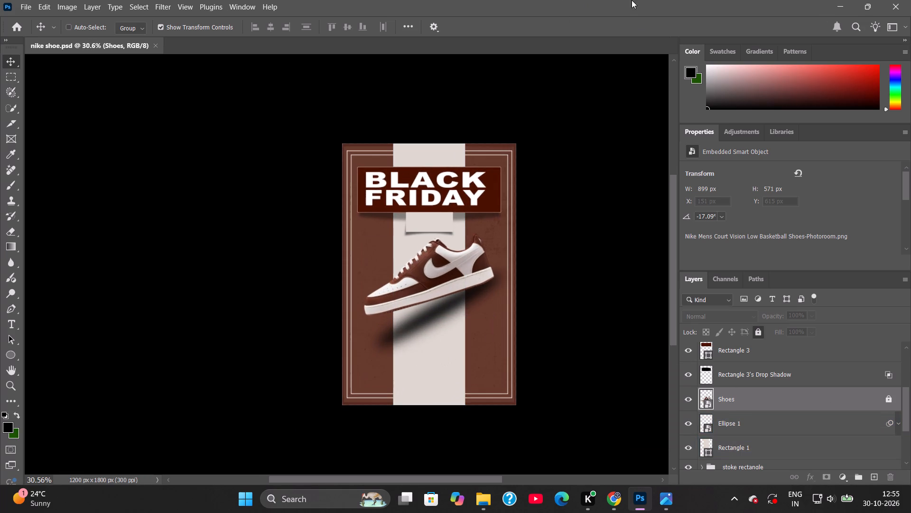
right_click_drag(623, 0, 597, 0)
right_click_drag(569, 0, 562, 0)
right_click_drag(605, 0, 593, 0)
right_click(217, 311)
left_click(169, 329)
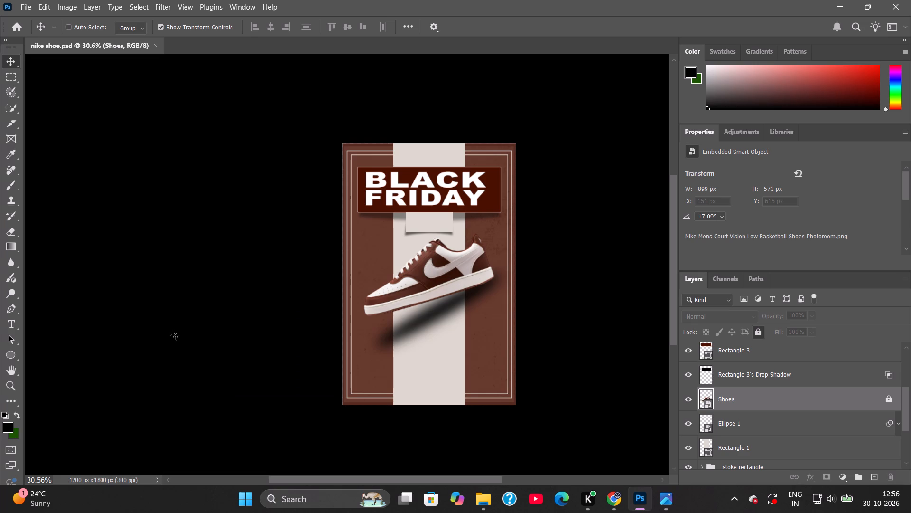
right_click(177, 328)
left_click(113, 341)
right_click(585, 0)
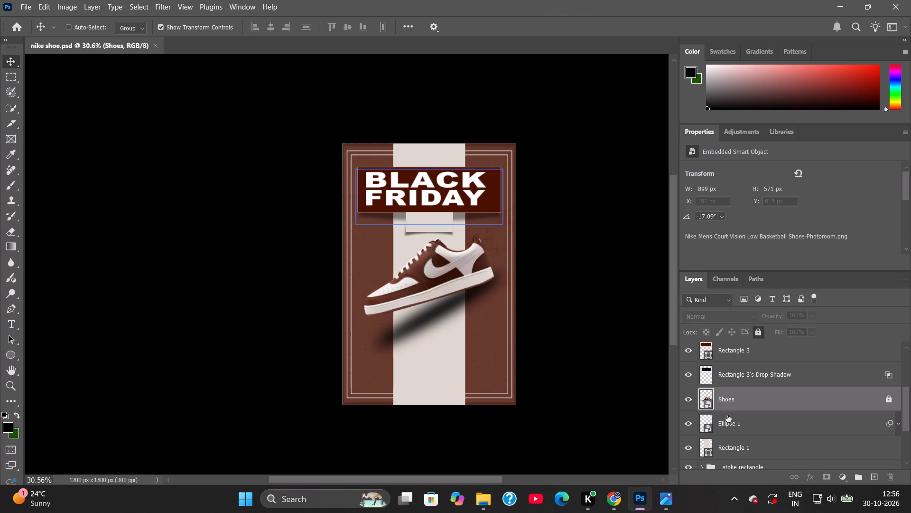
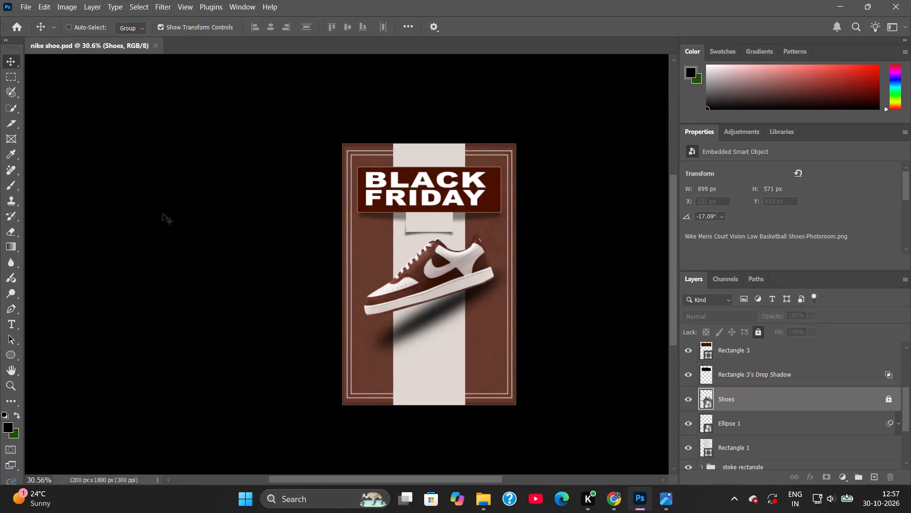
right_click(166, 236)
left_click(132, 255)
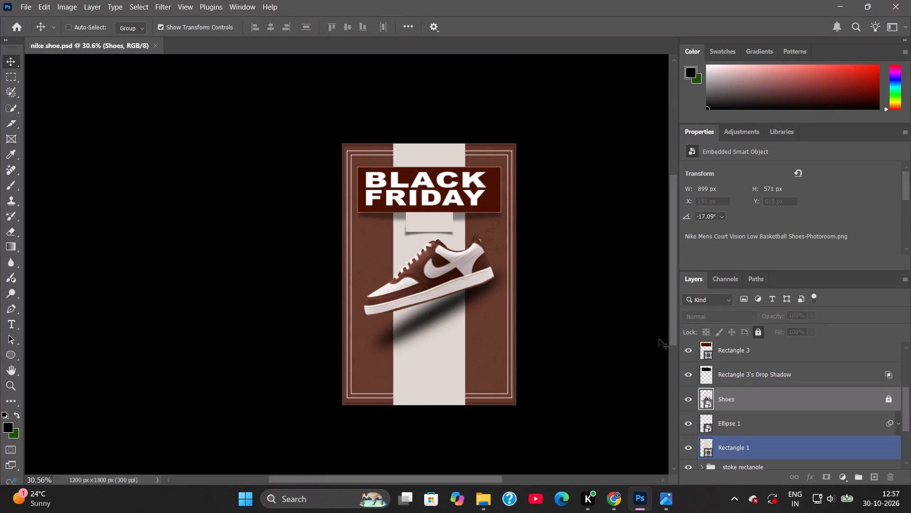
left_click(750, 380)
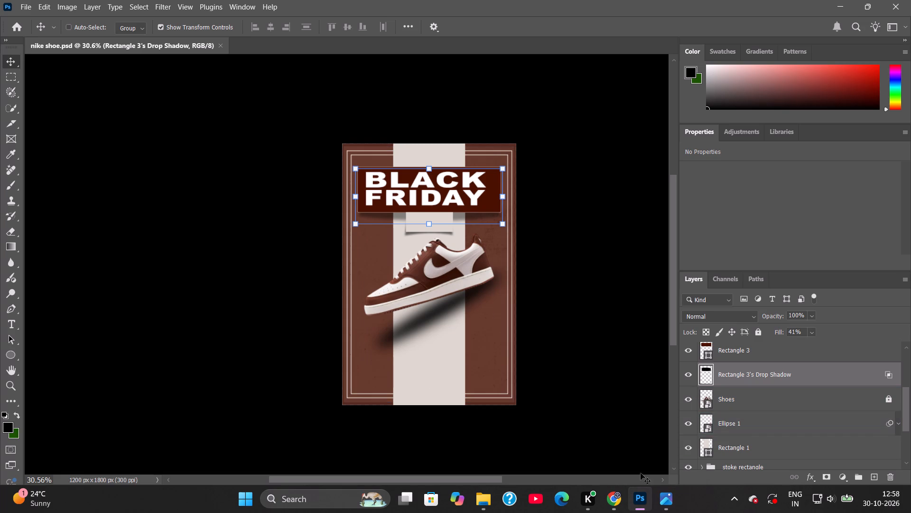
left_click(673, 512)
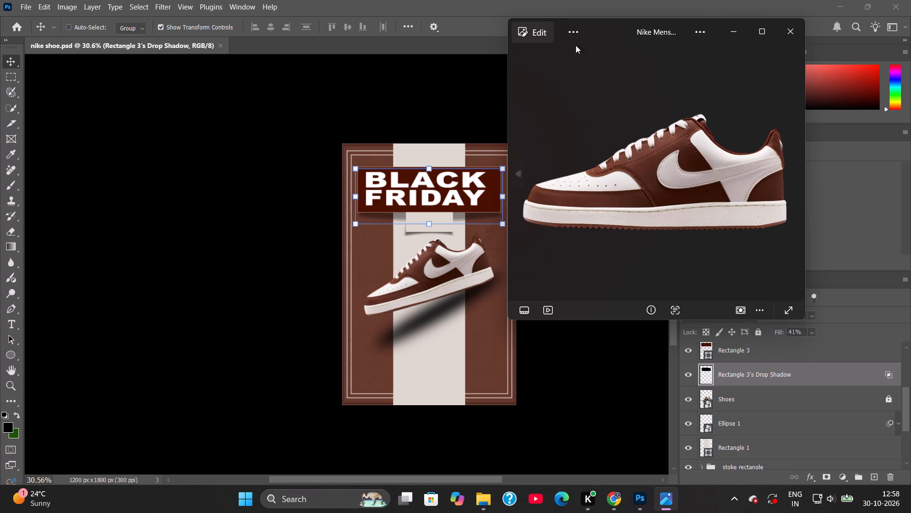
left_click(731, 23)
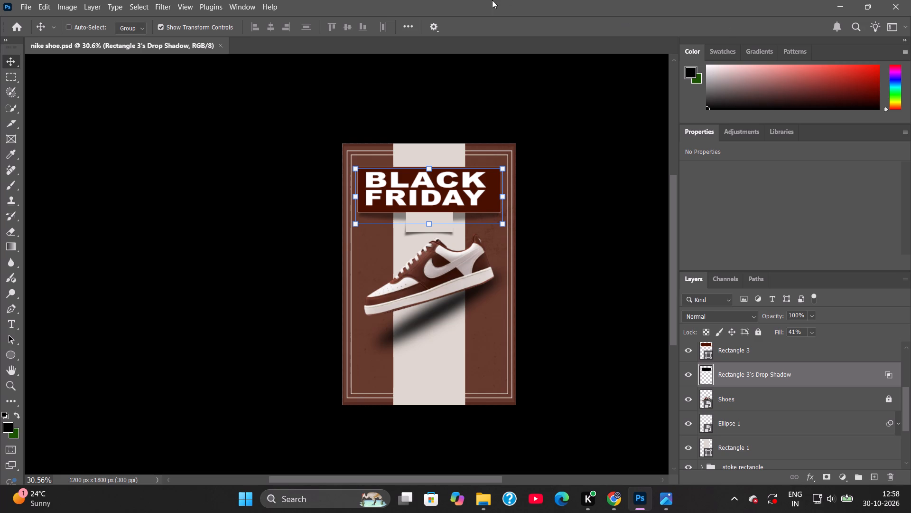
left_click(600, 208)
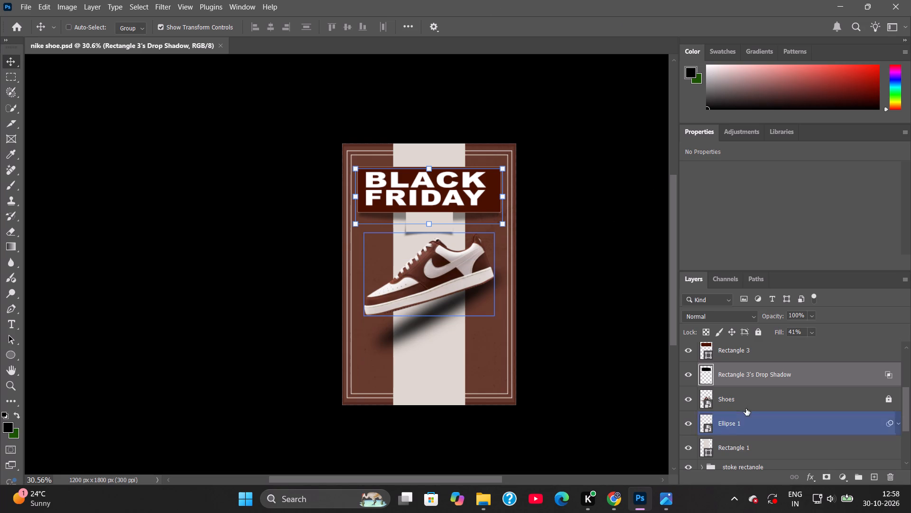
Make the Shoes layer active and save the poster document.
left_click(746, 408)
left_click(623, 343)
key("ctrl+s")
Centre the FRIDAY and BLACK text layers together horizontally on the poster, using Layer 0 as the alignment reference.
scroll(408, 297, "up", 4, "alt")
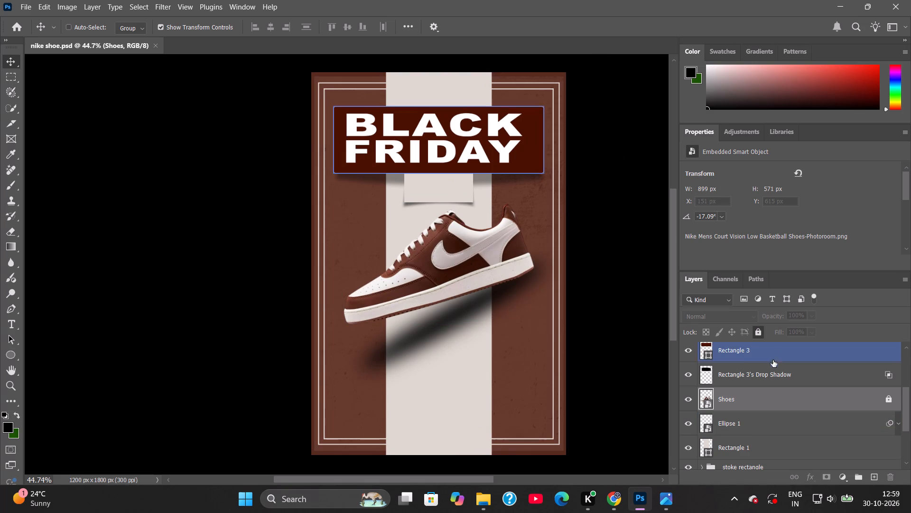
scroll(748, 428, "up", 8)
left_click(745, 360)
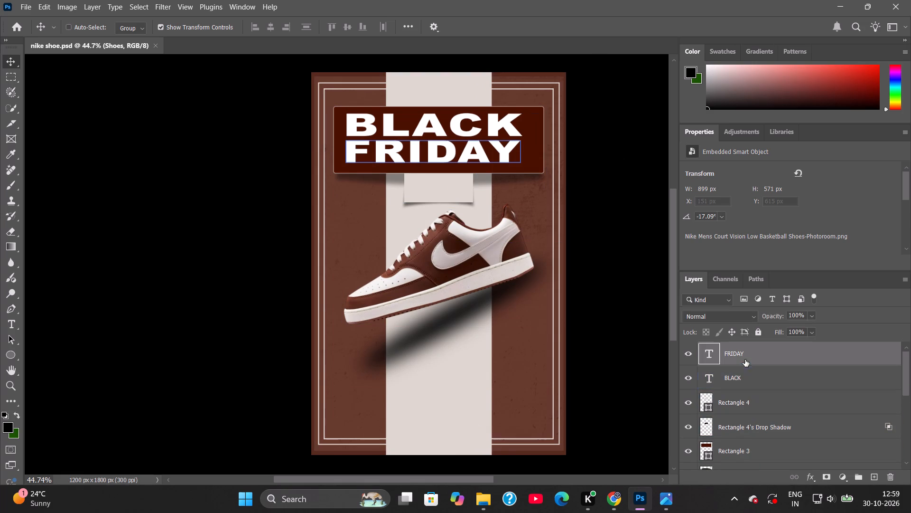
left_click(748, 376, "ctrl")
scroll(755, 389, "down", 10)
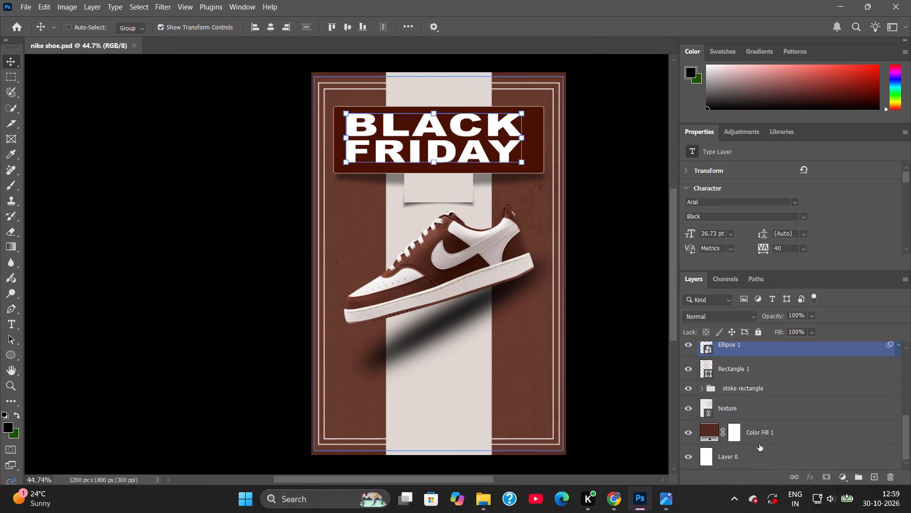
left_click(765, 457, "ctrl")
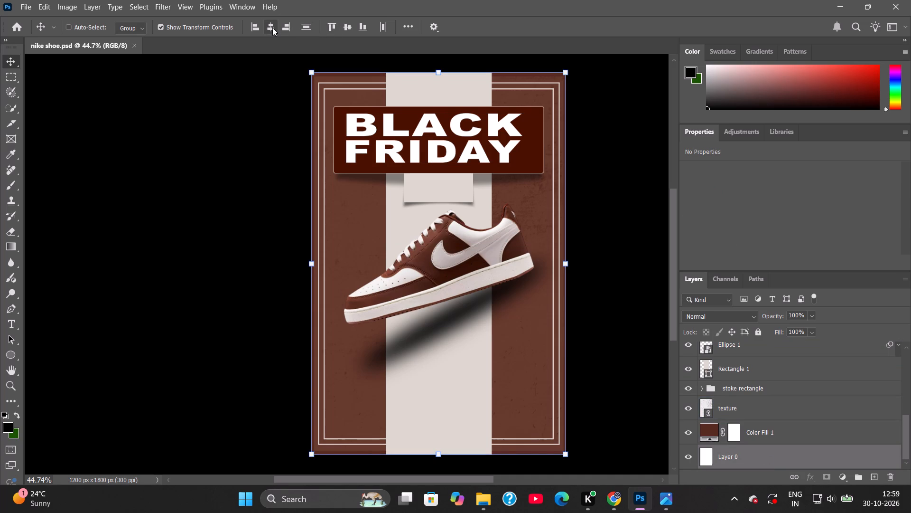
left_click(272, 28)
Make the Shoes layer active again and save the document with the realigned headline.
scroll(759, 379, "down", 3)
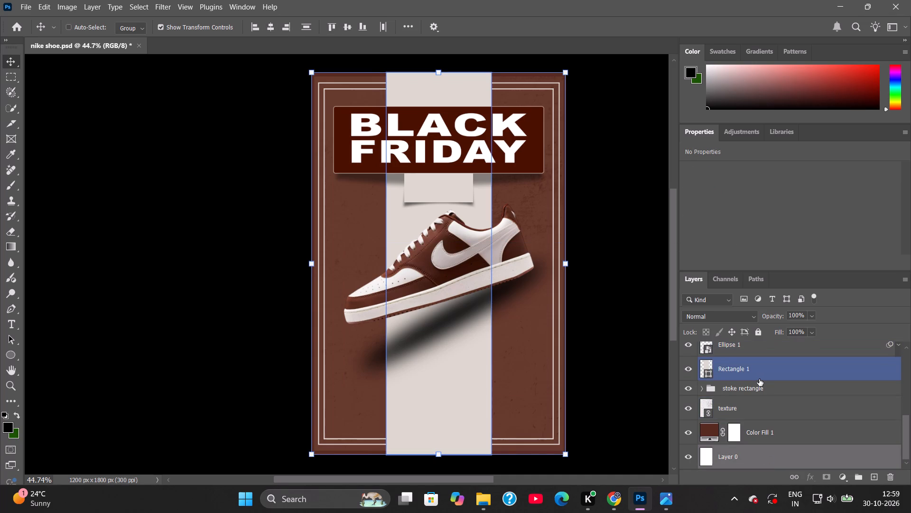
scroll(759, 379, "down", 4)
scroll(748, 399, "up", 2)
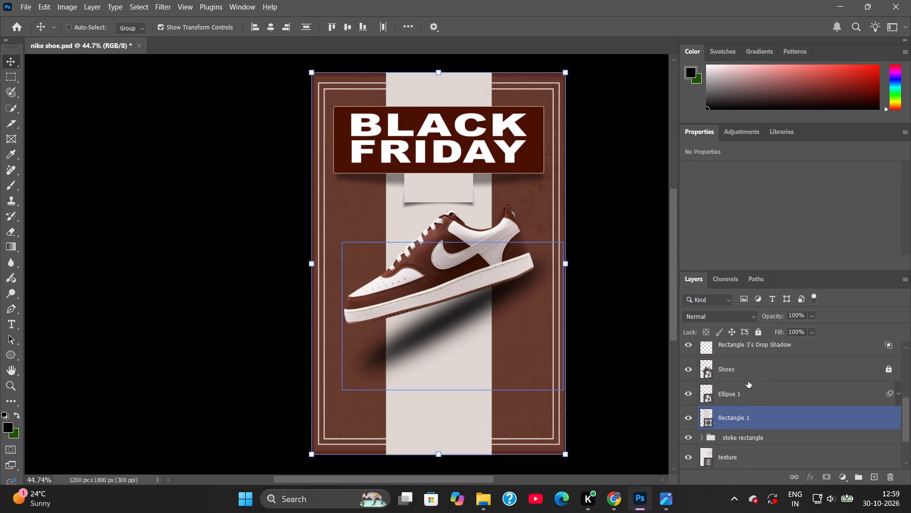
left_click(745, 370)
left_click(644, 339)
key("ctrl+s")
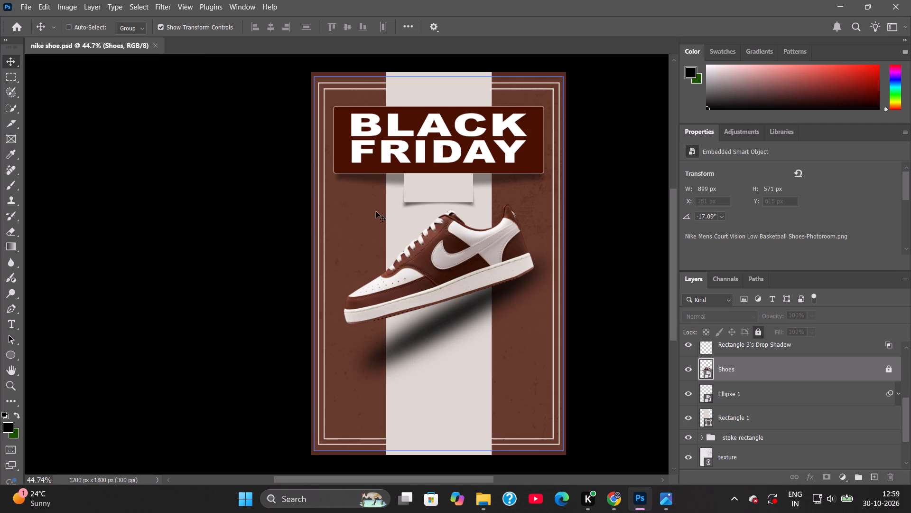
Add the text SALE on the small tag below the headline, in dark brown #4b1101 sampled from the headline banner.
left_click(9, 323)
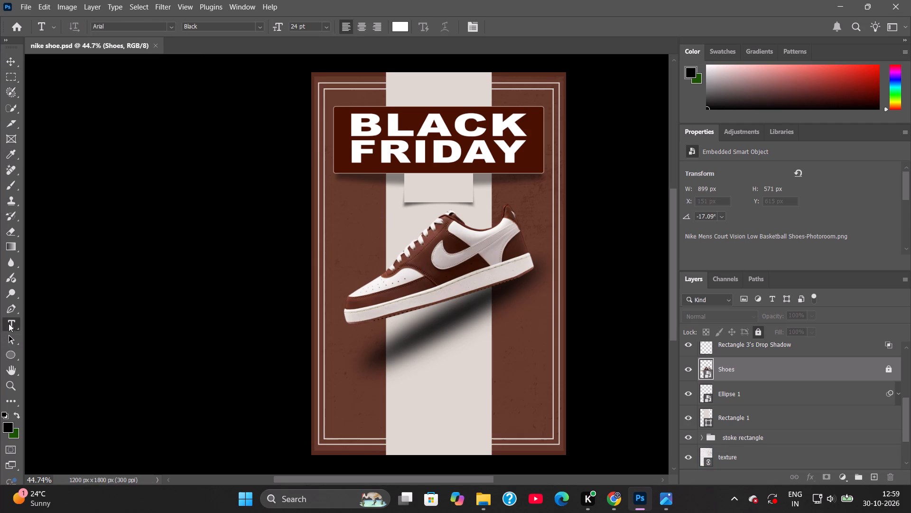
left_click(400, 27)
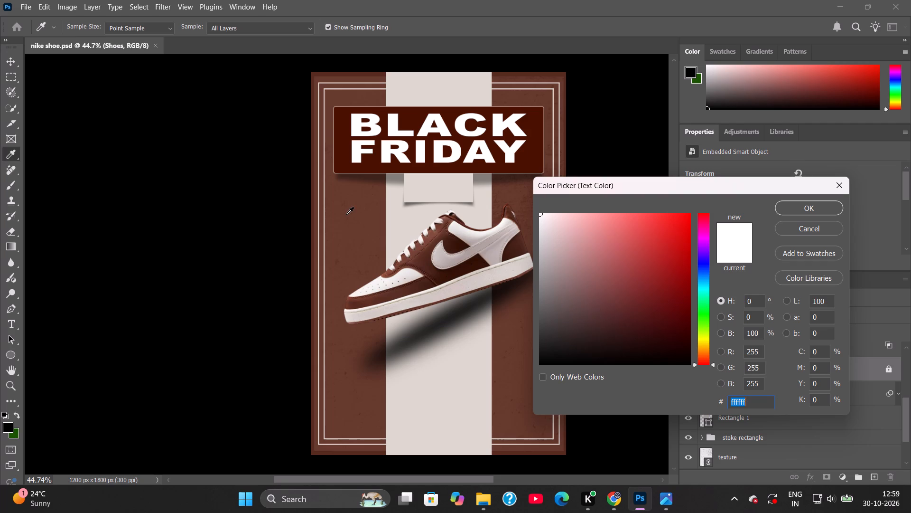
left_click(348, 133)
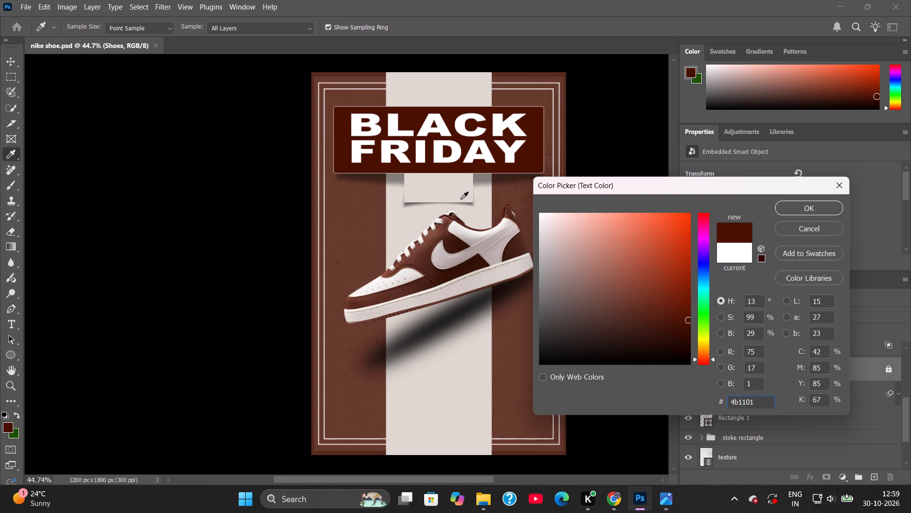
left_click(795, 204)
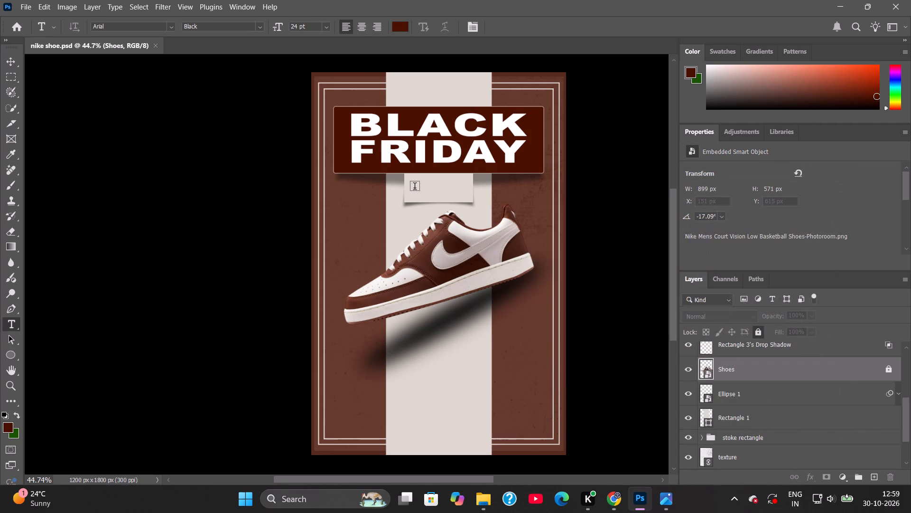
left_click(415, 192)
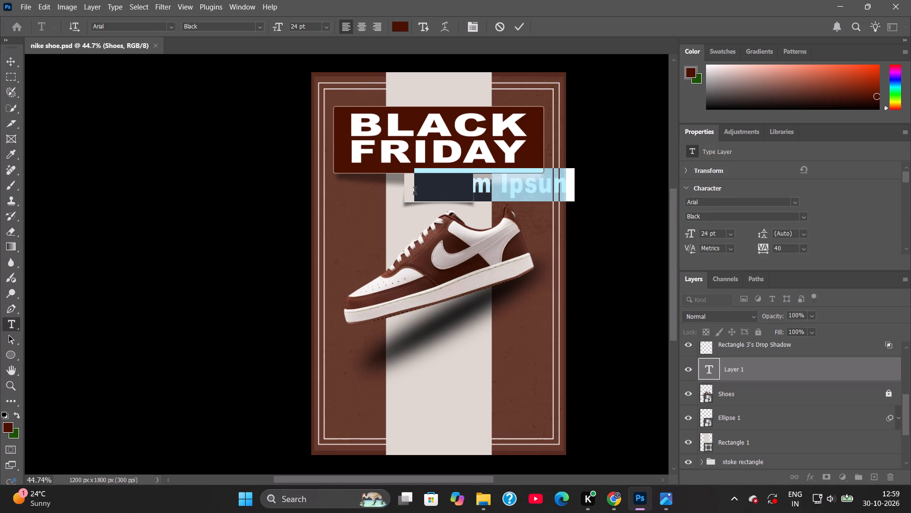
type("SALE")
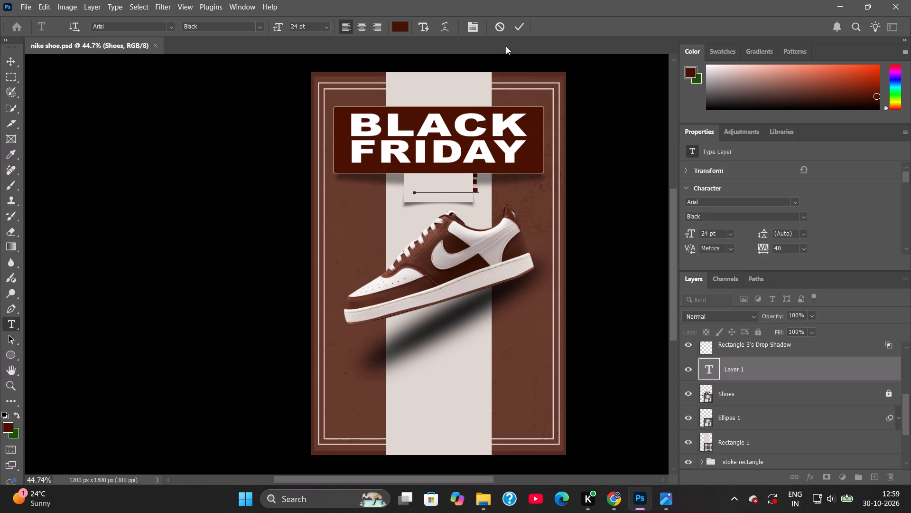
left_click_drag(516, 24, 516, 19)
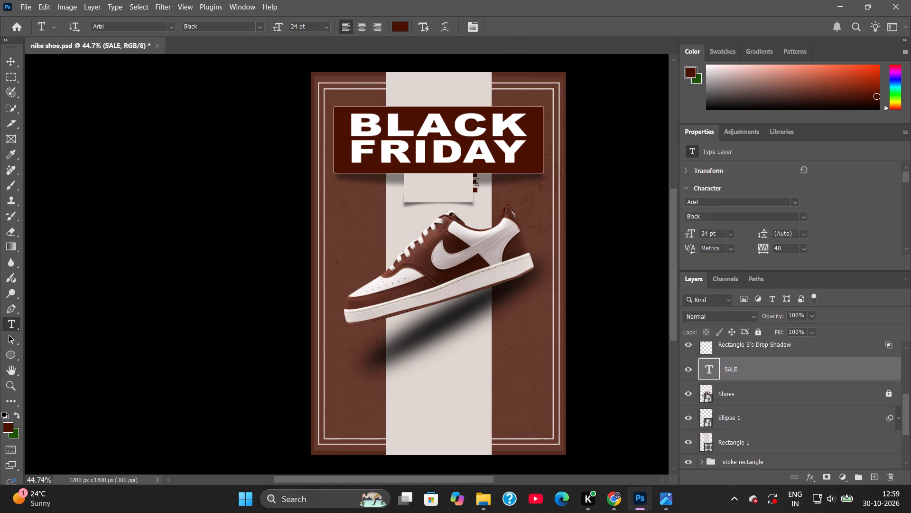
Move the SALE text layer up the layer stack, placing it directly above Rectangle 4 and below BLACK.
triple_click(477, 183)
scroll(761, 381, "up", 3)
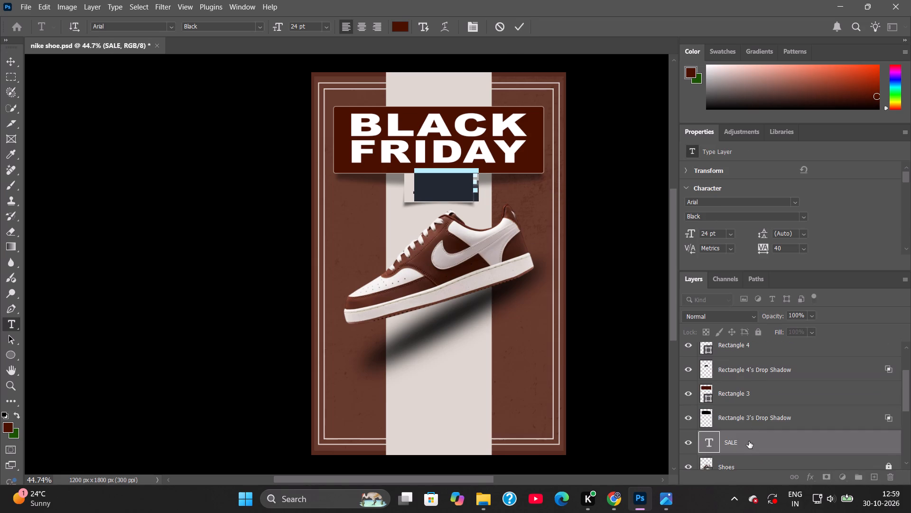
left_click_drag(749, 441, 753, 385)
scroll(755, 386, "up", 3)
left_click_drag(748, 450, 750, 398)
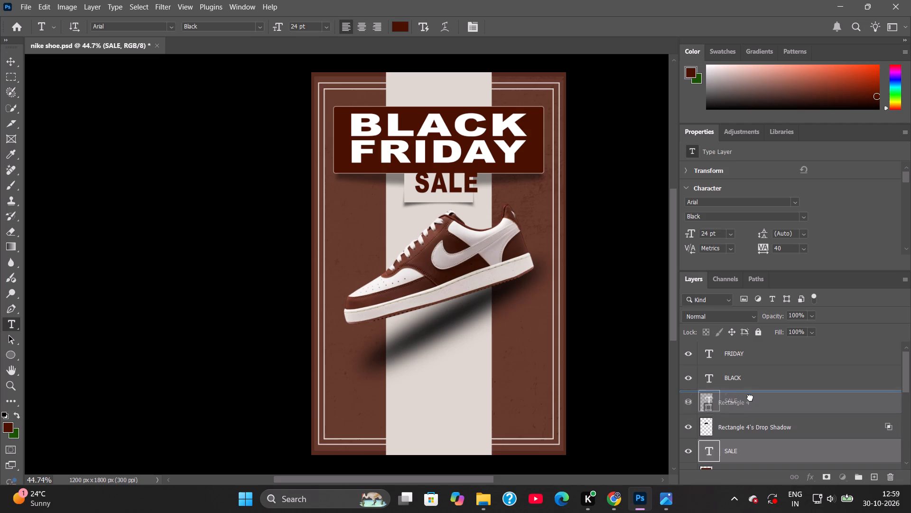
left_click_drag(750, 398, 751, 392)
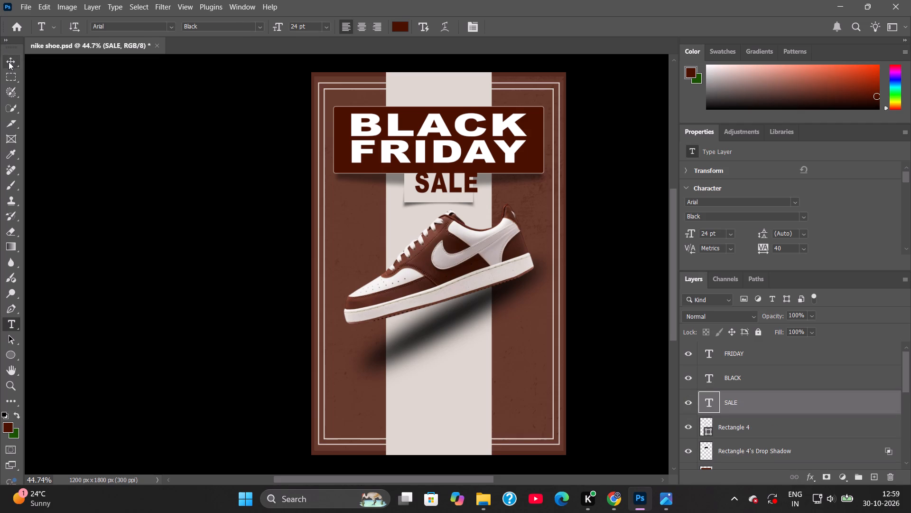
Scale the SALE text proportionally to about 78% and position it in the middle of the small tag.
left_click(9, 62)
left_click_drag(462, 186, 455, 192)
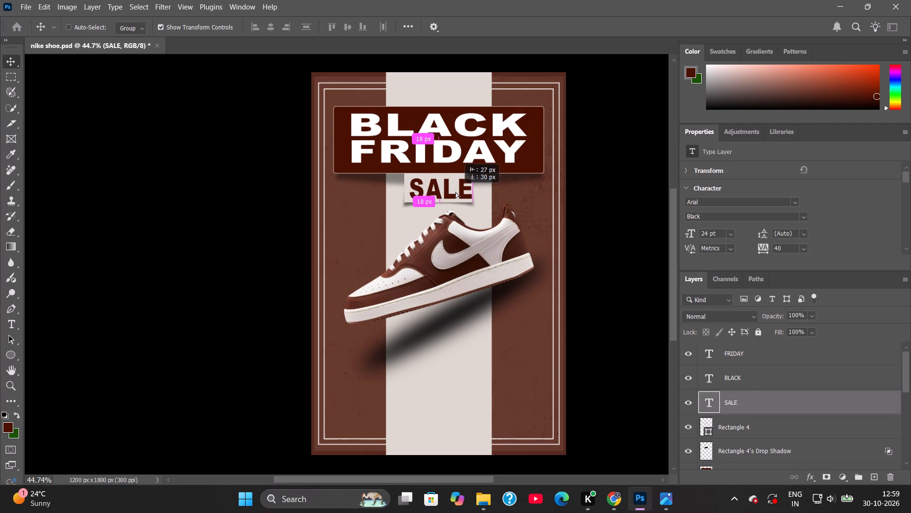
left_click_drag(455, 192, 455, 191)
left_click(473, 197)
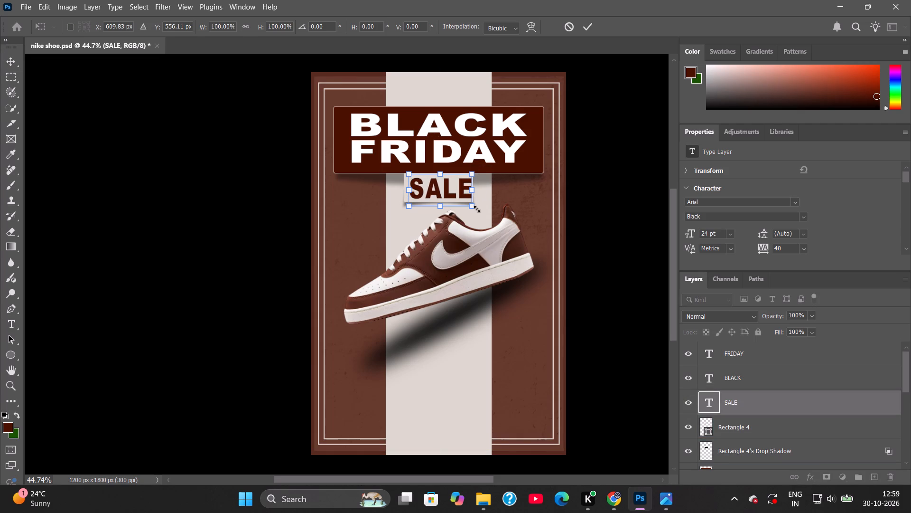
left_click_drag(471, 207, 458, 199, "shift")
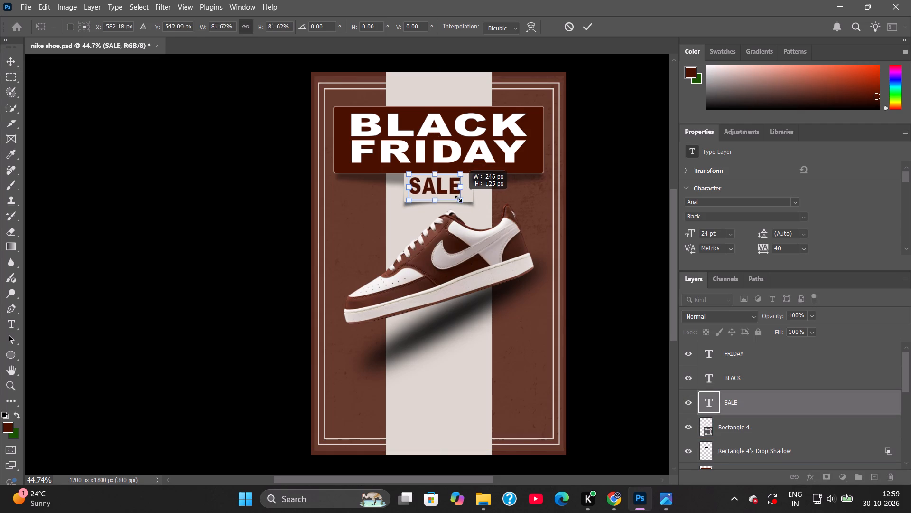
left_click_drag(458, 199, 457, 199, "shift")
left_click(444, 187)
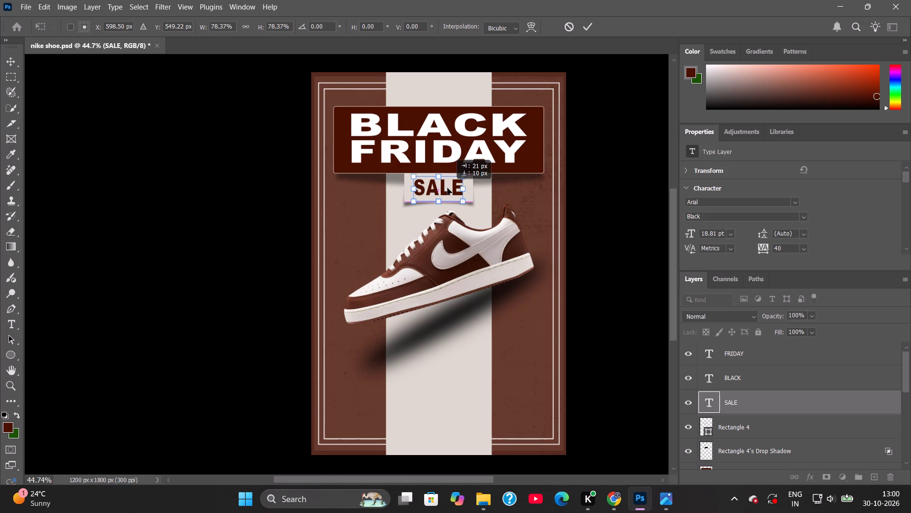
Centre the SALE text horizontally on the poster, using Layer 0 as the alignment reference.
scroll(759, 397, "down", 13)
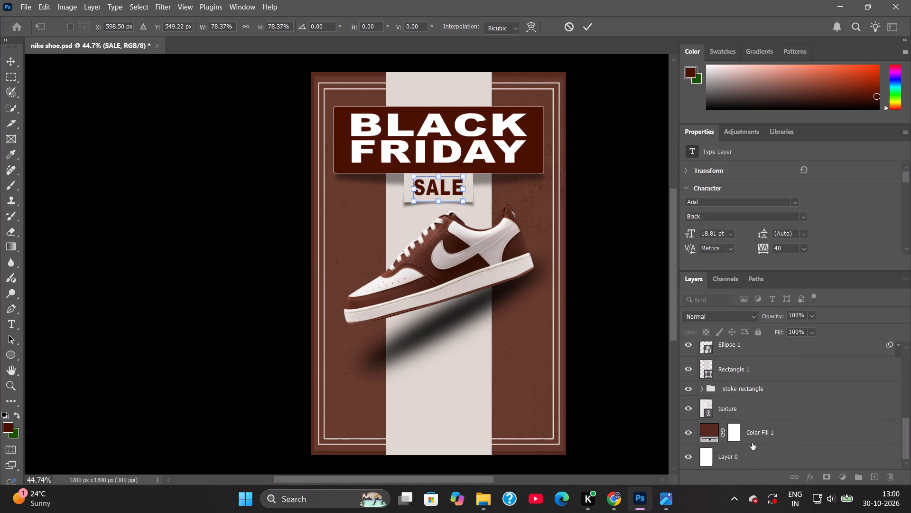
left_click(748, 459, "ctrl")
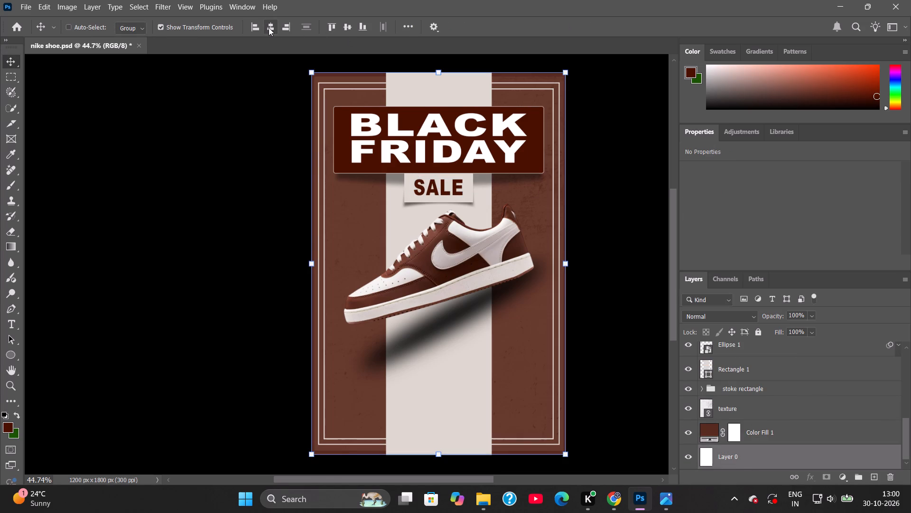
left_click(269, 28)
left_click(346, 30)
key("ctrl+z")
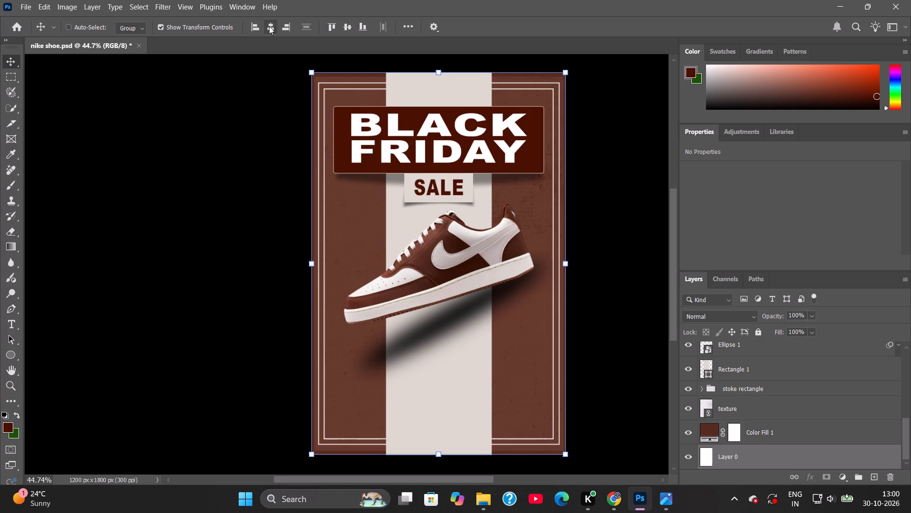
left_click(269, 26)
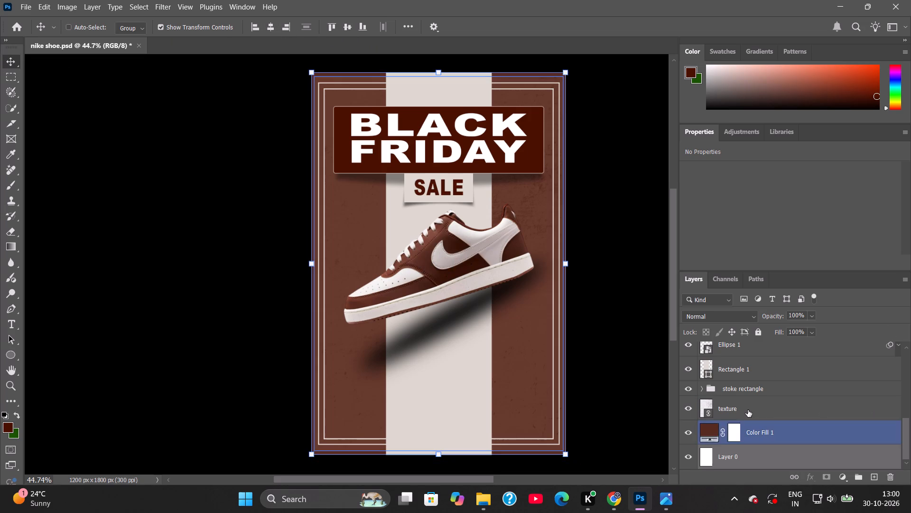
Make the Shoes layer active and save the document with the centred SALE text.
scroll(748, 410, "up", 3)
left_click(740, 387)
left_click(620, 382)
key("ctrl+s")
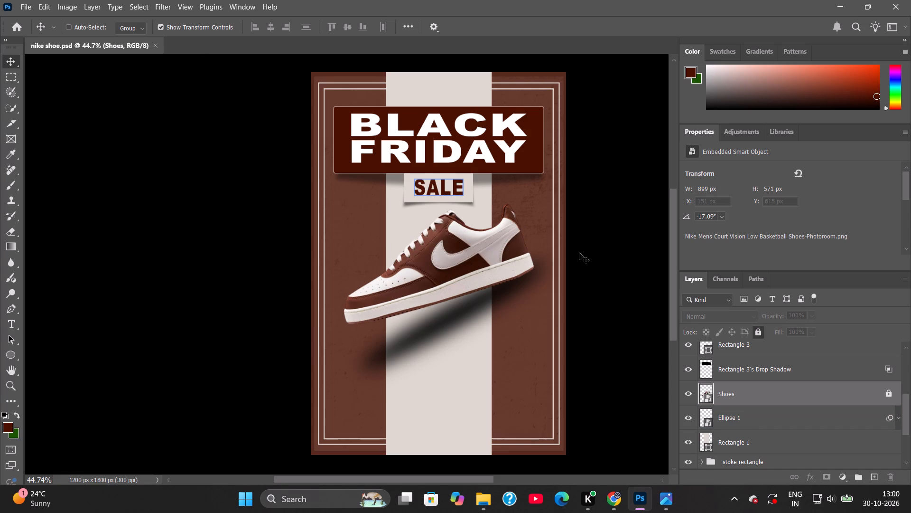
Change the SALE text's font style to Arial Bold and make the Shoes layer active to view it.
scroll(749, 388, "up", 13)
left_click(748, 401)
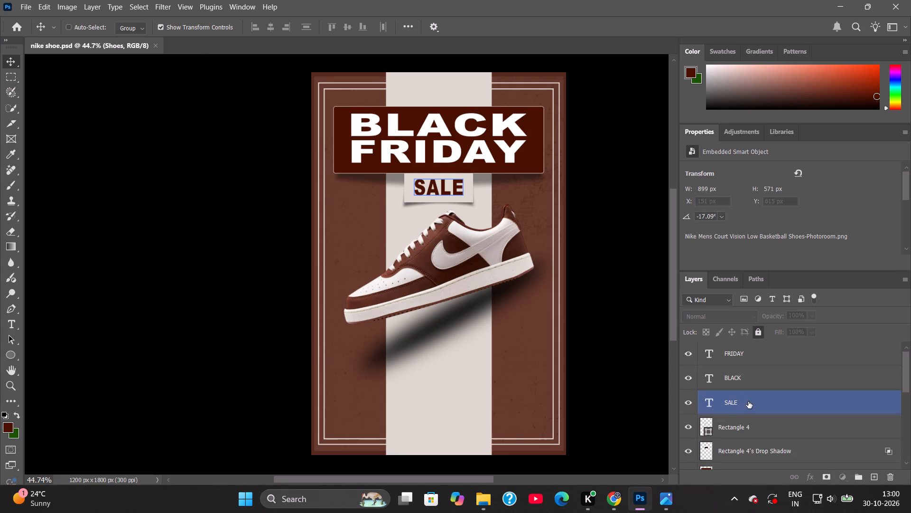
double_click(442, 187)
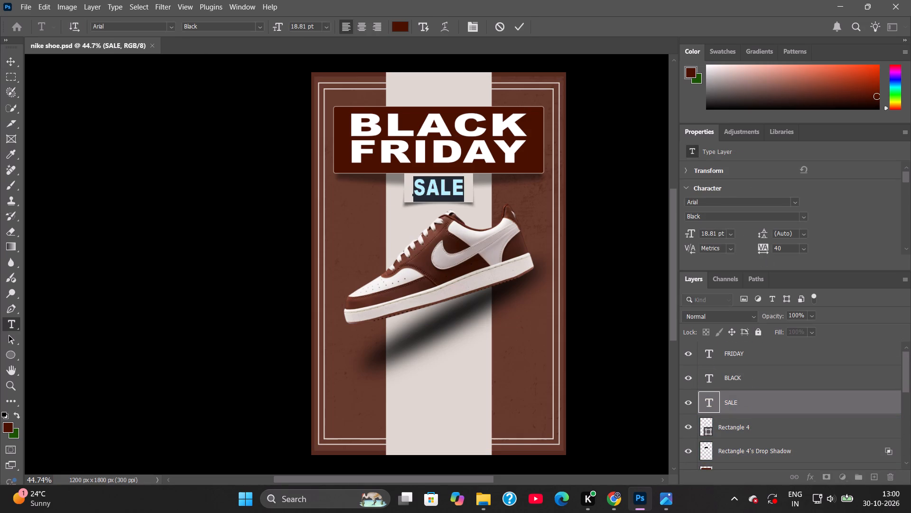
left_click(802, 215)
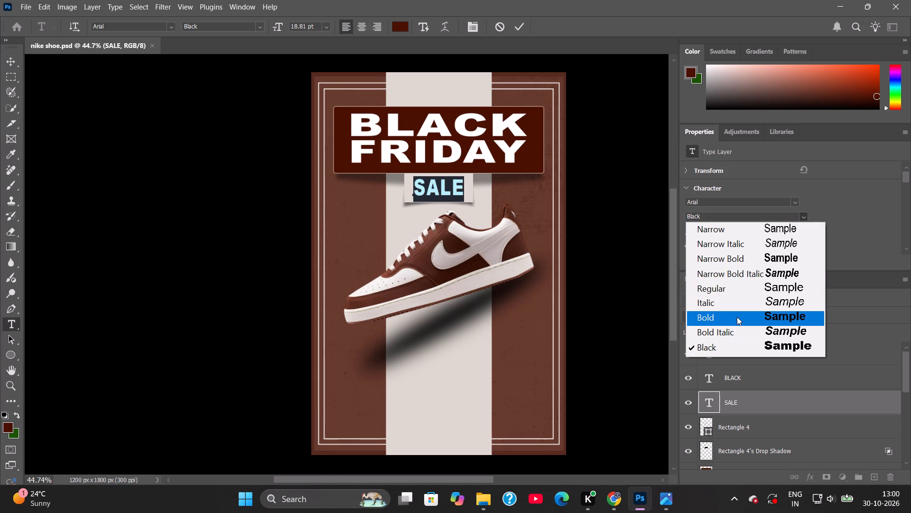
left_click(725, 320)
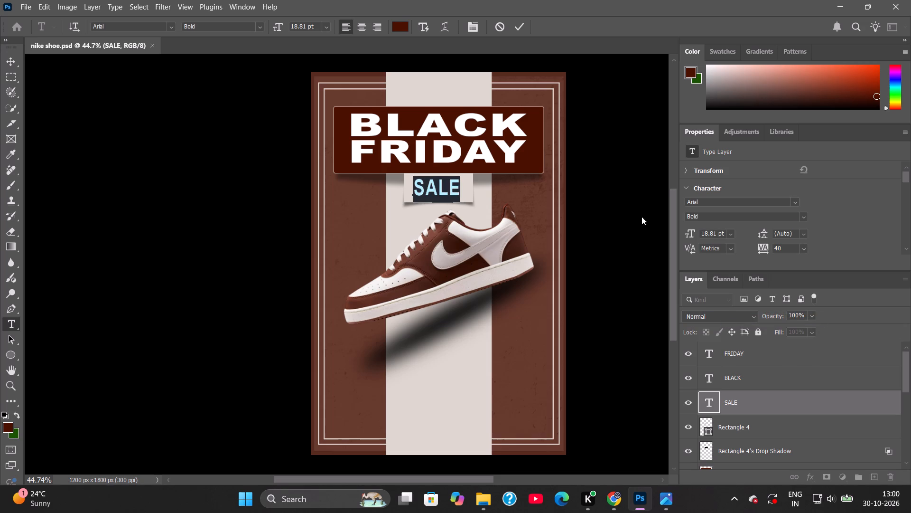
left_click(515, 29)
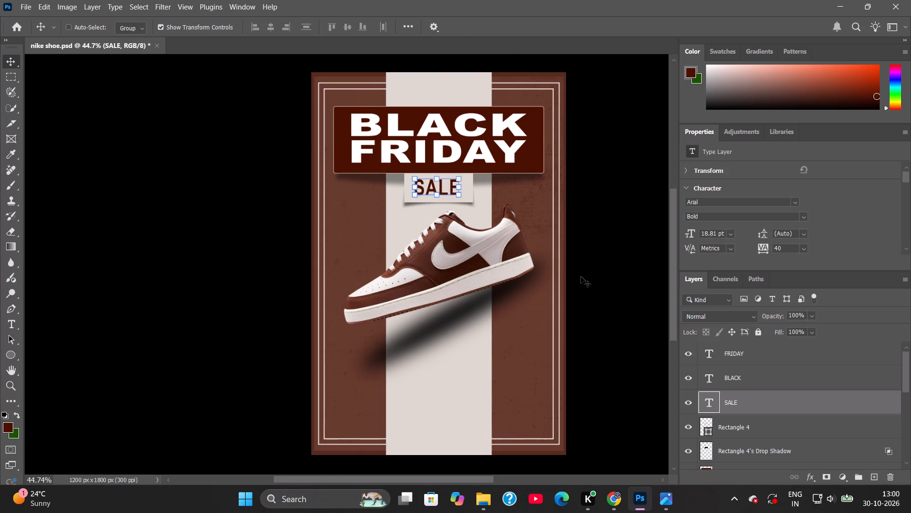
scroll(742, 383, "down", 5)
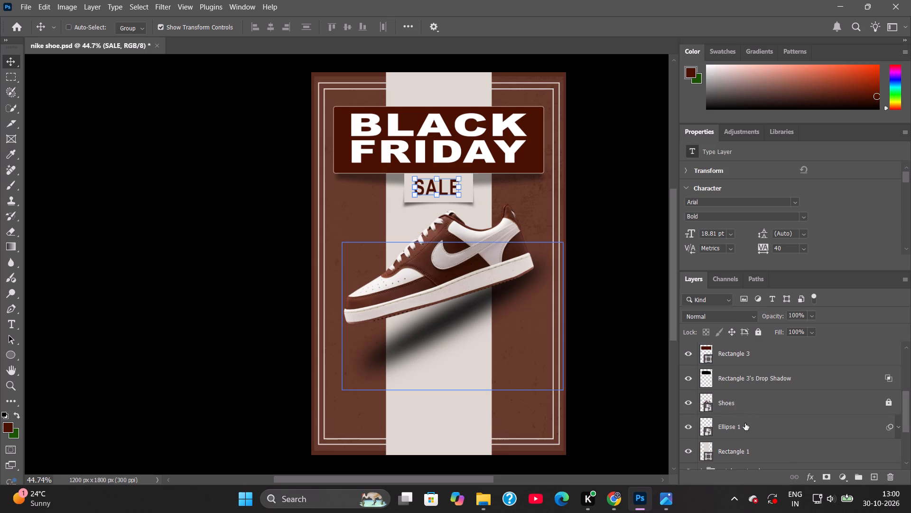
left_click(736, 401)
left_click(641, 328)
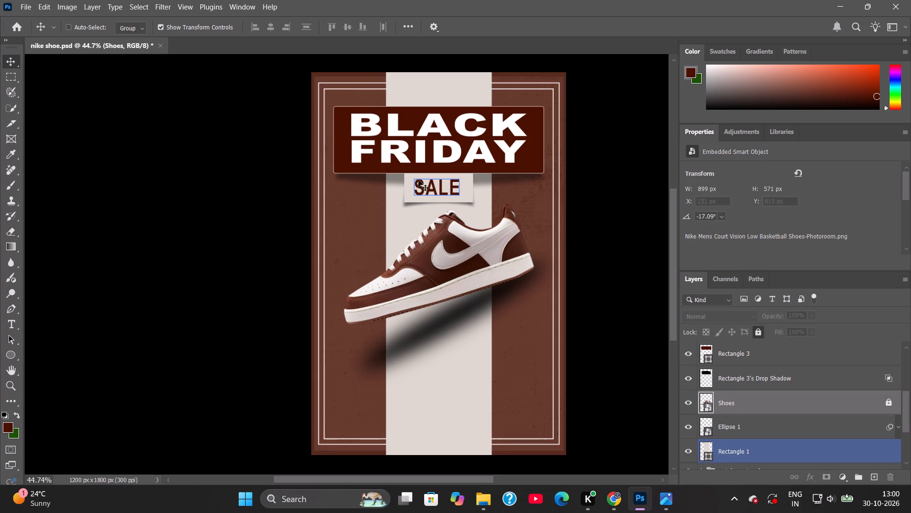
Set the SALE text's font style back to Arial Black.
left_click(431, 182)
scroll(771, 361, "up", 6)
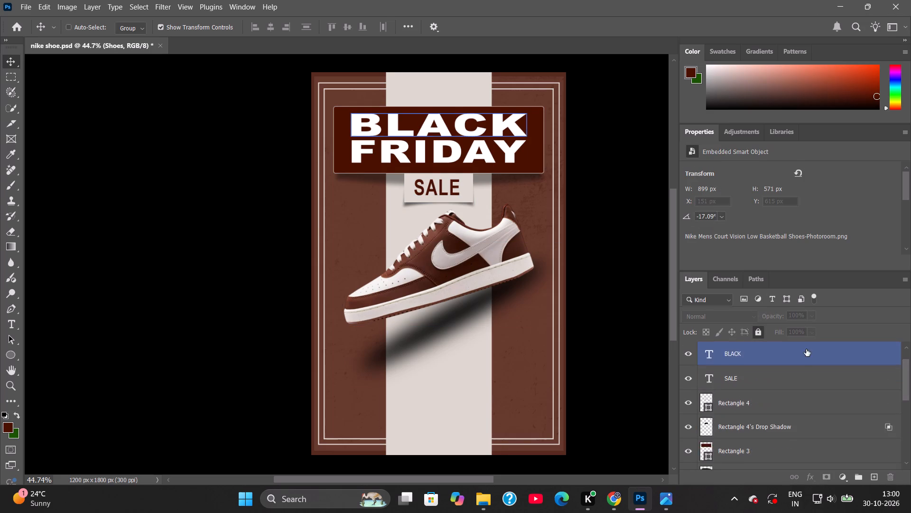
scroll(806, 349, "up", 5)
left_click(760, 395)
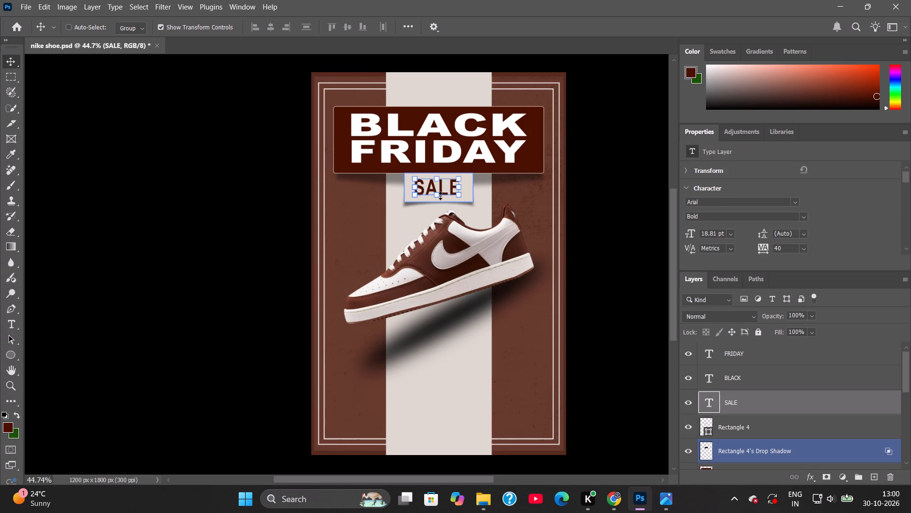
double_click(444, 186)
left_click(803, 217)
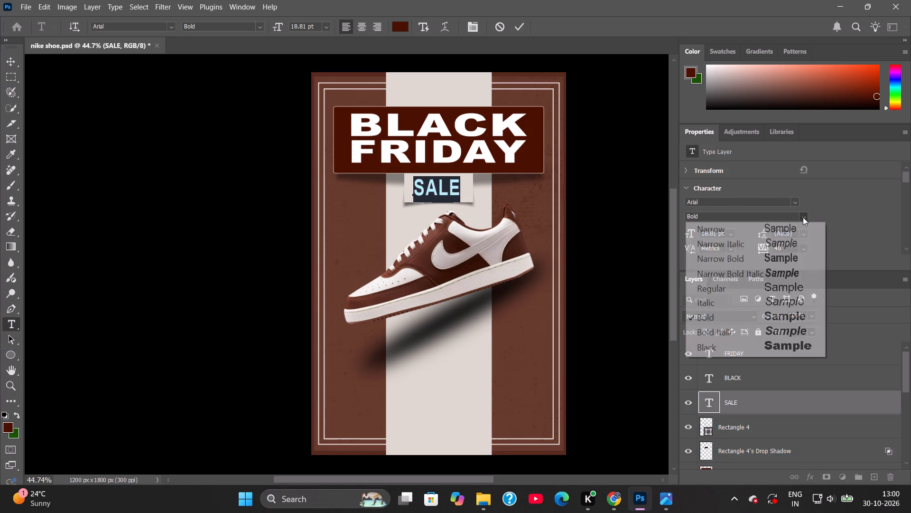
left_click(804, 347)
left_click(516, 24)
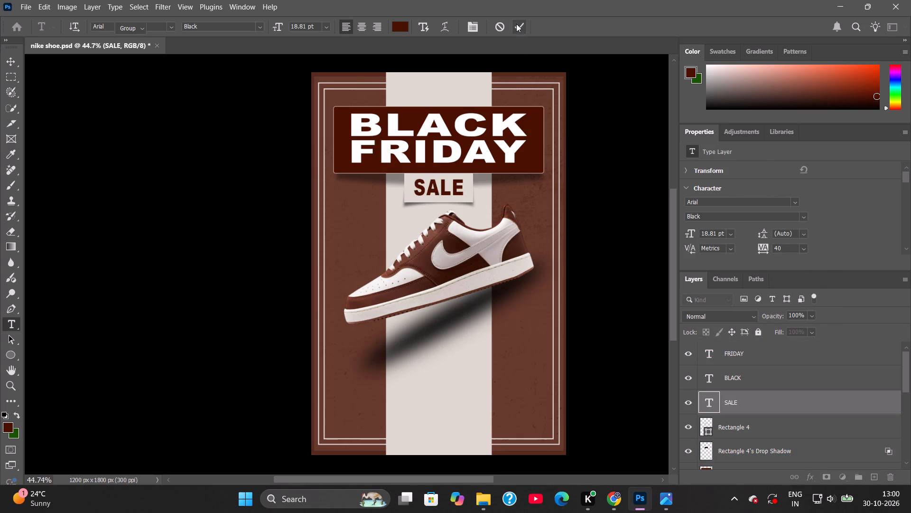
Make the Shoes layer active and save the document.
scroll(745, 429, "down", 3)
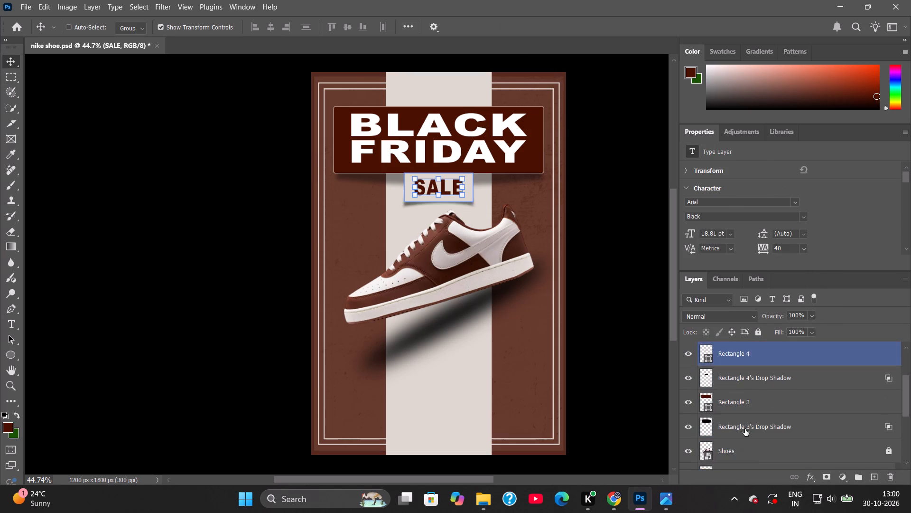
scroll(746, 432, "down", 1)
left_click(734, 427)
left_click(620, 343)
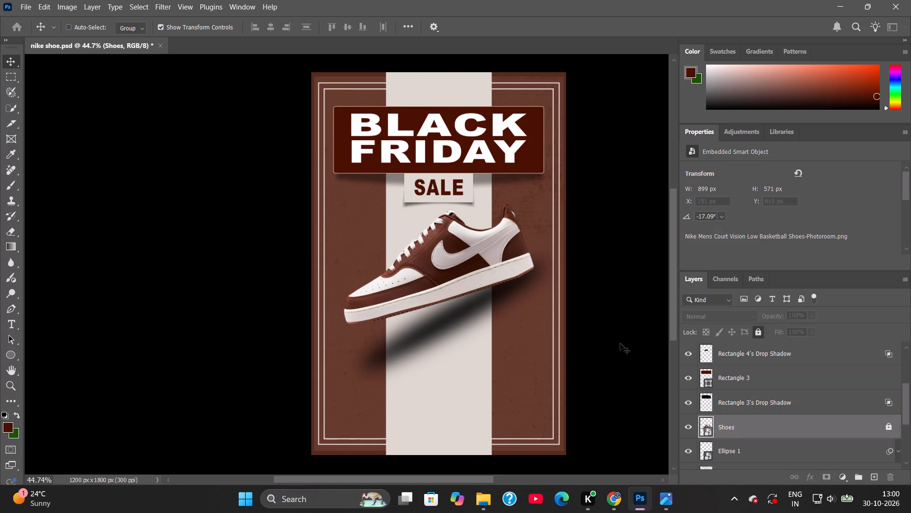
key("ctrl+s")
Centre the SALE text horizontally on the poster, using Layer 0 as the alignment reference.
scroll(748, 427, "up", 8)
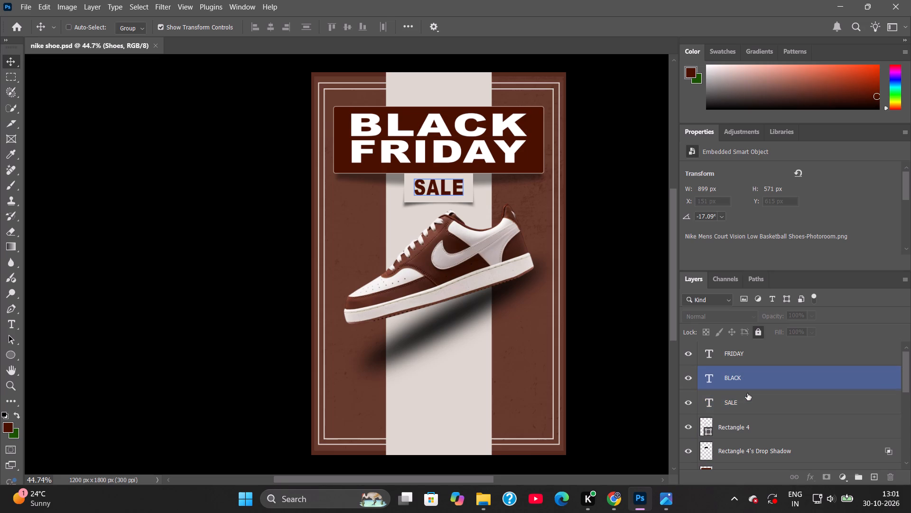
left_click(747, 393)
scroll(747, 393, "down", 10)
left_click(753, 462, "ctrl")
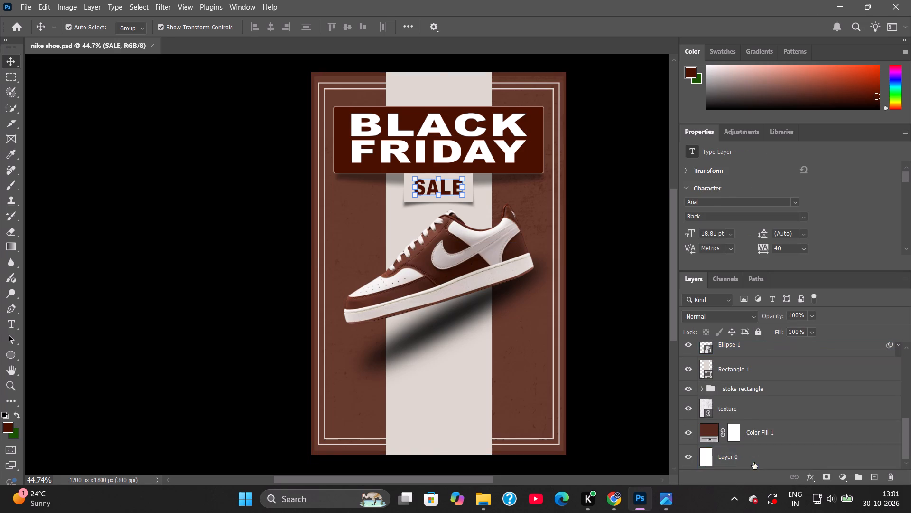
left_click(273, 31)
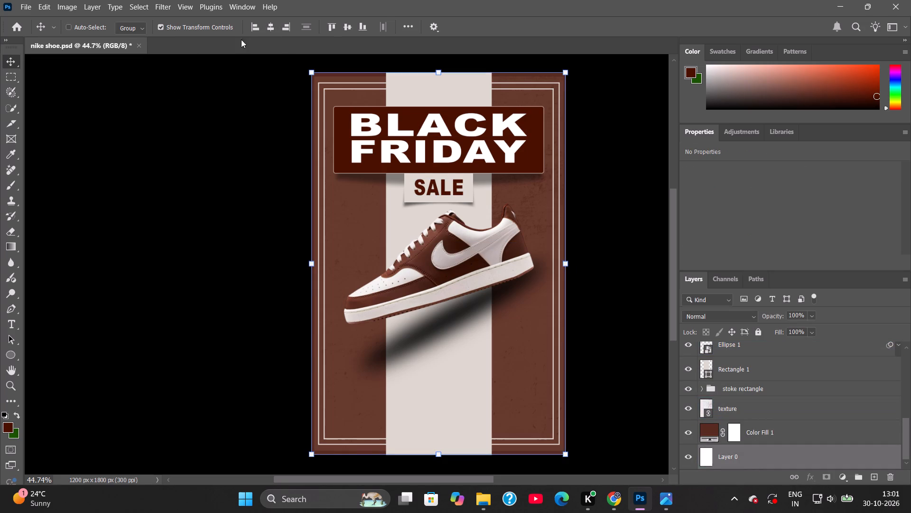
Make the Shoes layer active and save the document with the realigned SALE text.
scroll(762, 401, "up", 4)
left_click(747, 418)
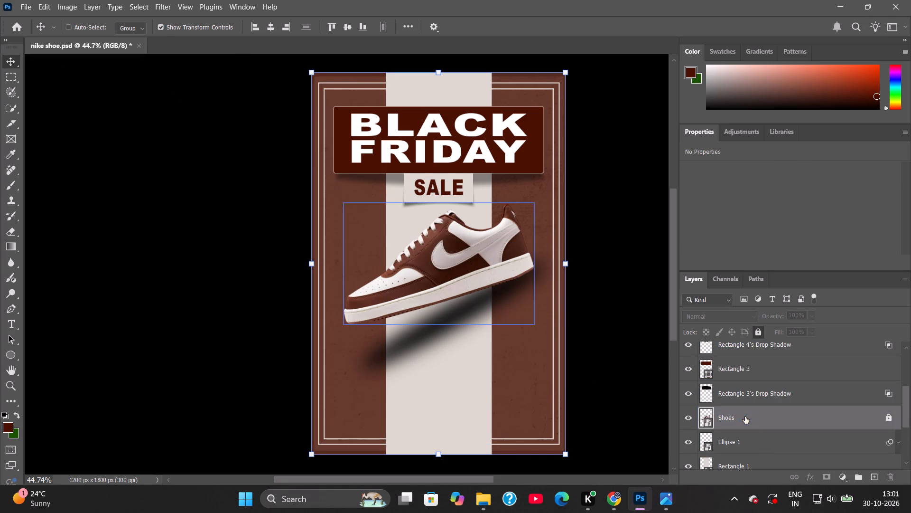
left_click(618, 340)
key("ctrl+s")
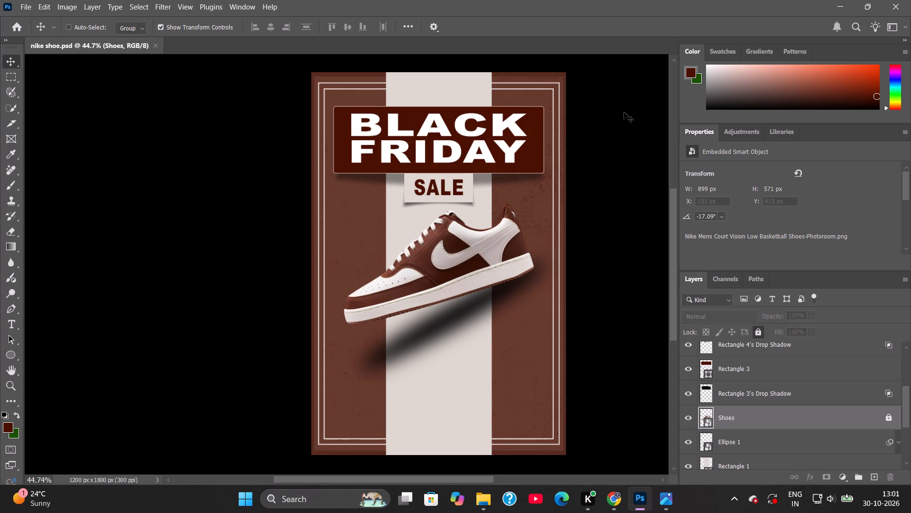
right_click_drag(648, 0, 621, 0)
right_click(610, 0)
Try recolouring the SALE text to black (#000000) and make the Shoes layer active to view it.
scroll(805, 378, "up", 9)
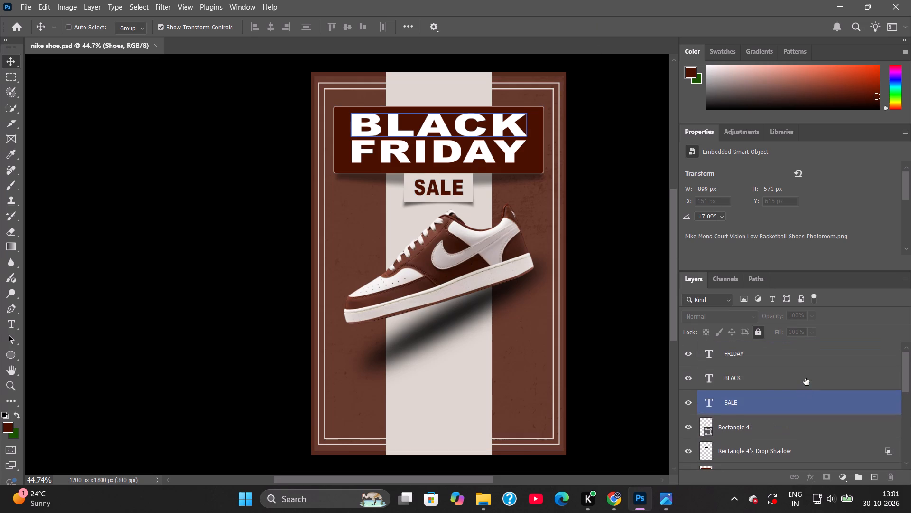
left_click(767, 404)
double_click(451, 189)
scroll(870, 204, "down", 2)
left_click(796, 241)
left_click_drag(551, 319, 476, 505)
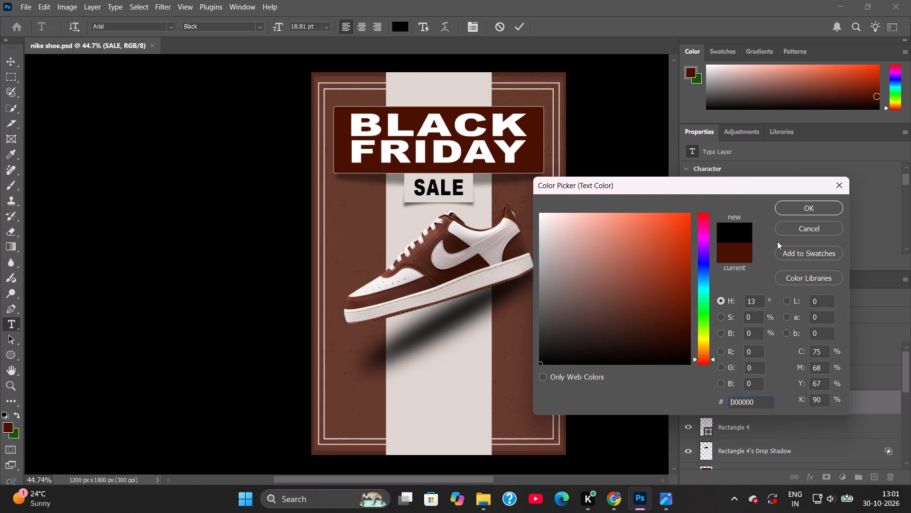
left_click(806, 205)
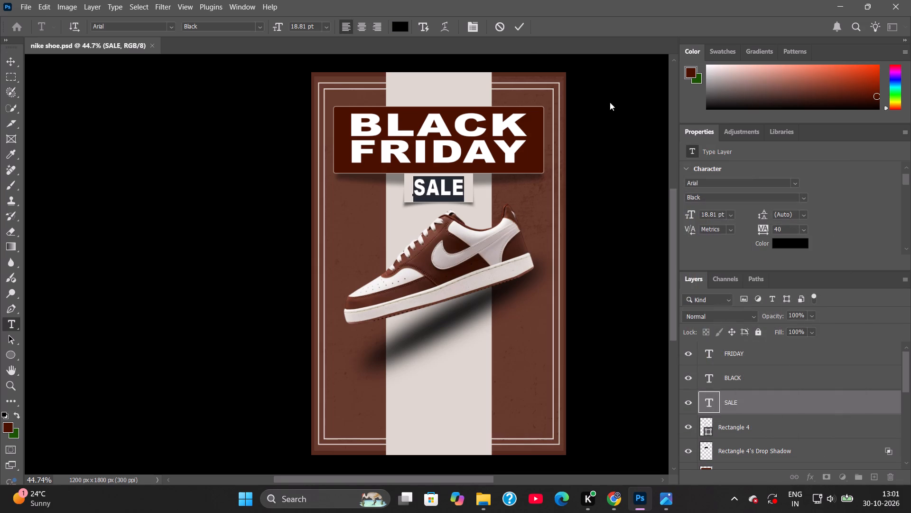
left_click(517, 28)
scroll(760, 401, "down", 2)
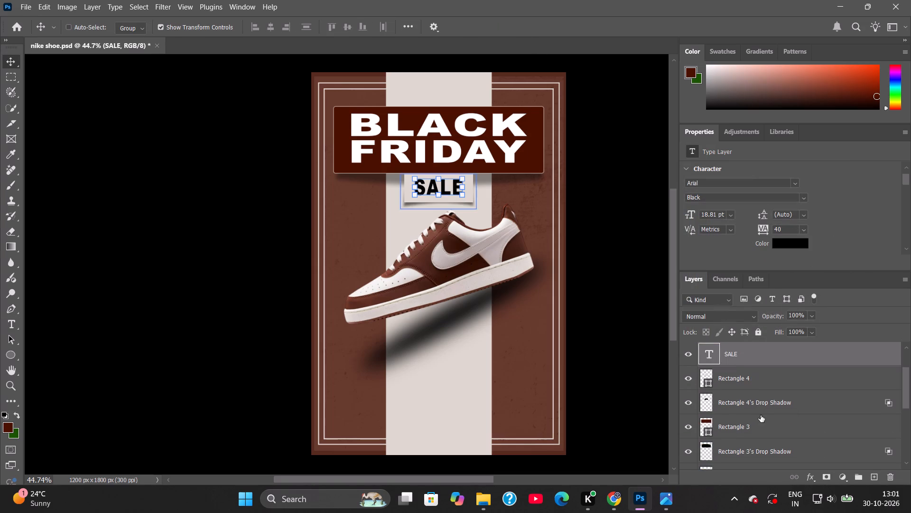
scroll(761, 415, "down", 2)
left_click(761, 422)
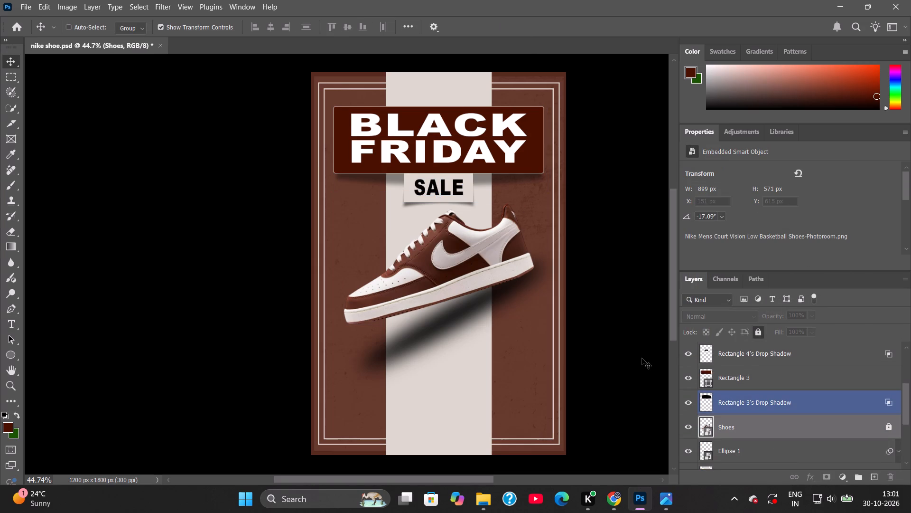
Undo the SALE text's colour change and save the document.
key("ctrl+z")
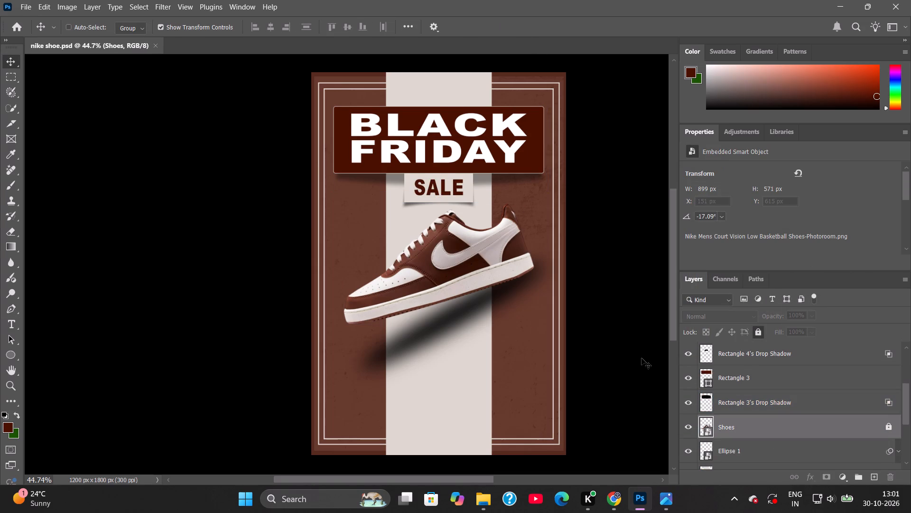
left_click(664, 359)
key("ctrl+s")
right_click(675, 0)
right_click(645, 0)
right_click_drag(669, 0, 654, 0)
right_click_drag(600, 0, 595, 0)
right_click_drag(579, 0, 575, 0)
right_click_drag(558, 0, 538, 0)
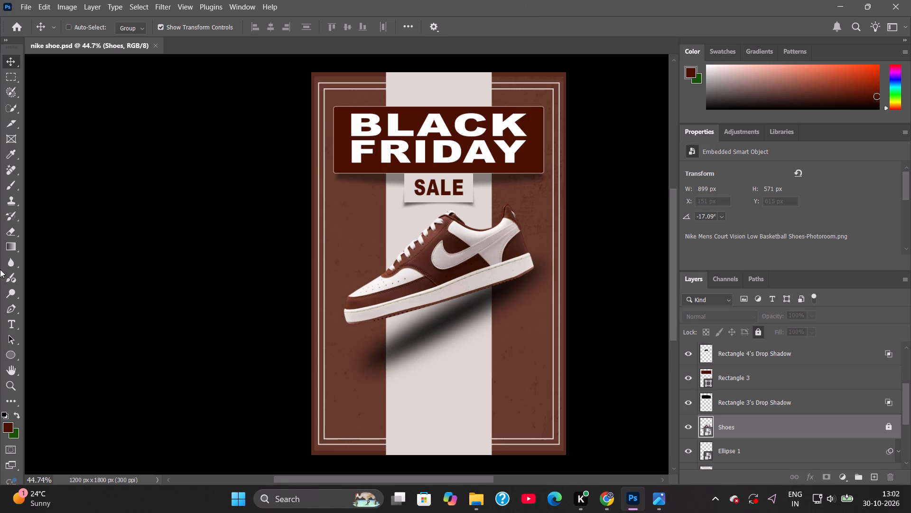
Draw a dark brown rectangle of about 232 × 218 px beside the shoe's laces, near the poster's left border.
left_click(16, 361)
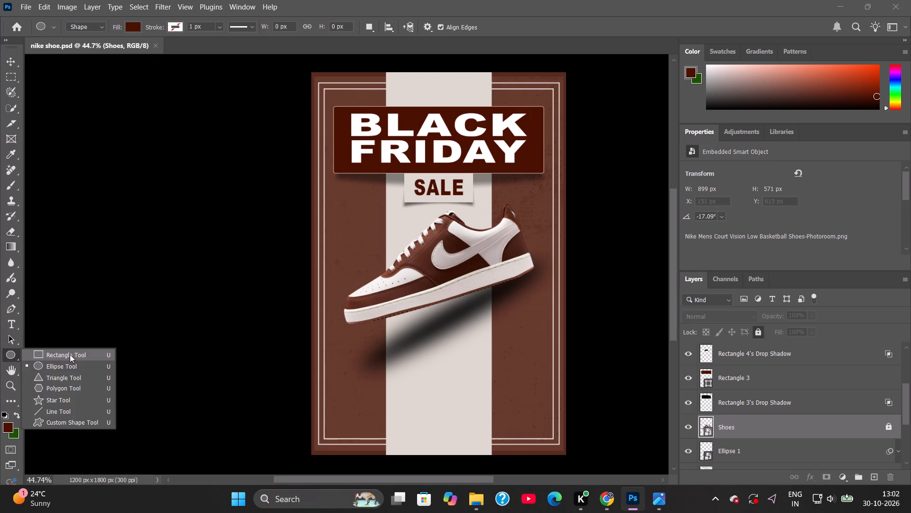
left_click(70, 354)
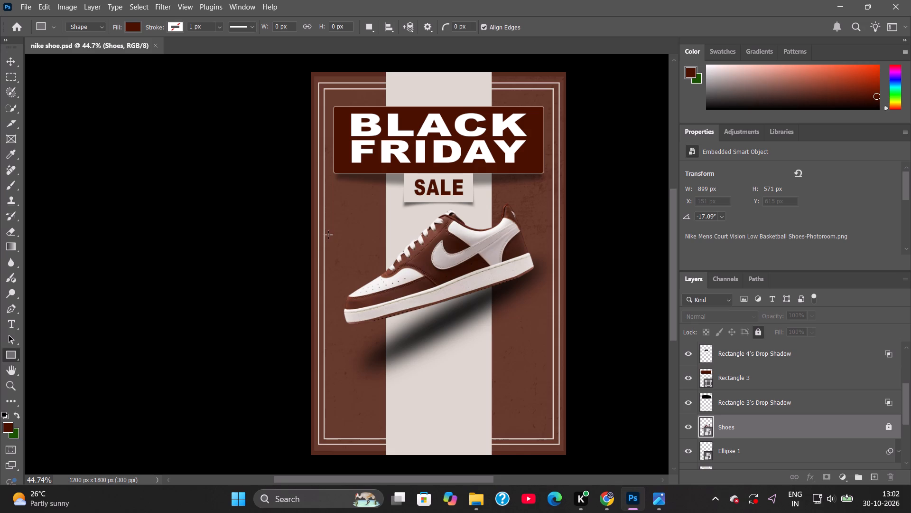
left_click_drag(329, 227, 359, 257)
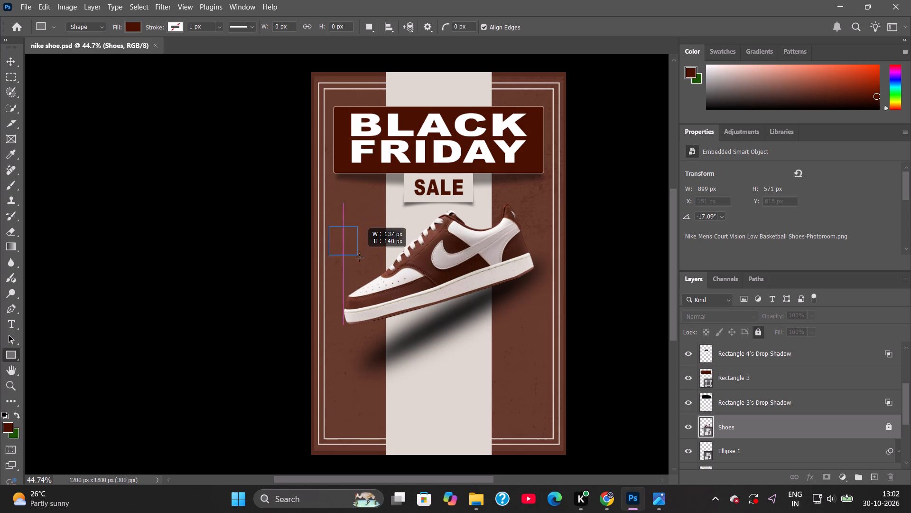
left_click_drag(359, 257, 378, 273)
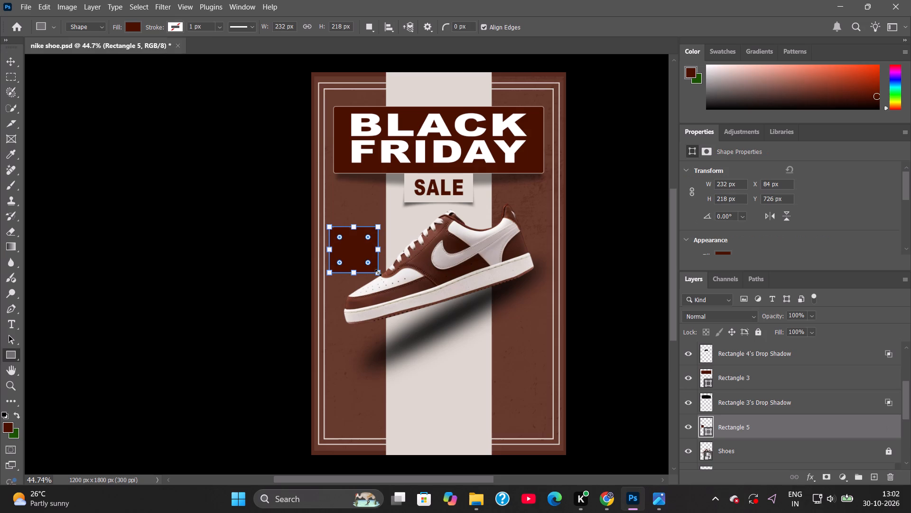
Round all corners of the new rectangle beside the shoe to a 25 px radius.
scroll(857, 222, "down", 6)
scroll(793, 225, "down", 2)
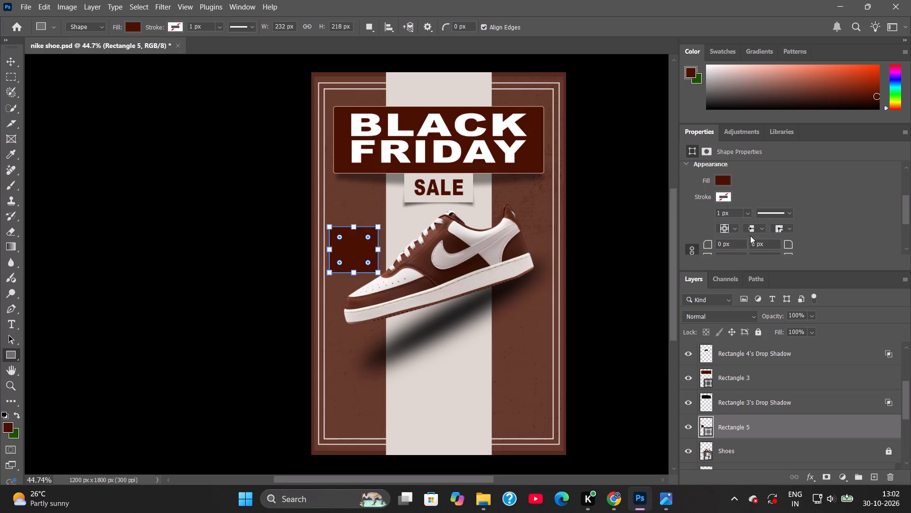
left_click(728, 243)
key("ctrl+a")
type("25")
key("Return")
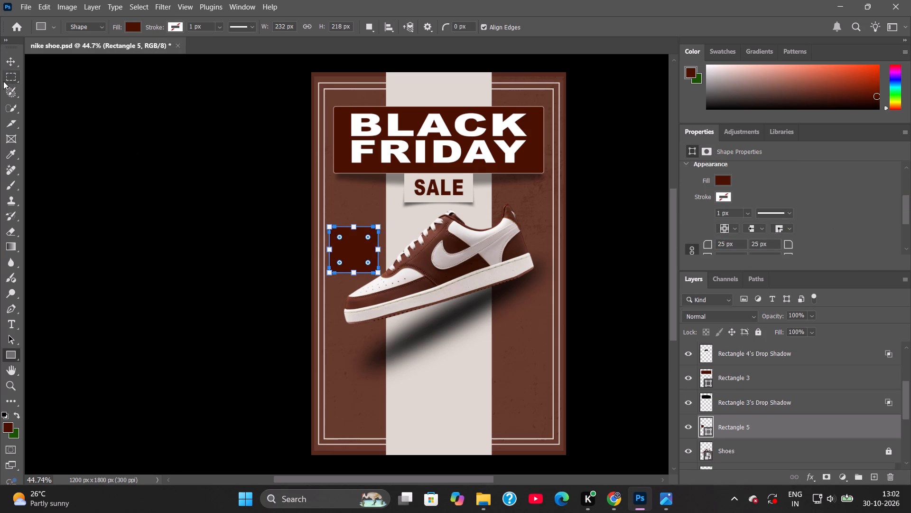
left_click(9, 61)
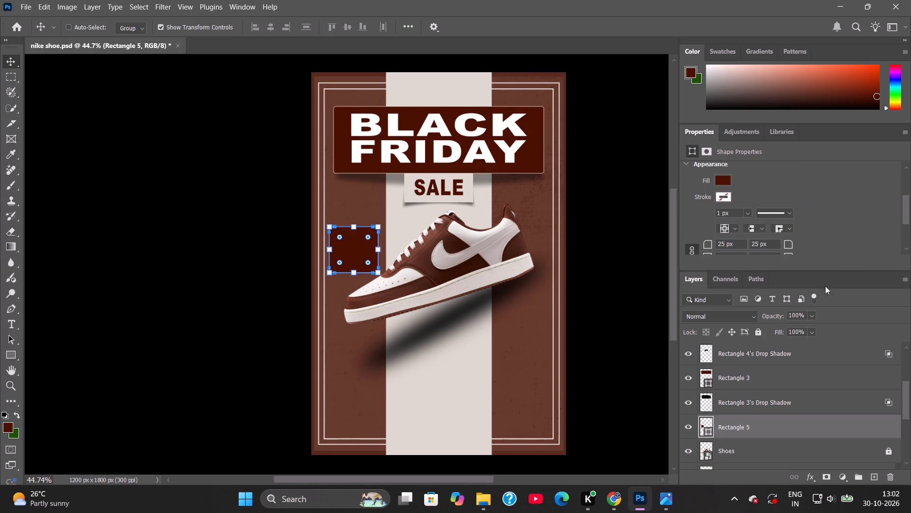
Change the fill of the Rectangle 5 shape to white and make the Shoes layer active to view it.
left_click(774, 374)
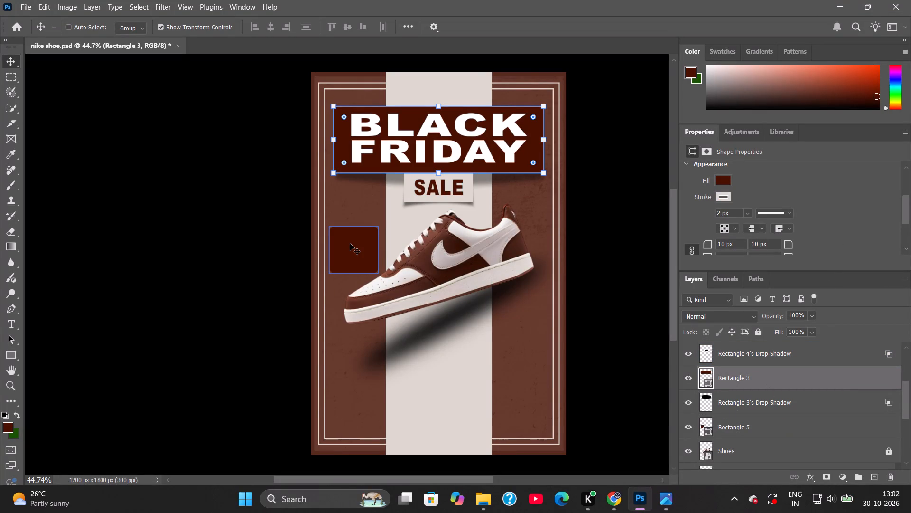
left_click(747, 427)
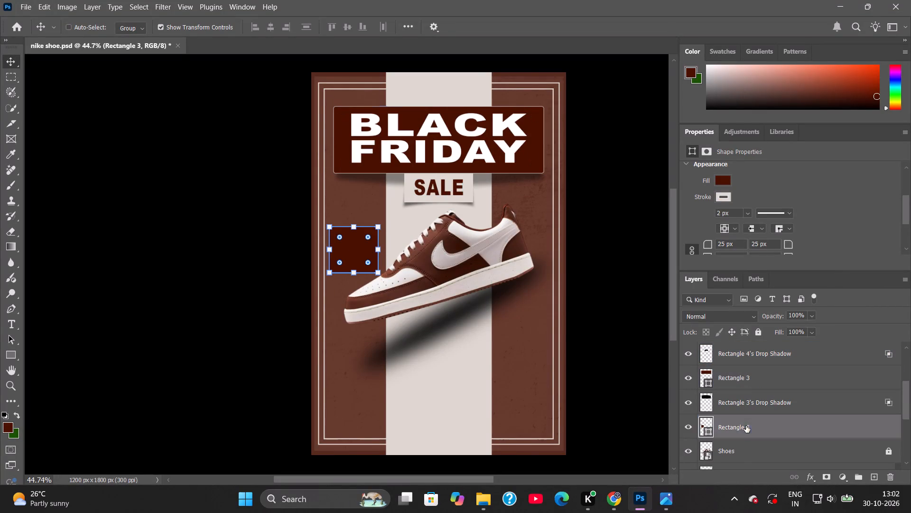
scroll(774, 397, "up", 3)
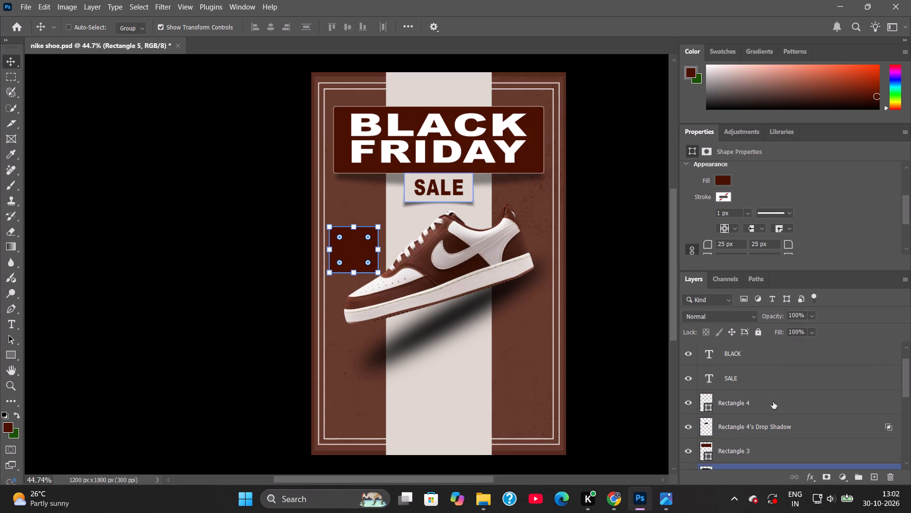
scroll(773, 402, "down", 2)
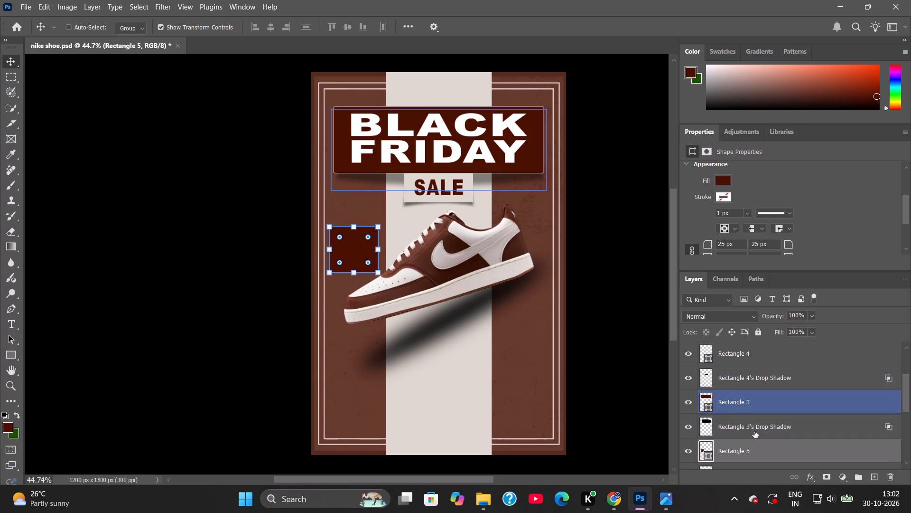
scroll(757, 427, "down", 1)
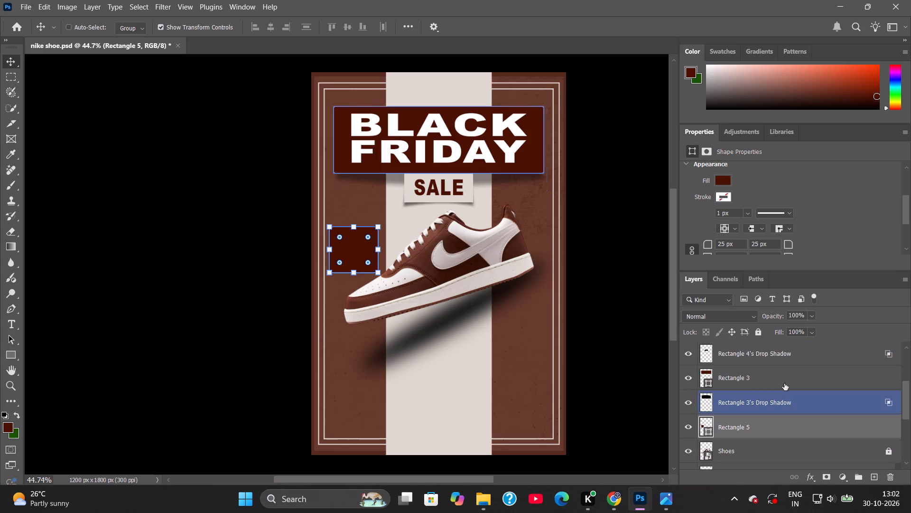
left_click(764, 436)
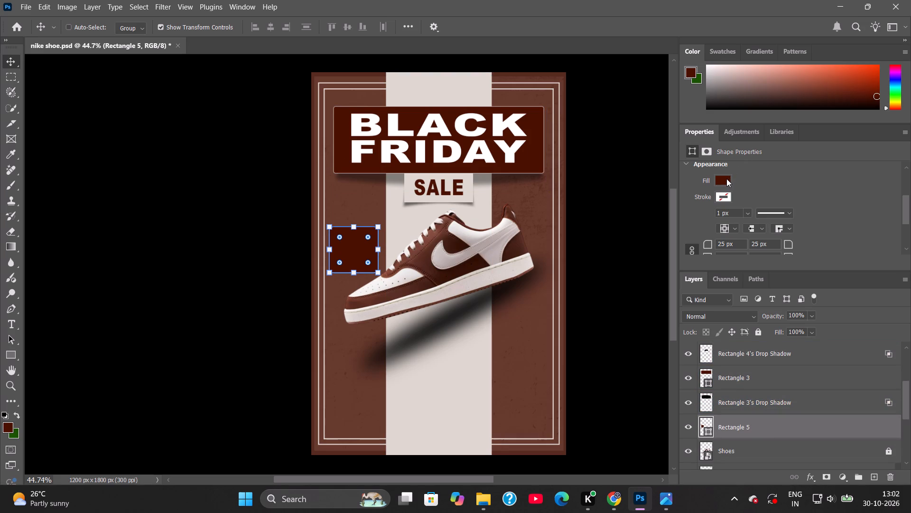
left_click(726, 179)
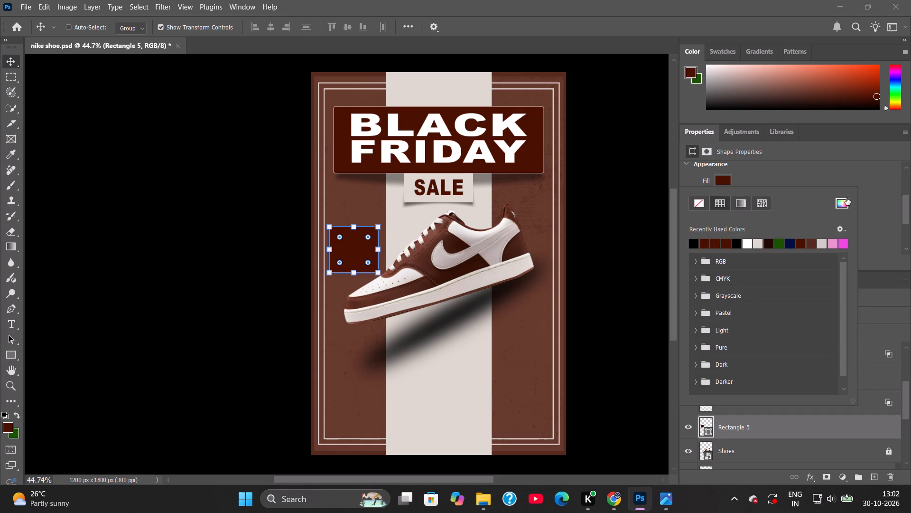
left_click(846, 198)
left_click_drag(590, 222, 376, 175)
left_click(797, 205)
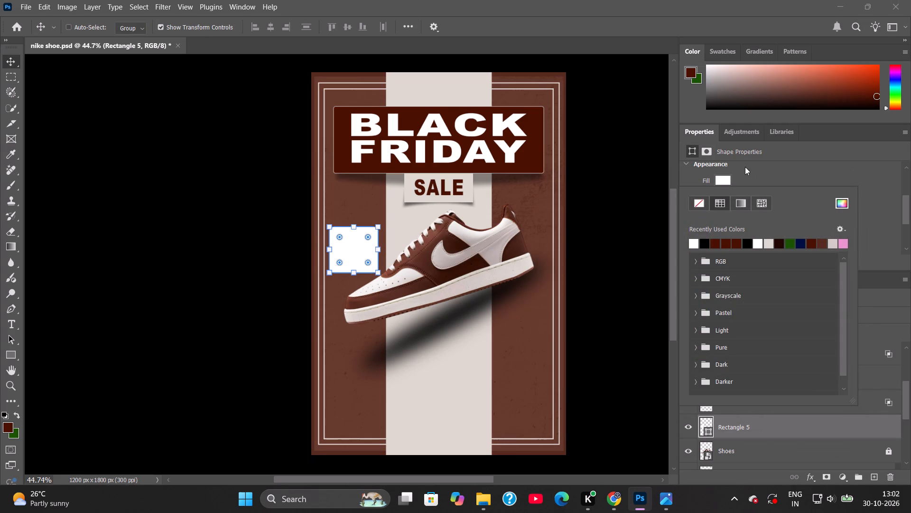
left_click(881, 243)
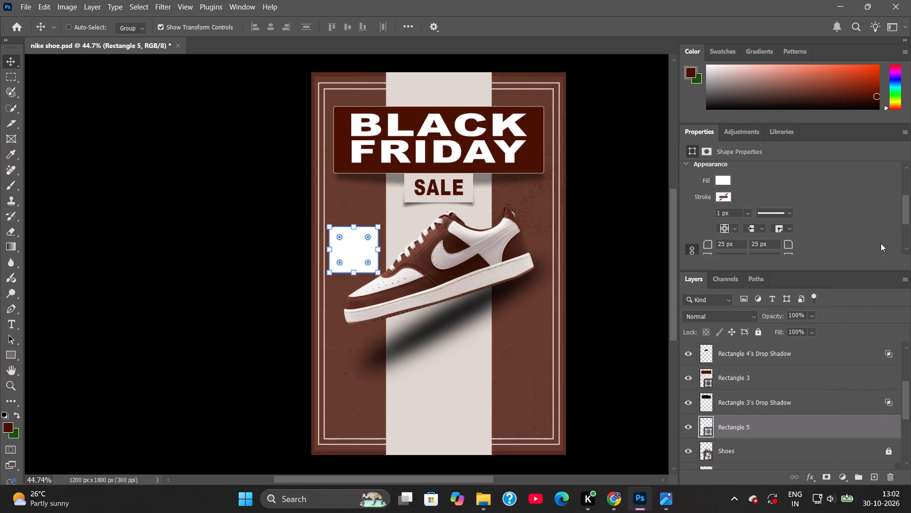
scroll(784, 389, "down", 2)
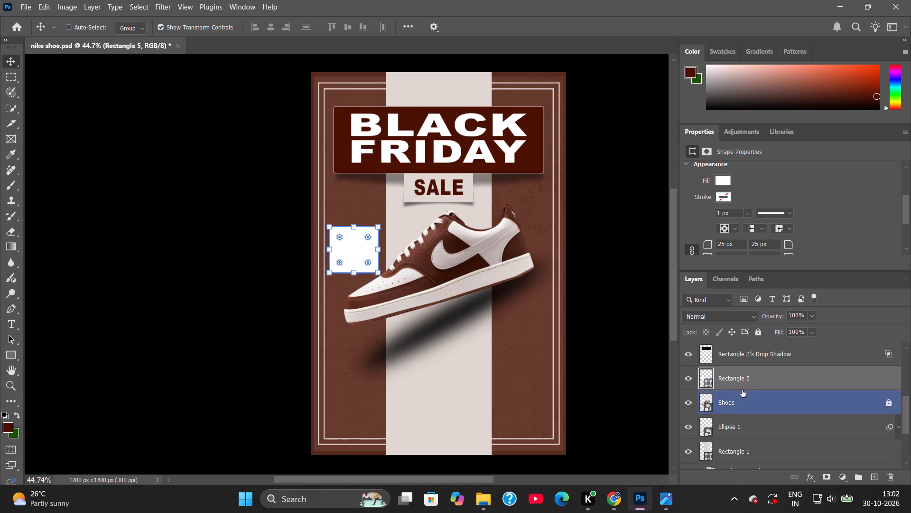
left_click(741, 400)
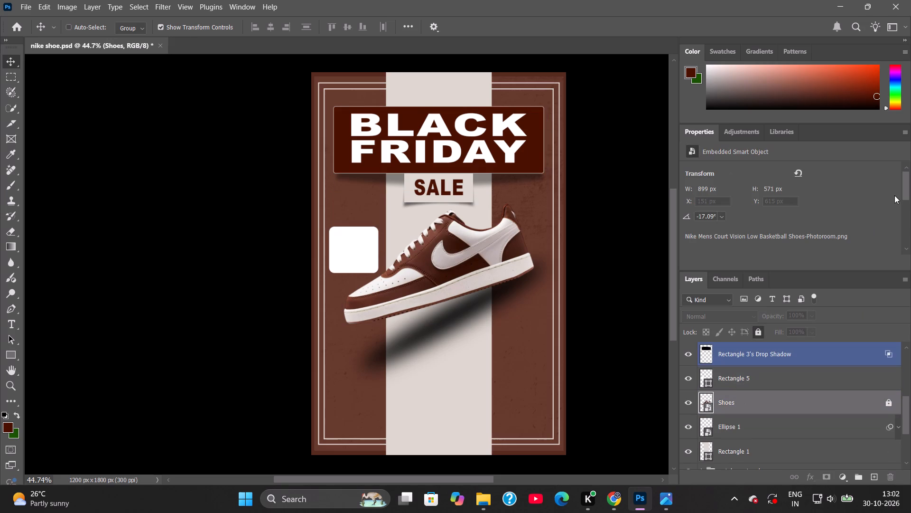
left_click(738, 405)
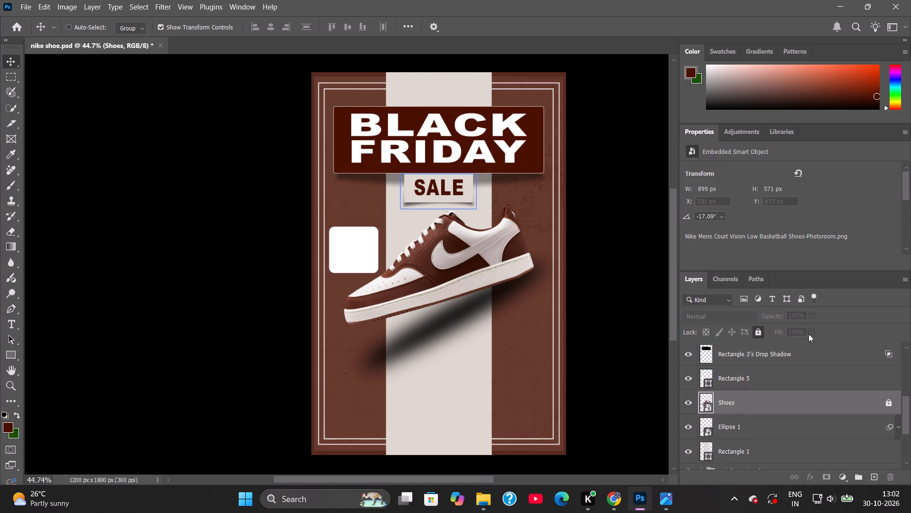
Rename the Rectangle 5 layer as "discount".
scroll(790, 366, "up", 1)
left_click(762, 399)
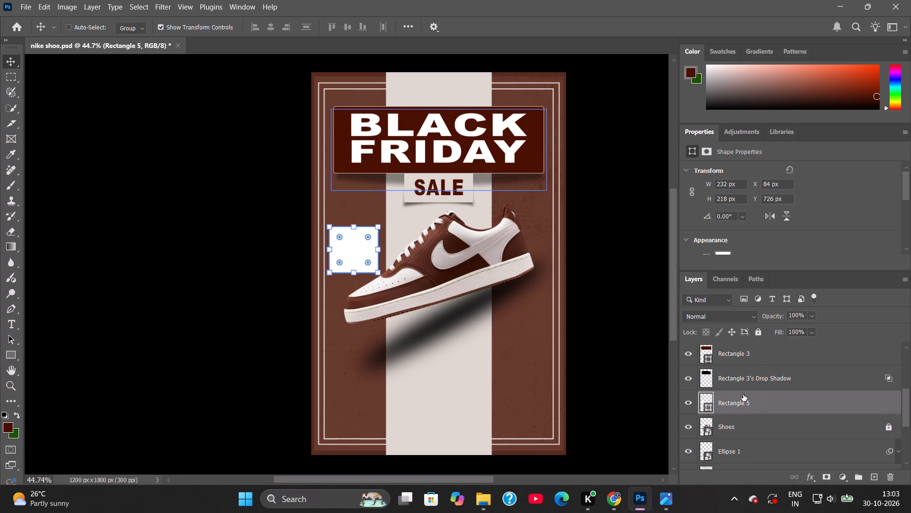
double_click(744, 402)
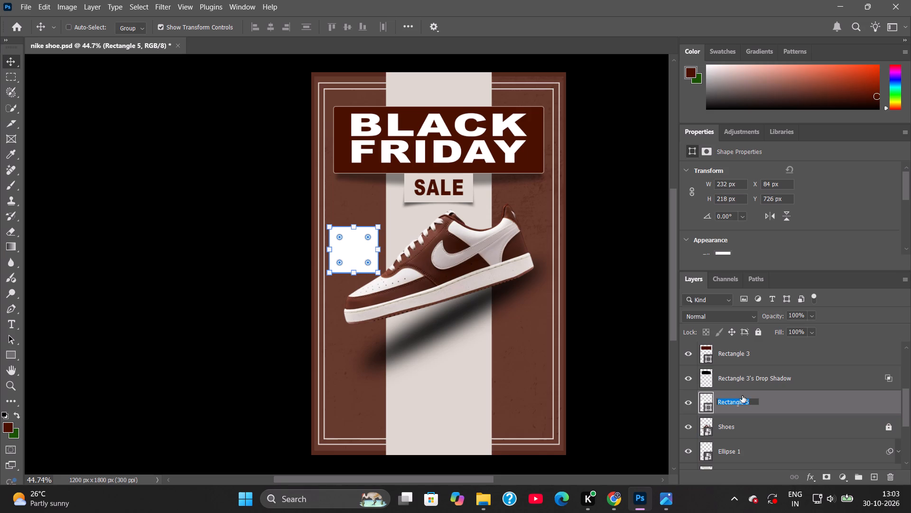
type("discount")
key("Return")
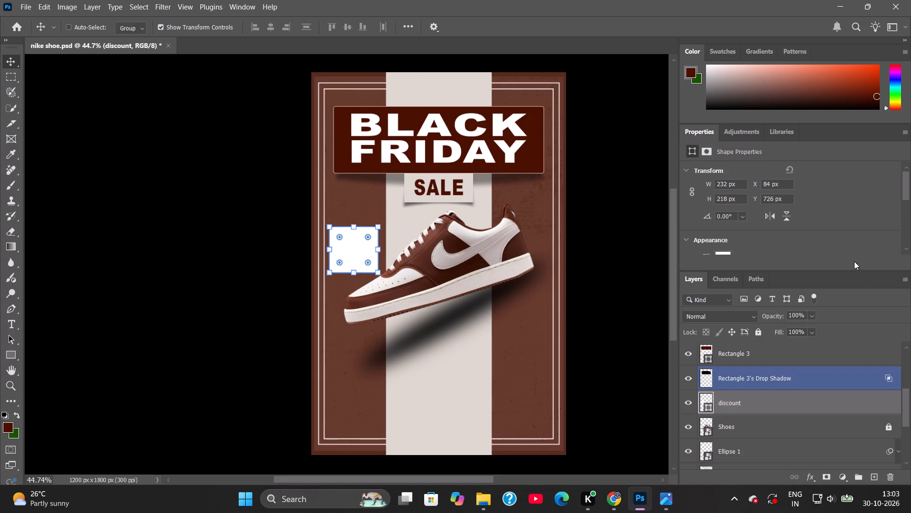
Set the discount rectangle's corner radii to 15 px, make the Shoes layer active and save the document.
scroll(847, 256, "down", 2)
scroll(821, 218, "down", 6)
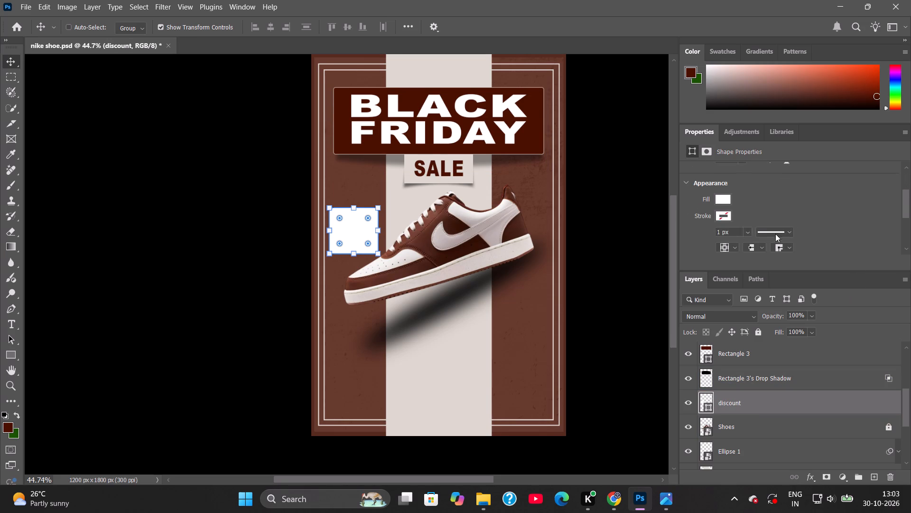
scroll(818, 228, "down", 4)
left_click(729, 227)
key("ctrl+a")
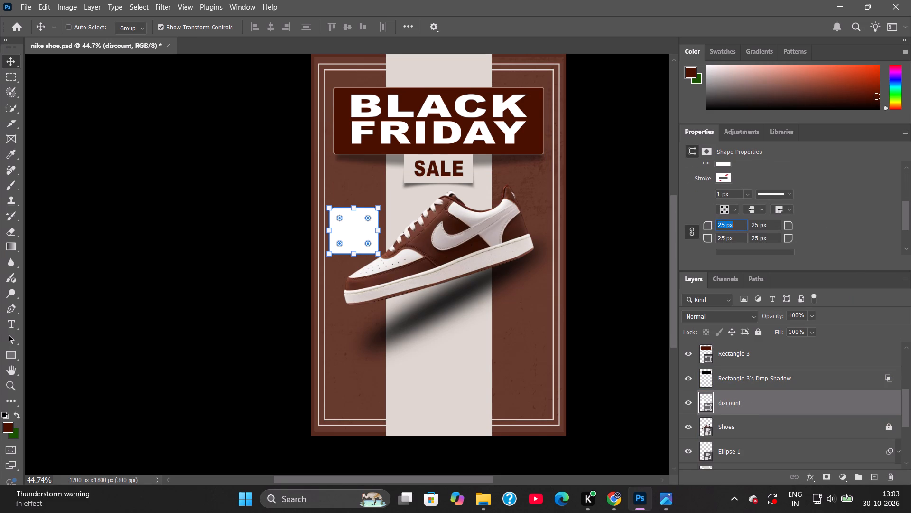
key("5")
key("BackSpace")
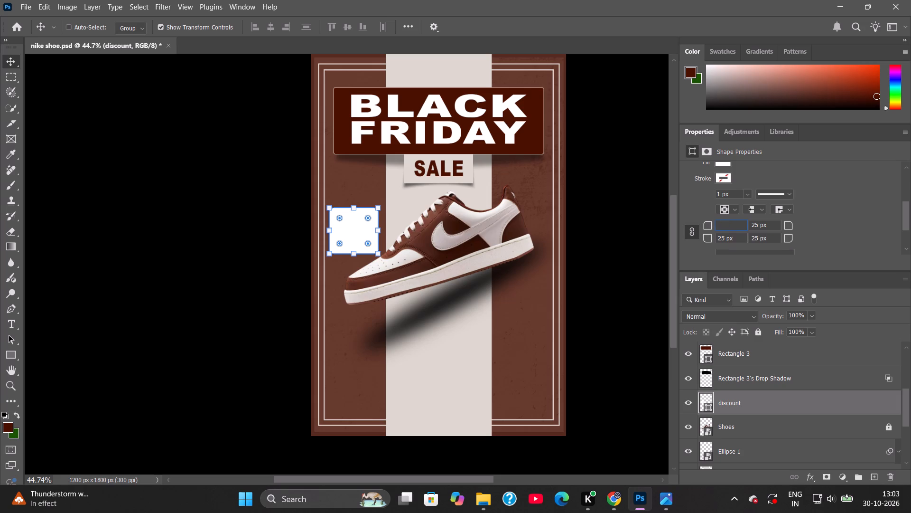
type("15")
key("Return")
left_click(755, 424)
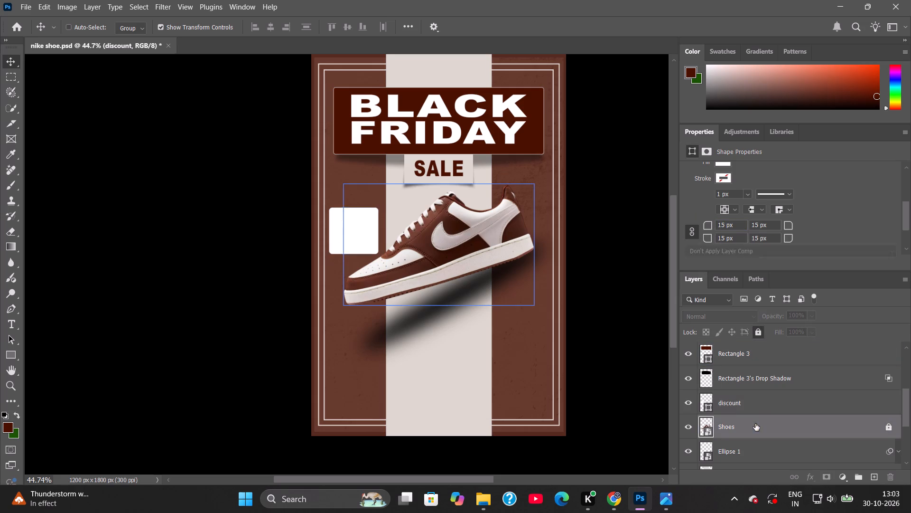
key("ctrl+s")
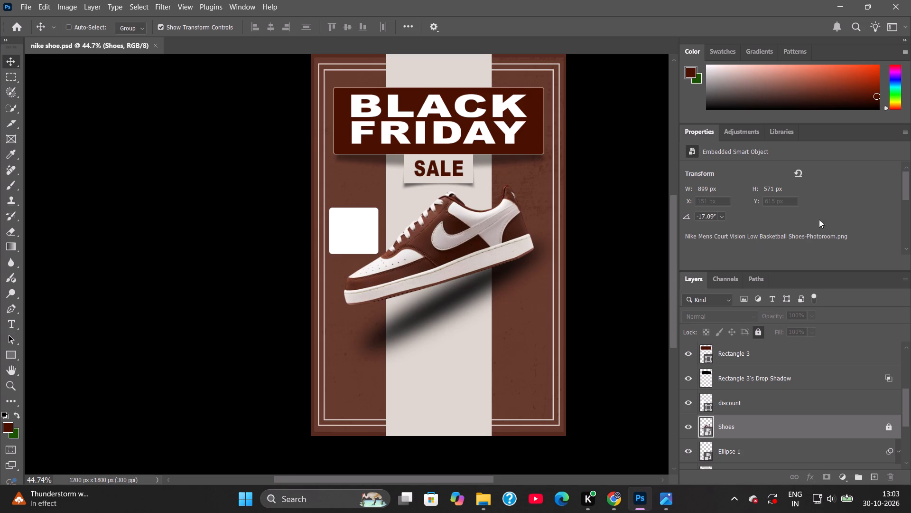
Set the discount rectangle's corner radii to 20 px, make the Shoes layer active and save the document.
scroll(824, 220, "down", 2)
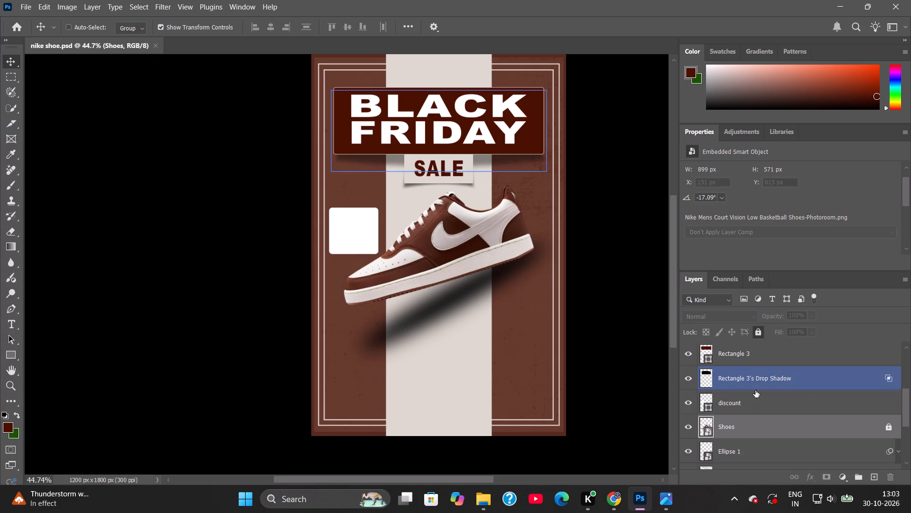
left_click(753, 401)
scroll(846, 210, "down", 6)
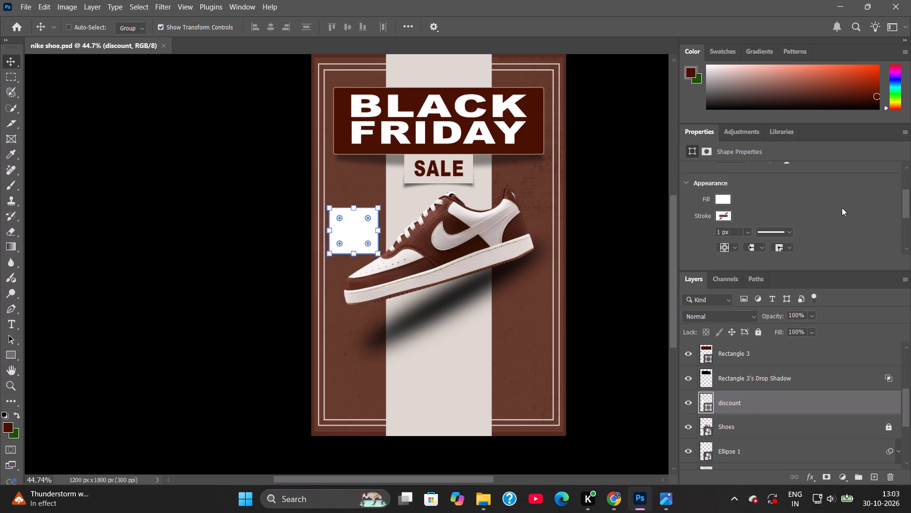
scroll(842, 208, "down", 3)
left_click(728, 236)
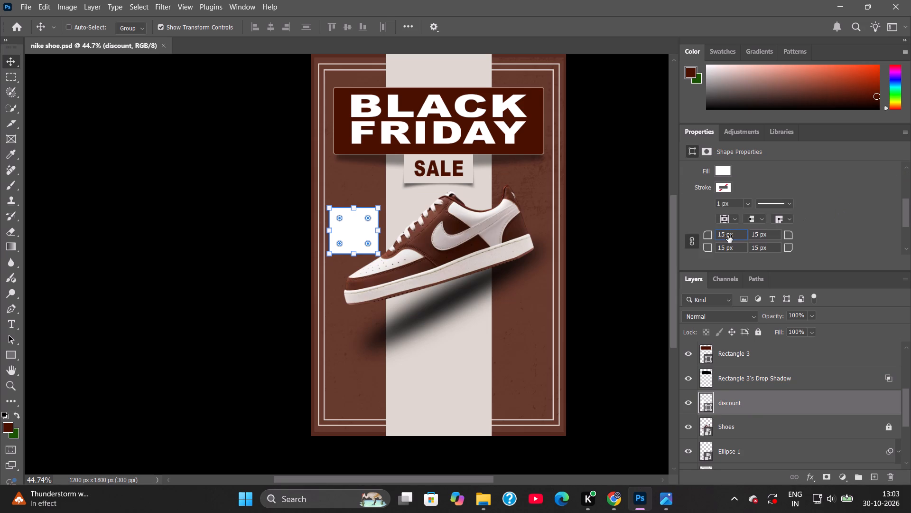
key("ctrl+a")
type("20")
key("Return")
left_click(774, 422)
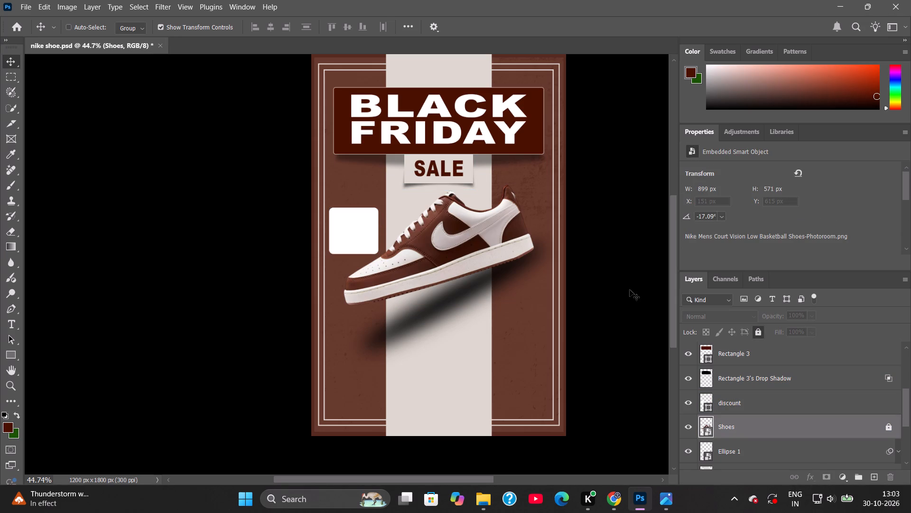
key("ctrl+s")
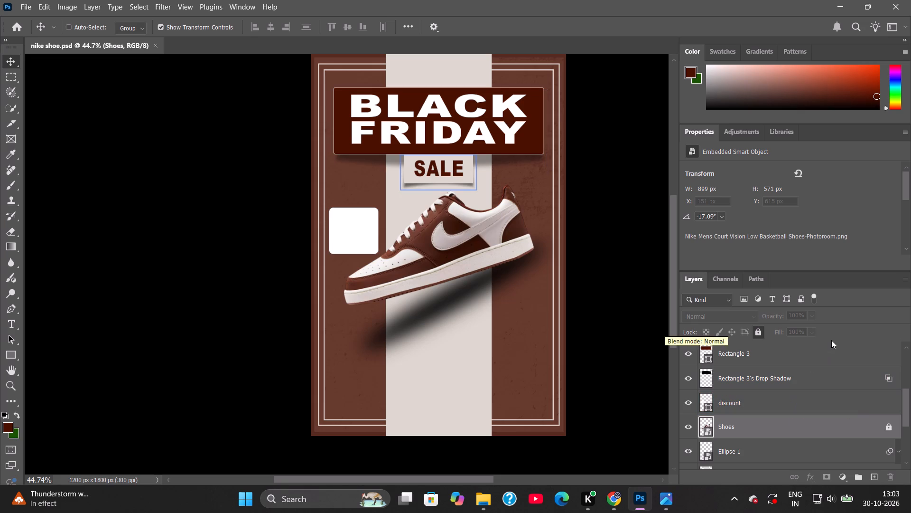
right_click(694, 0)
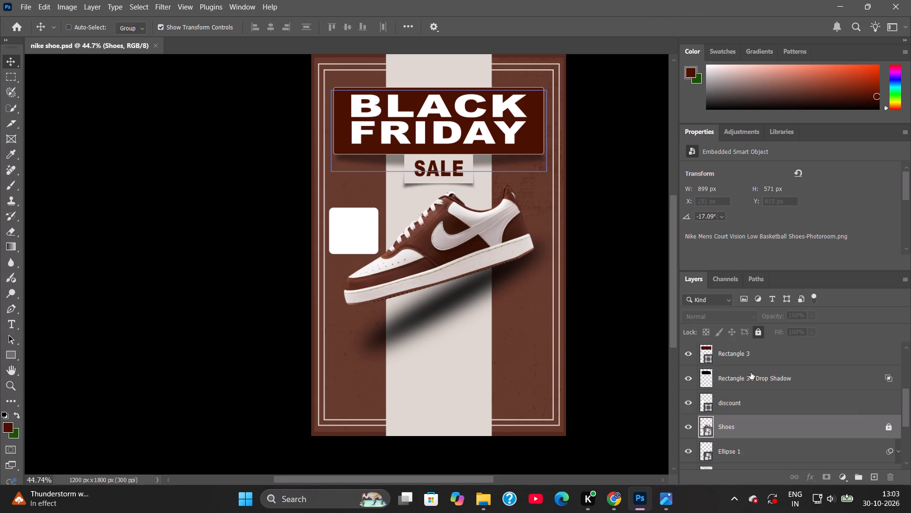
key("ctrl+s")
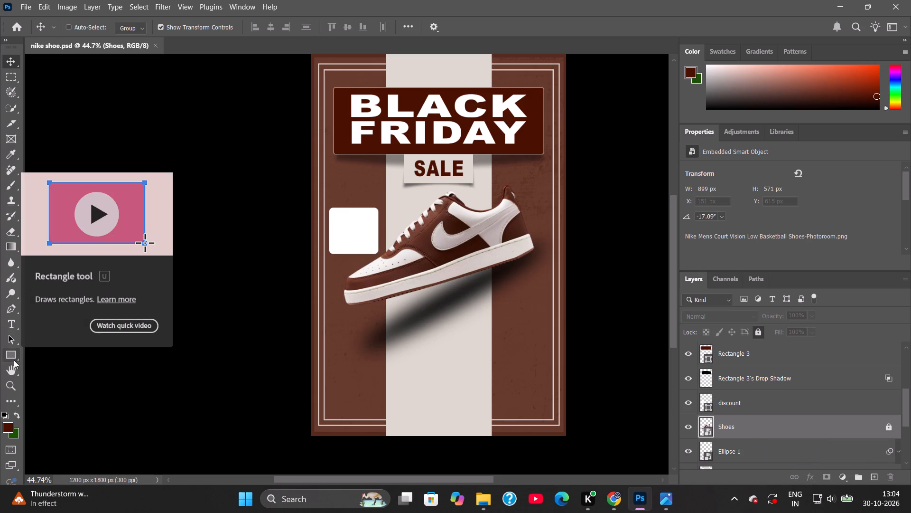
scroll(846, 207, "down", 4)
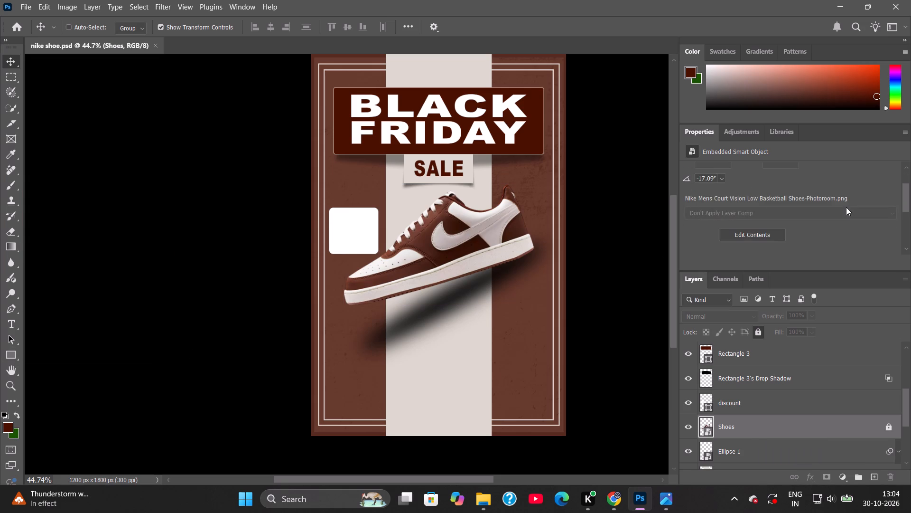
Draw a rectangle about 225 × 61 px across the bottom of the discount badge, with the centre stripe's beige as fill and a 0 px stroke.
scroll(846, 207, "down", 2)
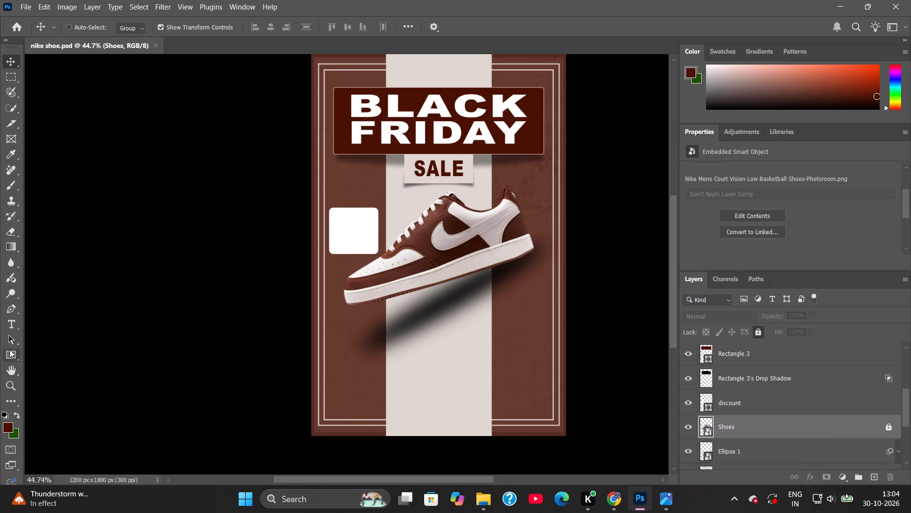
left_click(9, 350)
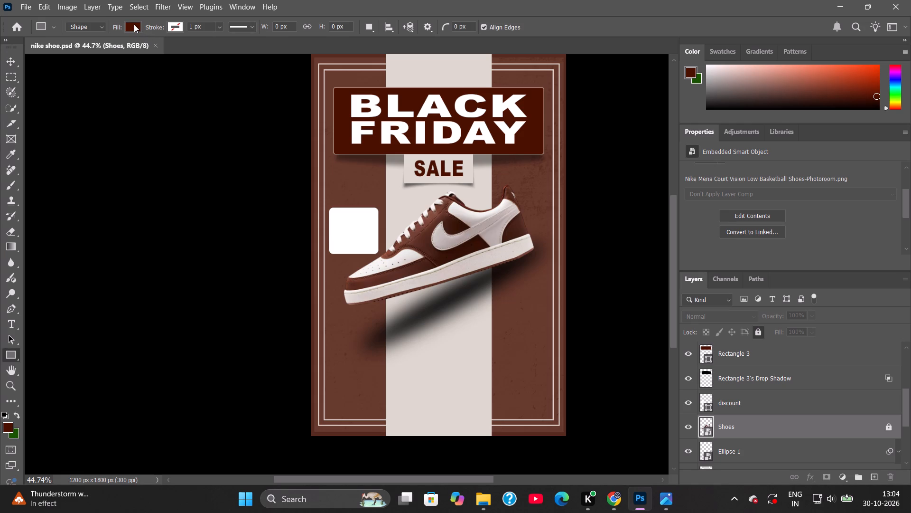
left_click(134, 24)
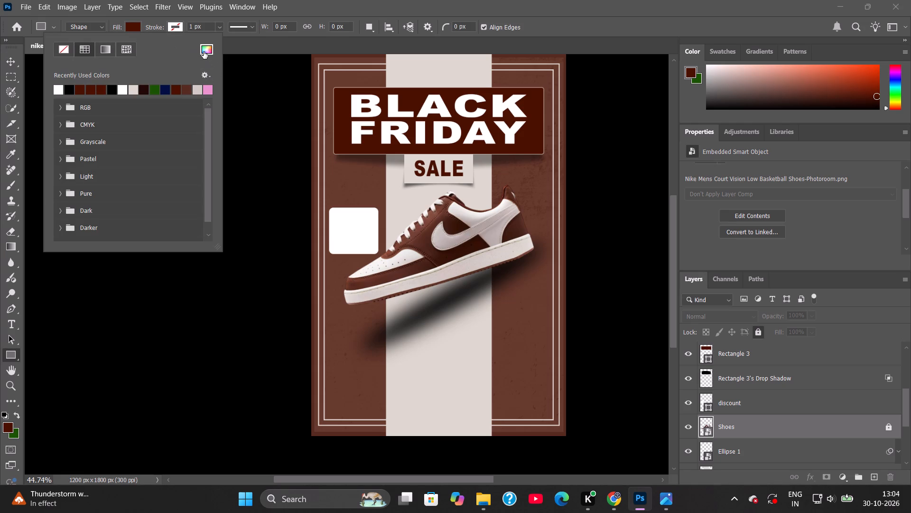
left_click(204, 51)
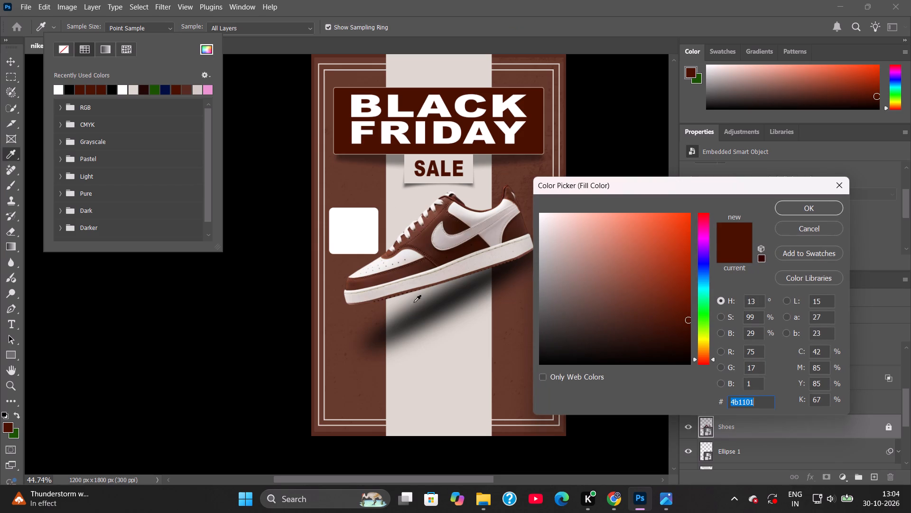
left_click(437, 401)
left_click(801, 204)
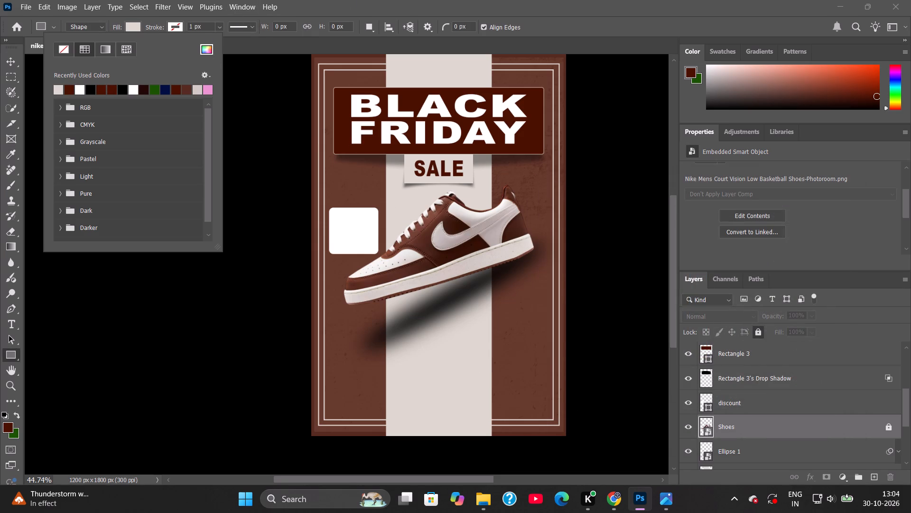
left_click(221, 28)
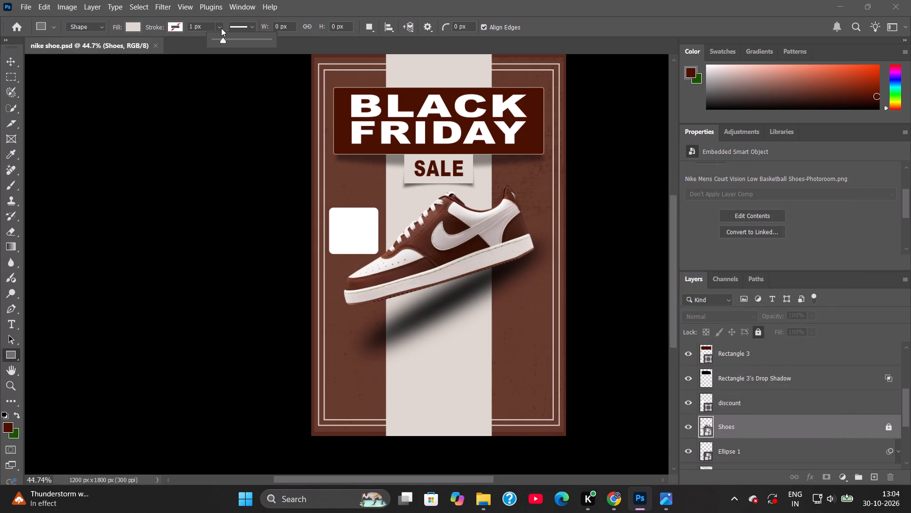
left_click_drag(223, 41, 176, 41)
left_click(219, 27)
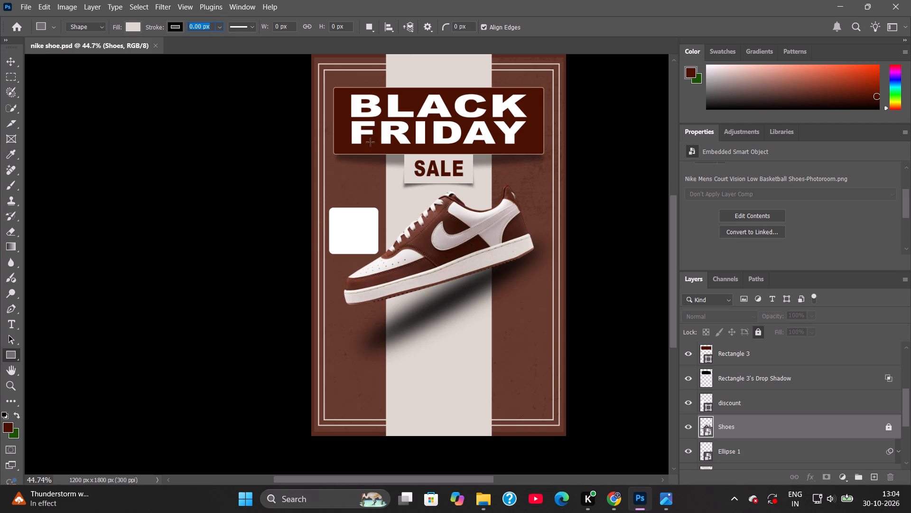
left_click_drag(330, 240, 378, 253)
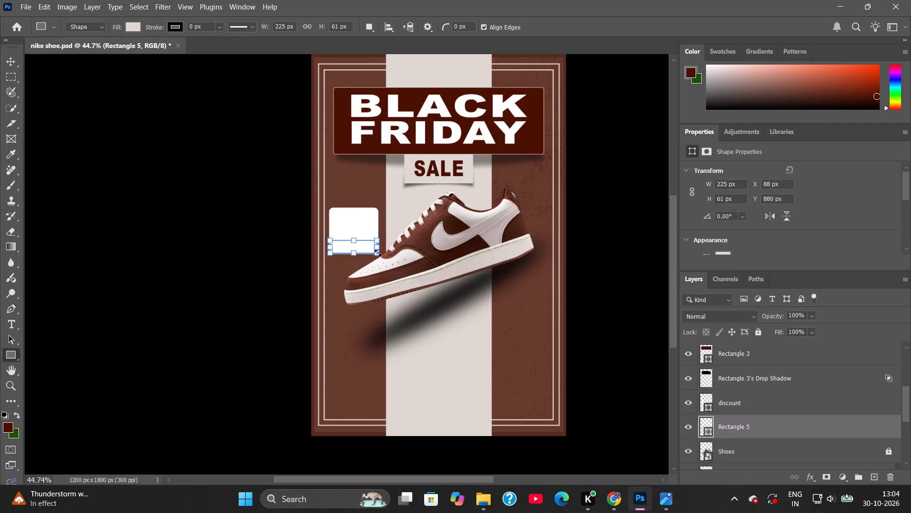
Move the Rectangle 5 layer above the discount layer in the layer order.
left_click(6, 61)
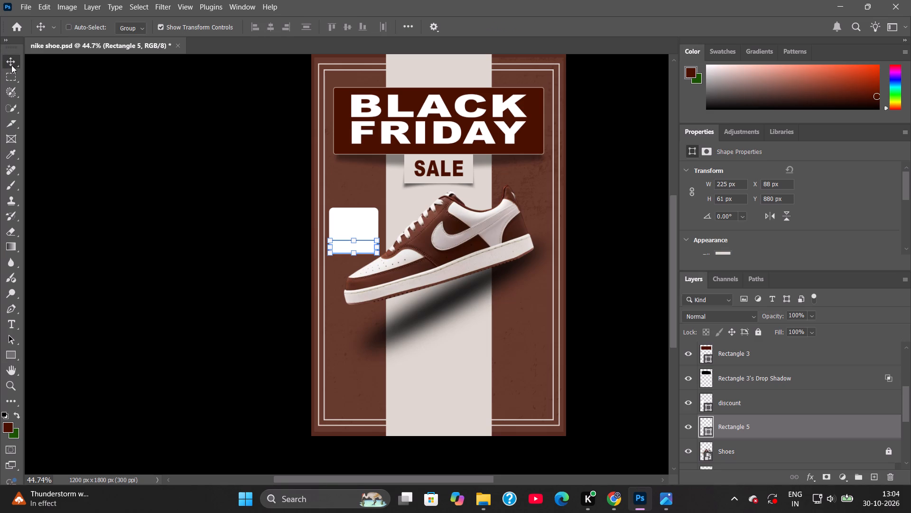
left_click(783, 392)
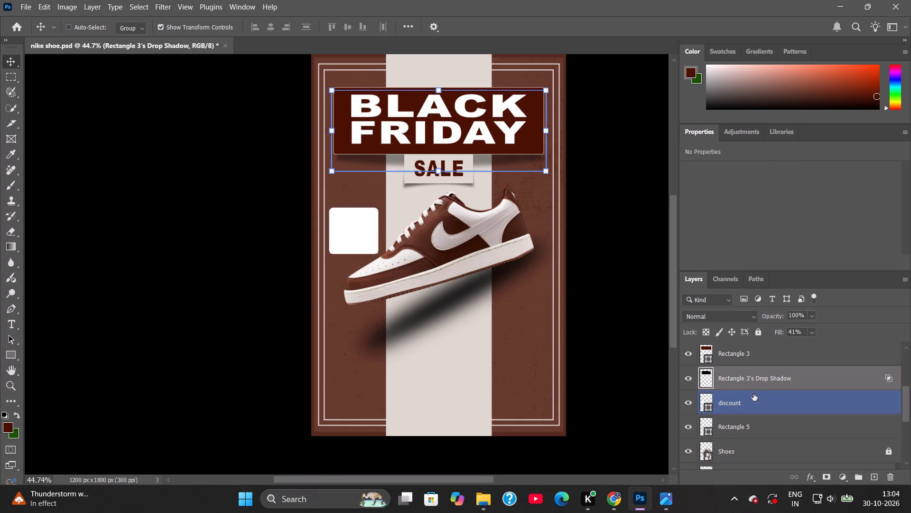
left_click(748, 424)
left_click_drag(747, 426, 746, 398)
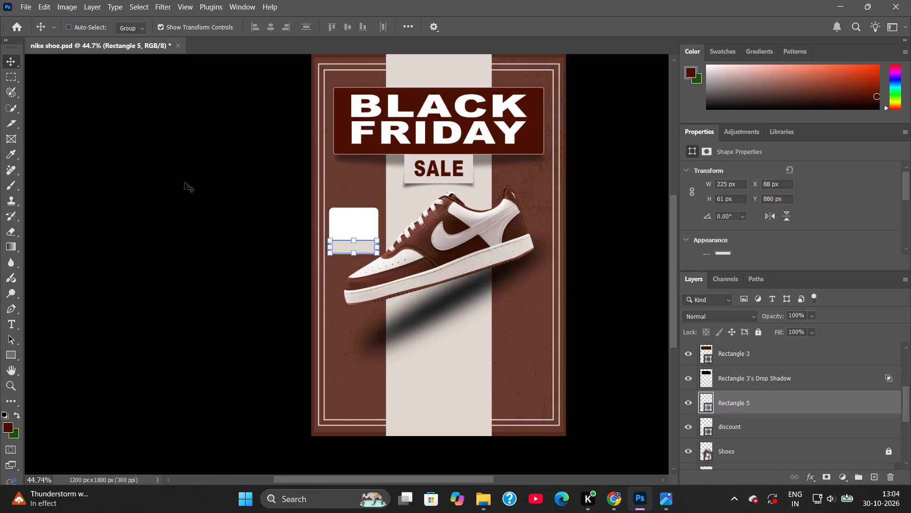
Shift the beige Rectangle 5 strip down to Y 883 px, flush with the badge's bottom edge.
scroll(317, 260, "up", 9, "alt")
left_click(393, 233)
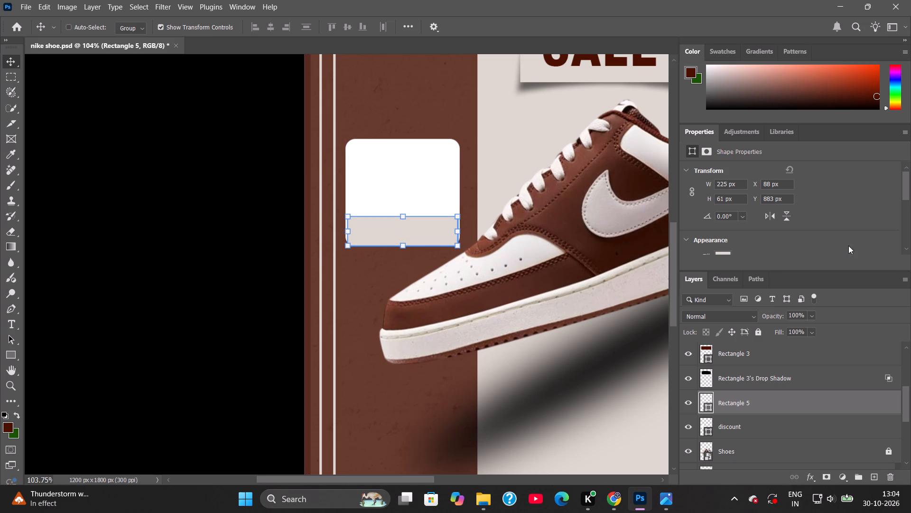
Set all four corner radii of the Rectangle 5 strip to 20 px.
scroll(852, 237, "down", 7)
scroll(803, 239, "down", 5)
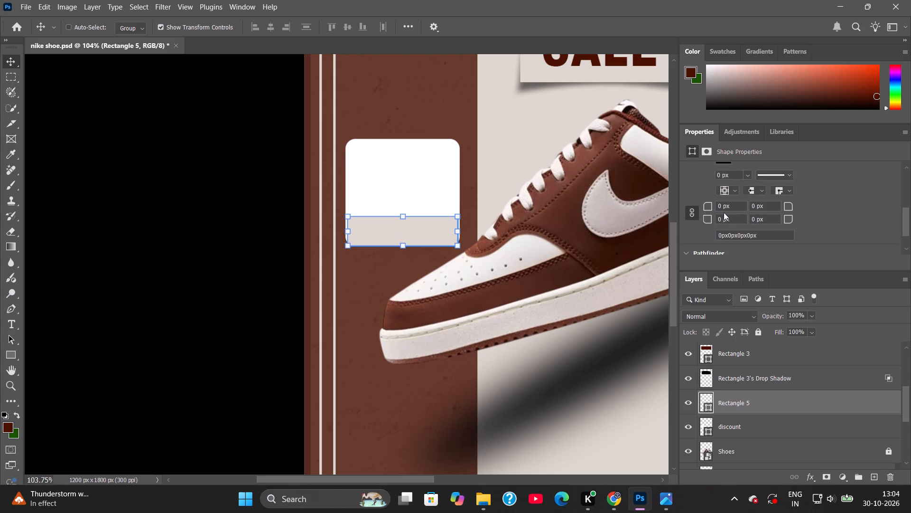
left_click(726, 206)
key("ctrl+a")
type("20")
key("Return")
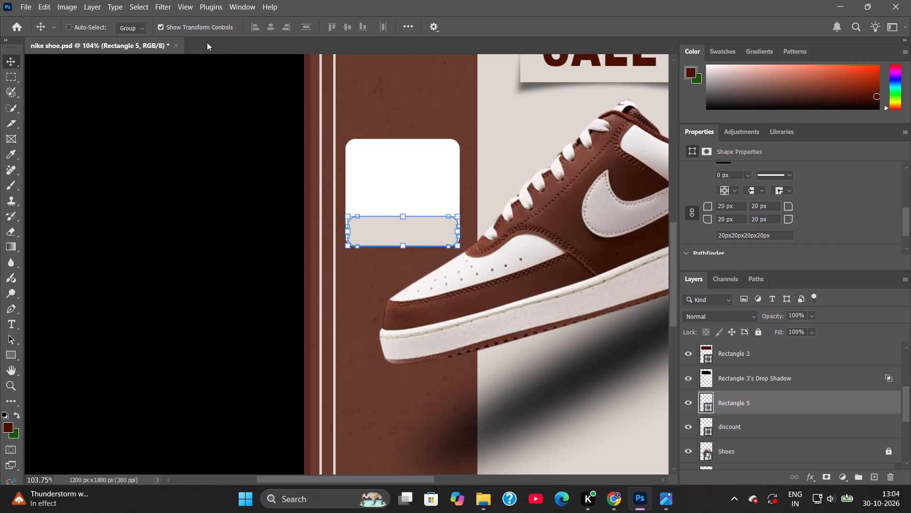
Unlink the Rectangle 5 corner radii, set both top corners to 0 px and make the Shoes layer active.
left_click(691, 209)
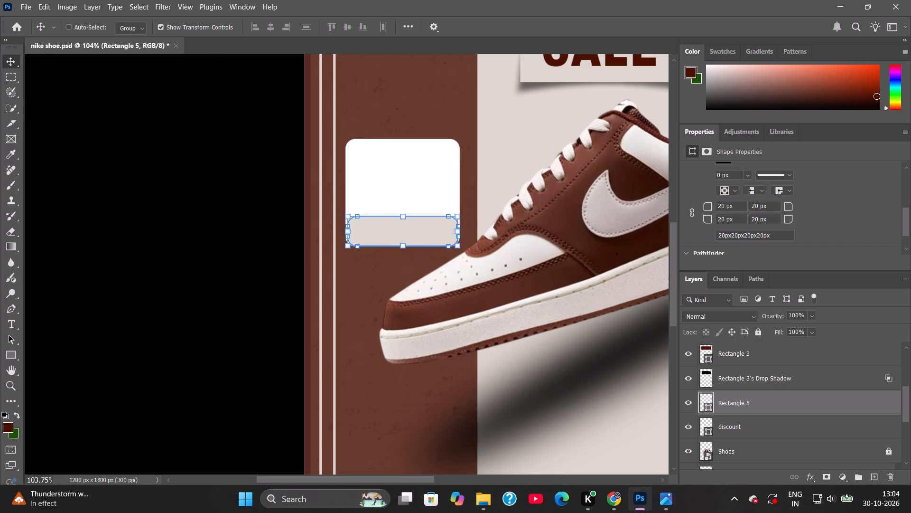
left_click(730, 204)
key("ctrl+a")
key("0")
key("Return")
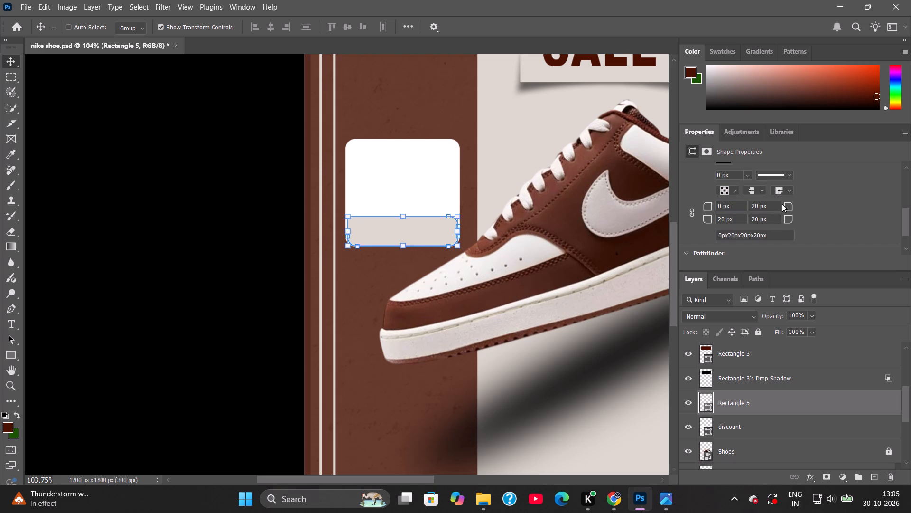
left_click(771, 206)
key("ctrl+a")
key("0")
key("Return")
left_click(747, 444)
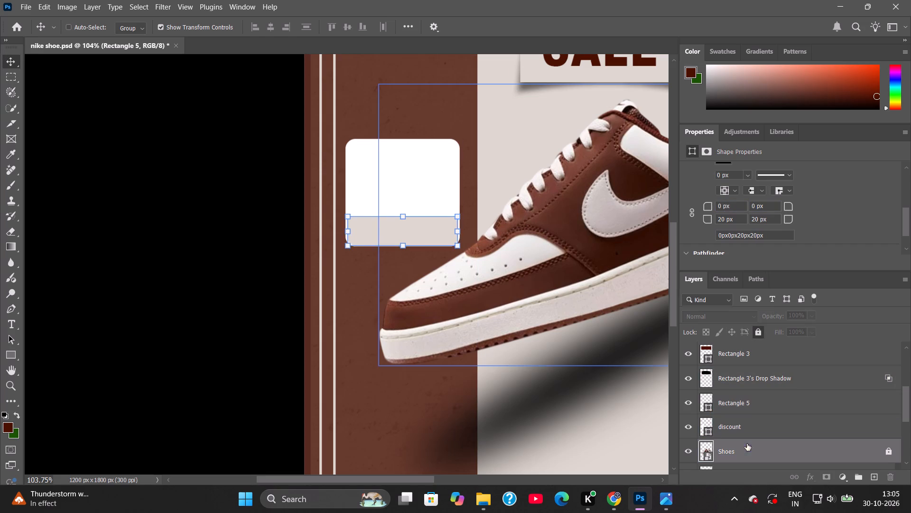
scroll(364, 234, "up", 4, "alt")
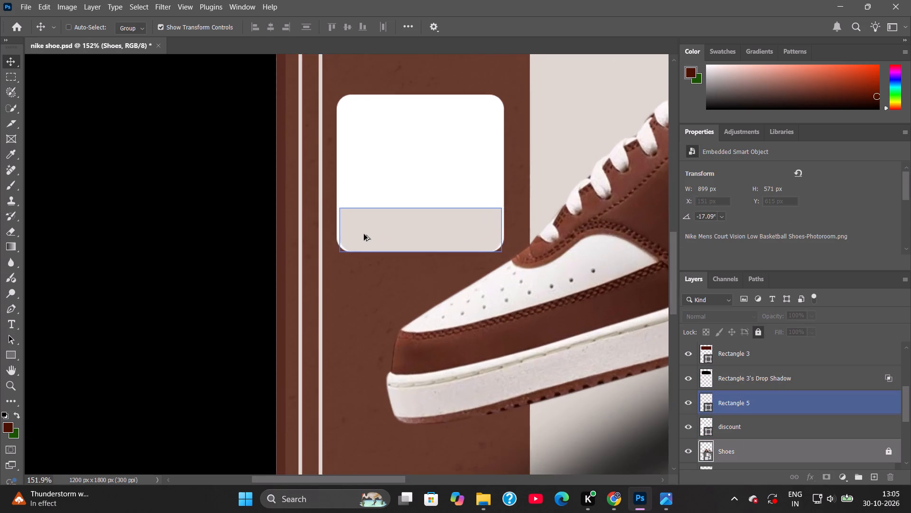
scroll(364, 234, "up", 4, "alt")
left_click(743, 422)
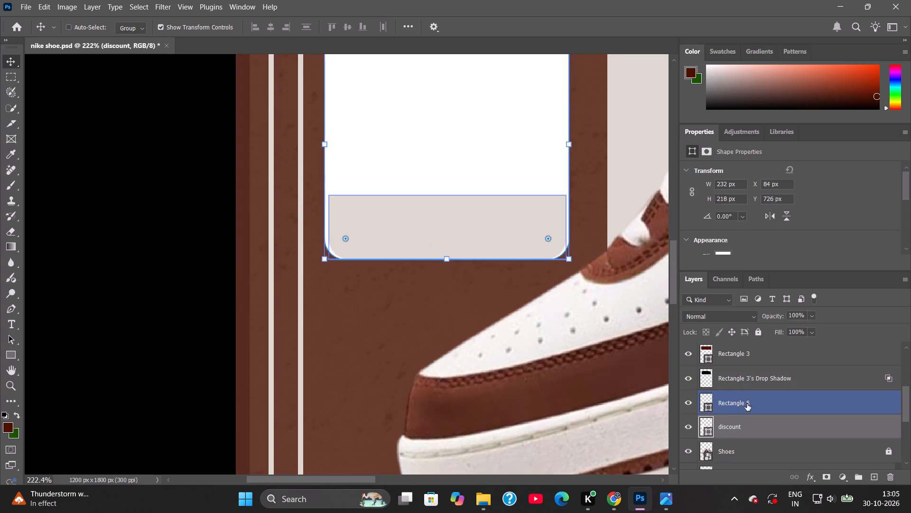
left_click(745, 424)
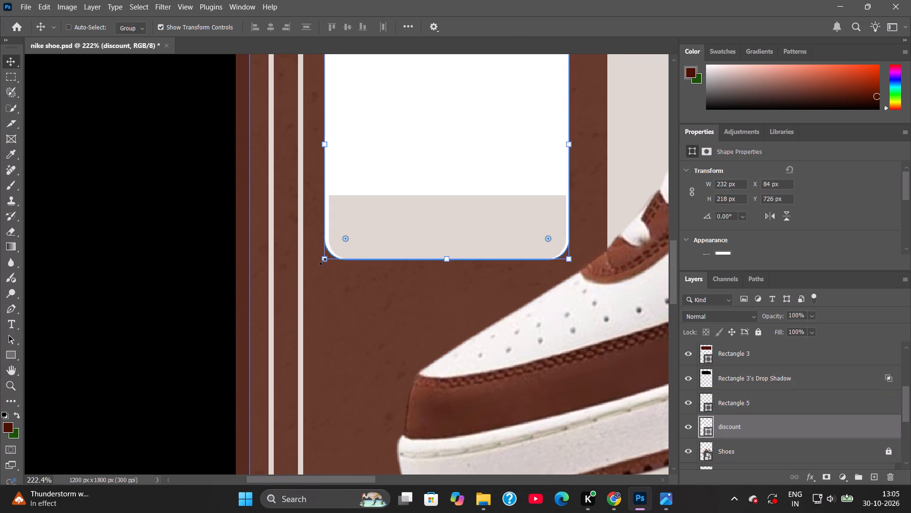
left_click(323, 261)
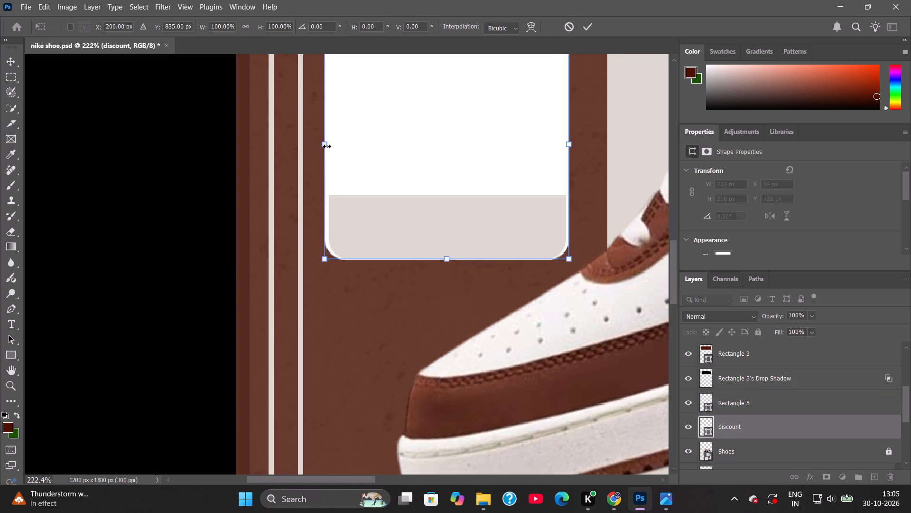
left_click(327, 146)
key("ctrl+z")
Widen the Rectangle 5 strip on both sides to 232 px to match the badge's full width, and apply the transform.
left_click(747, 404)
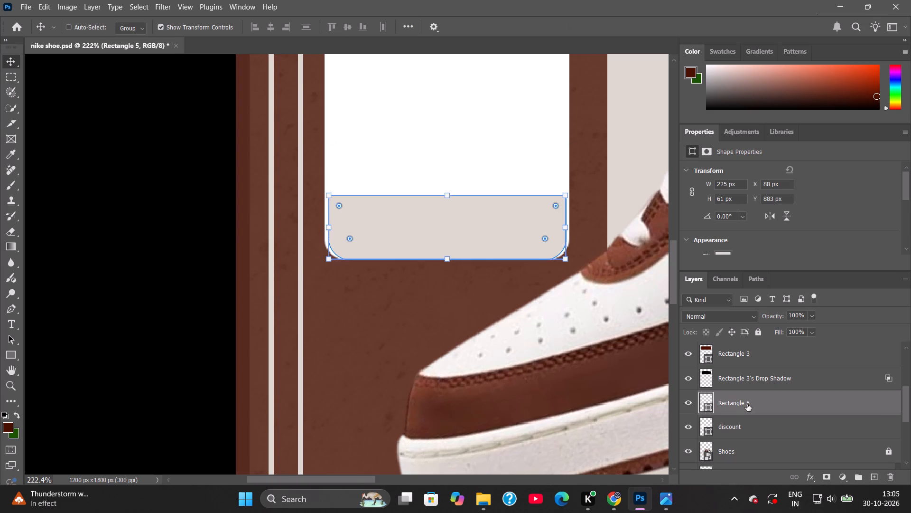
left_click(326, 227)
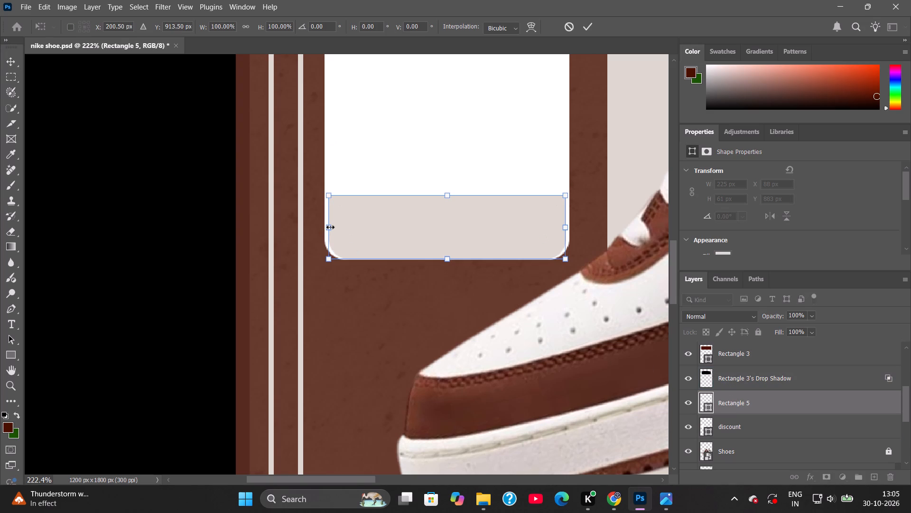
left_click_drag(330, 227, 325, 228)
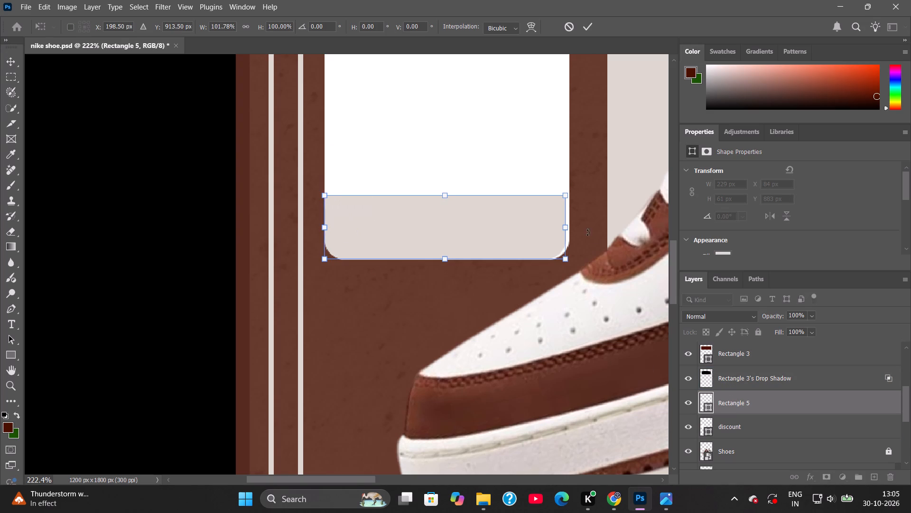
left_click(567, 229)
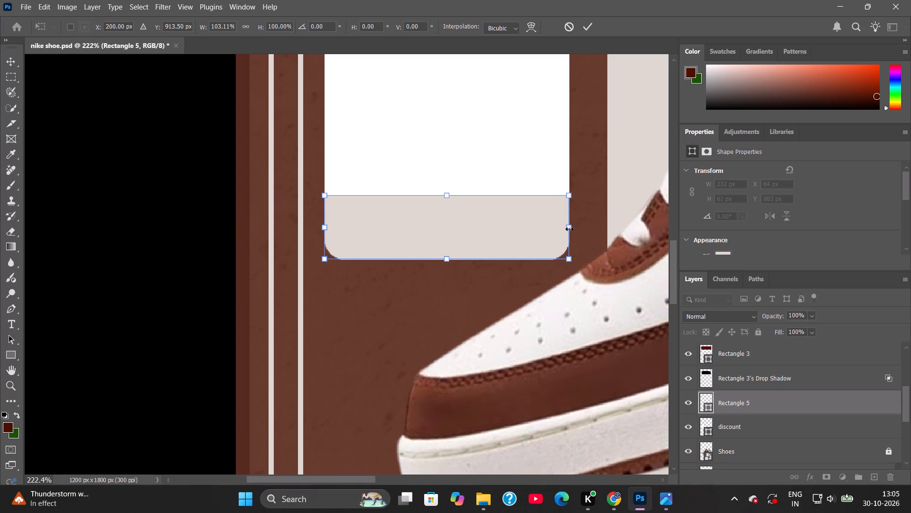
left_click(447, 256)
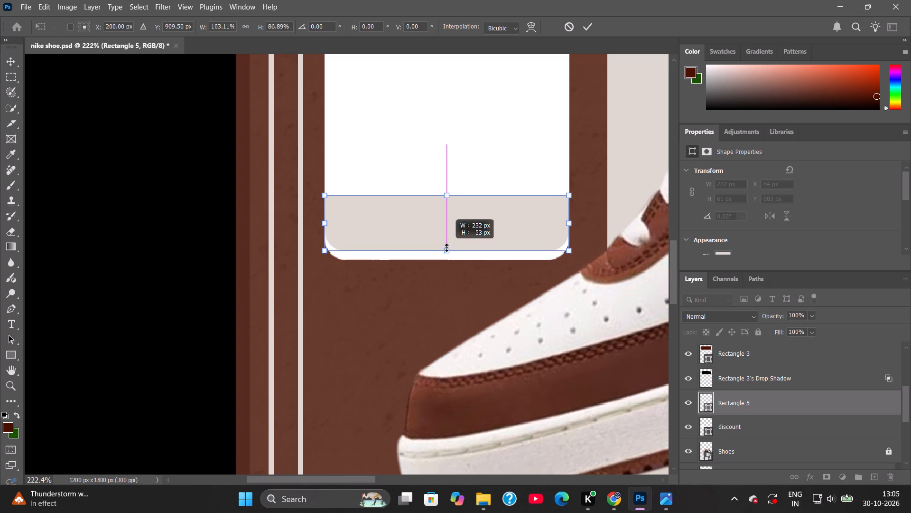
left_click(586, 22)
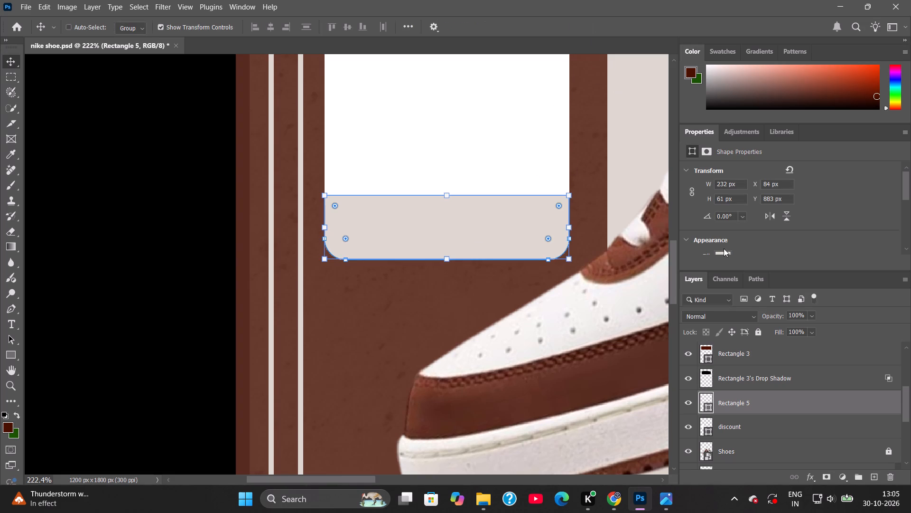
Make the Shoes layer active and save the document.
left_click(750, 447)
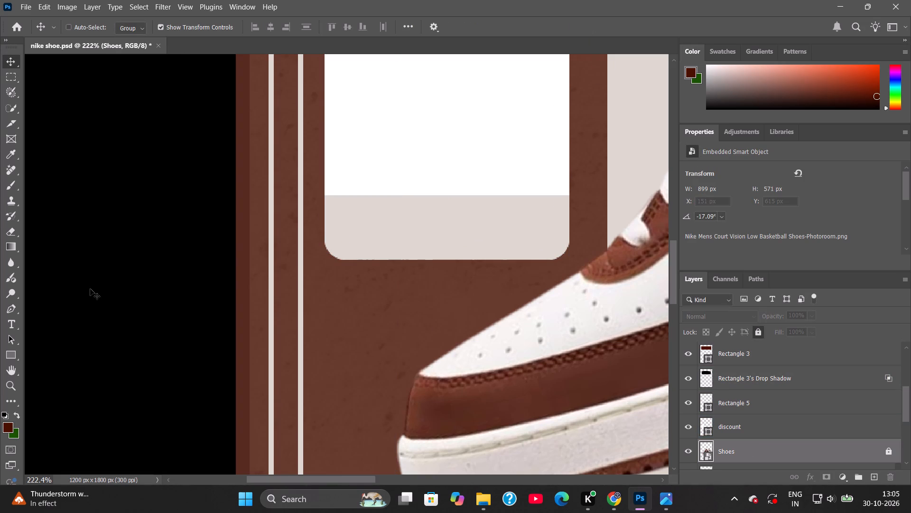
key("ctrl+s")
Add the text DISCOUNT in Arial Bold on the badge's beige bottom strip.
scroll(464, 257, "down", 2, "alt")
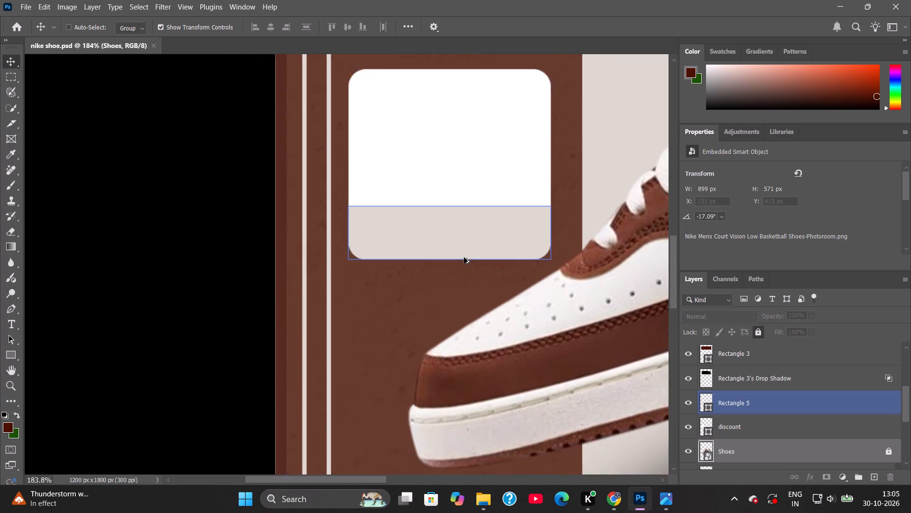
scroll(464, 257, "down", 4, "alt")
right_click(590, 0)
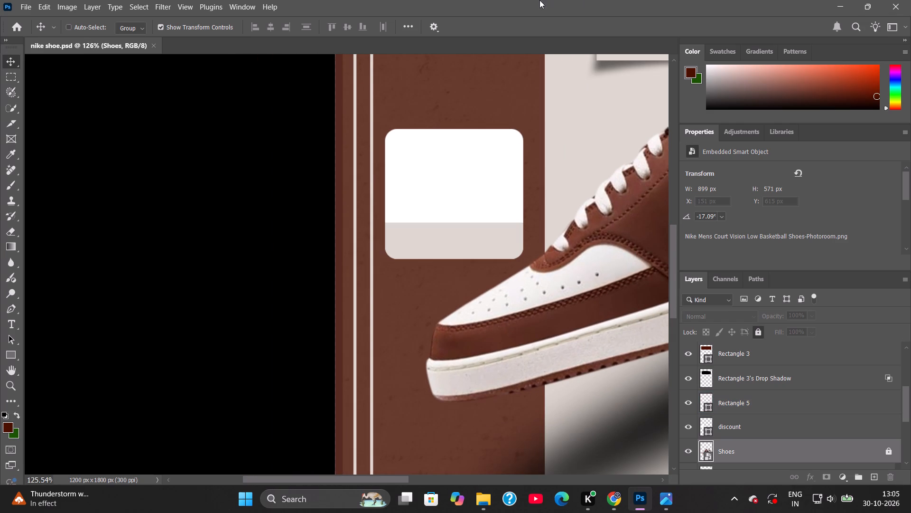
scroll(504, 244, "down", 1, "alt")
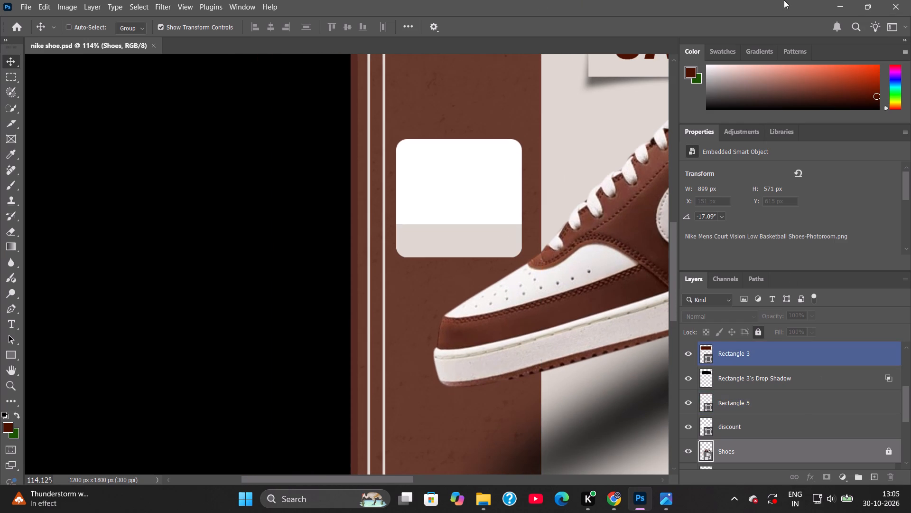
right_click(707, 0)
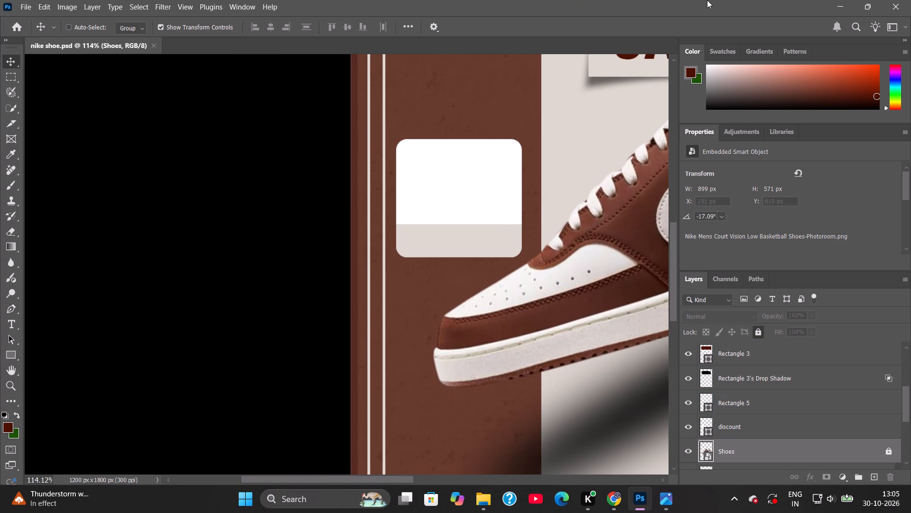
left_click(15, 329)
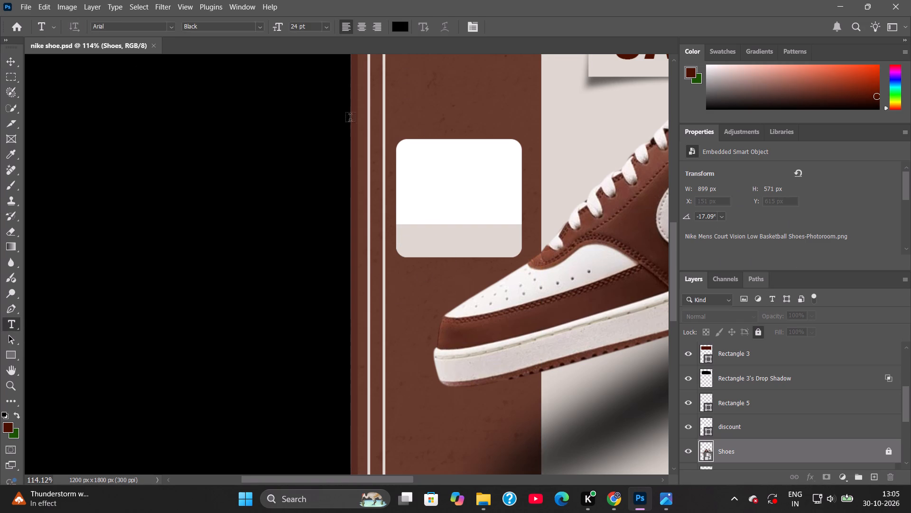
left_click(263, 26)
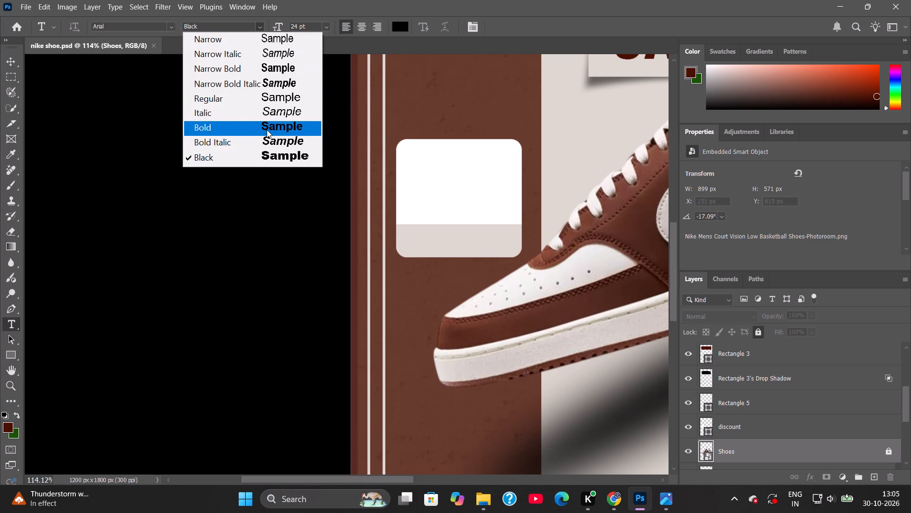
left_click(267, 130)
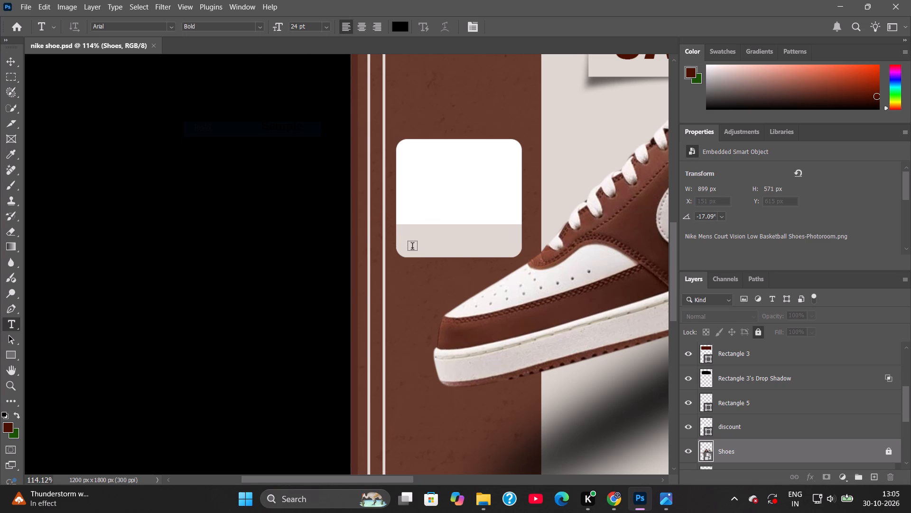
left_click(412, 247)
type("DISCOUNT")
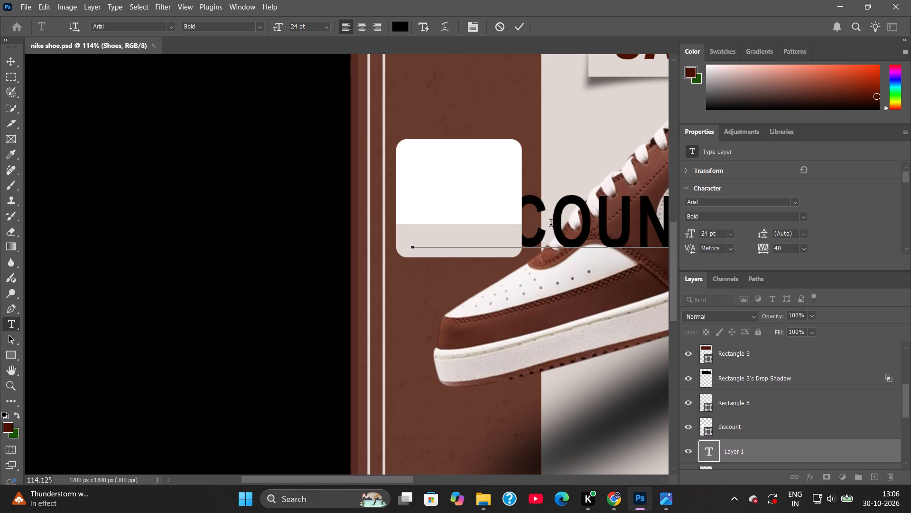
Reduce the DISCOUNT text to 9 pt and commit the text edit.
triple_click(614, 219)
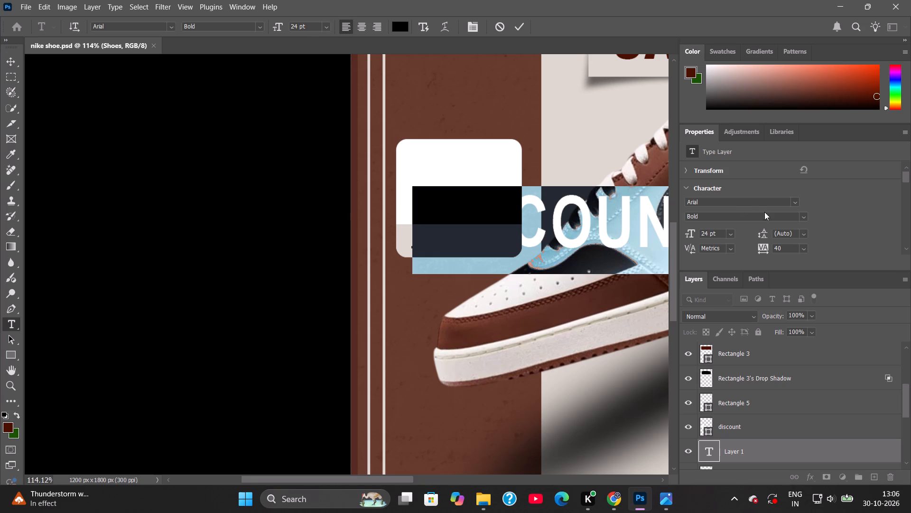
left_click(728, 235)
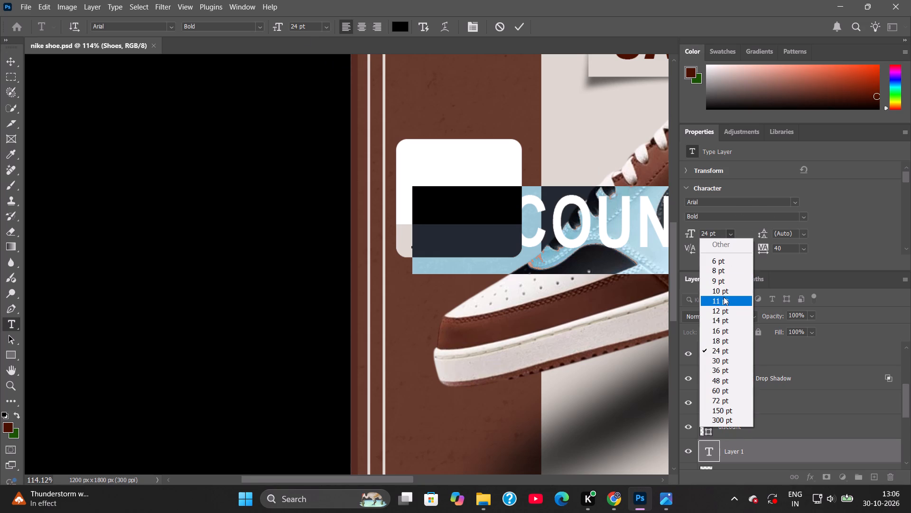
left_click(724, 297)
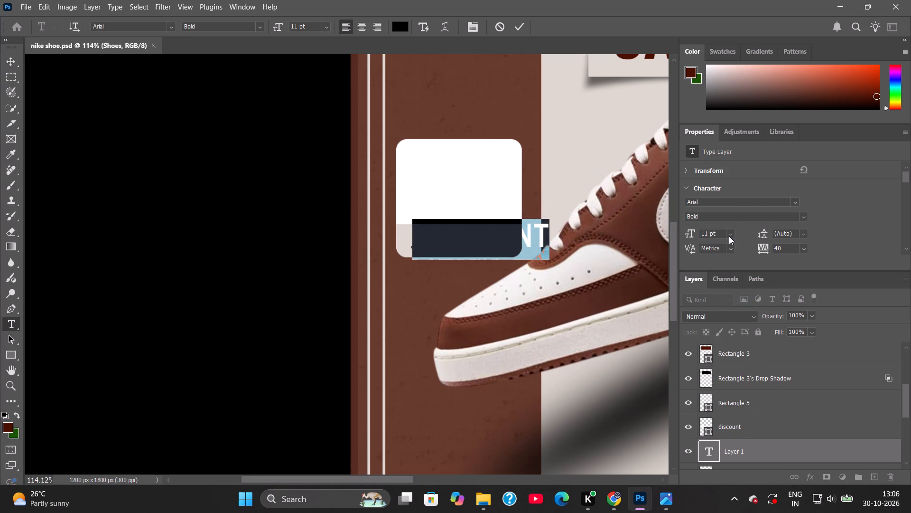
left_click(729, 236)
left_click(730, 282)
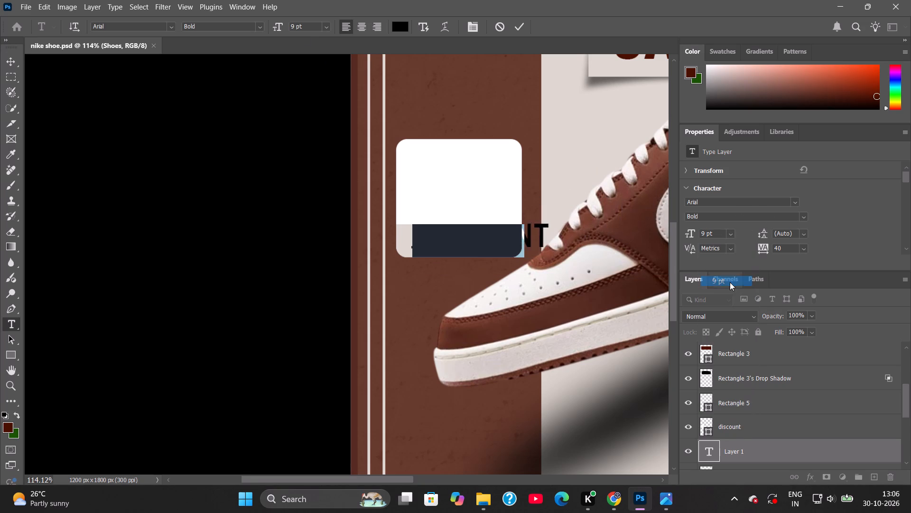
left_click(521, 28)
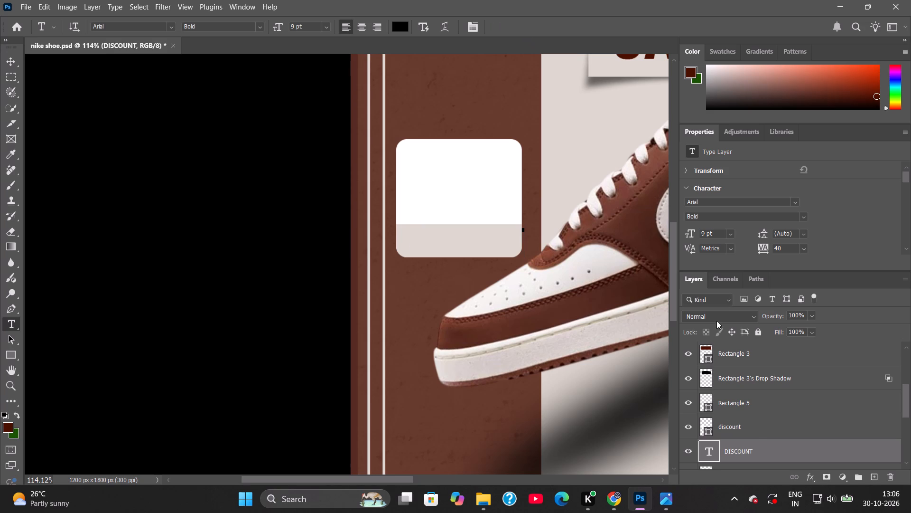
Move the DISCOUNT text layer directly above Rectangle 5 in the layer order.
left_click_drag(757, 451, 762, 395)
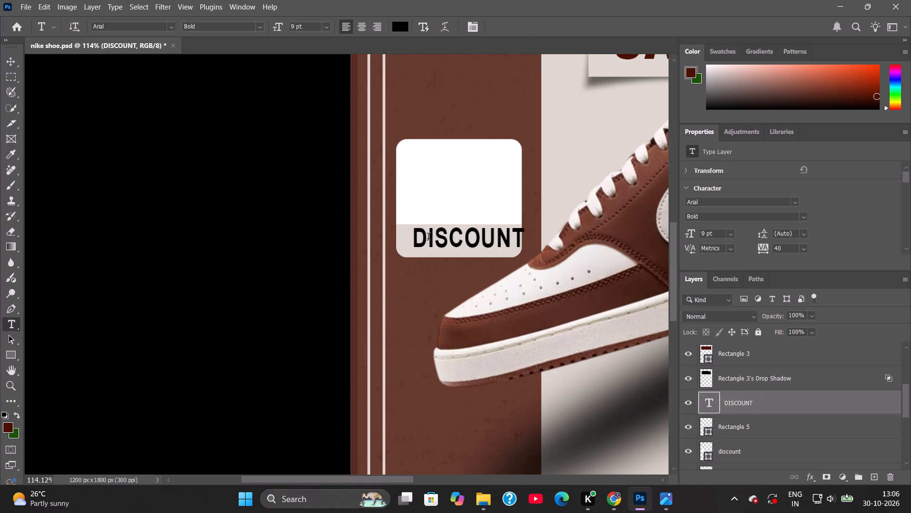
Set the DISCOUNT text size to 8 pt and commit the edit.
double_click(437, 238)
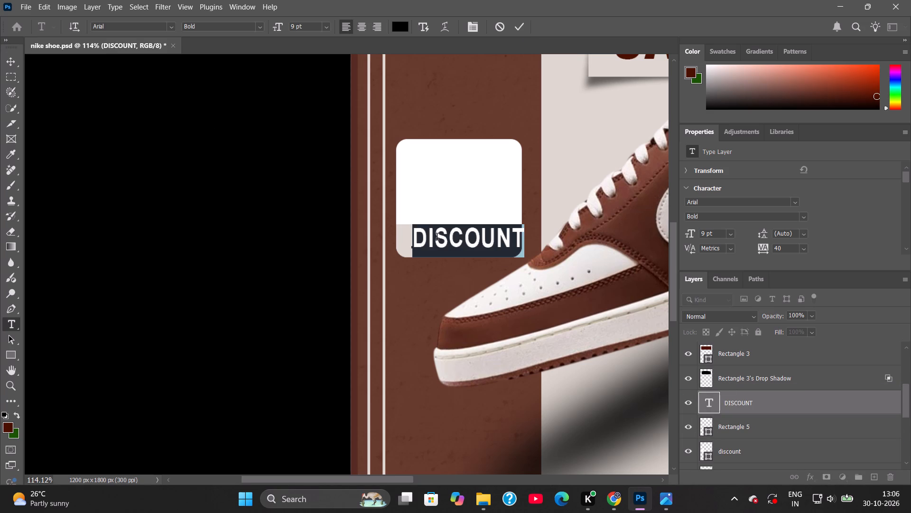
left_click(728, 235)
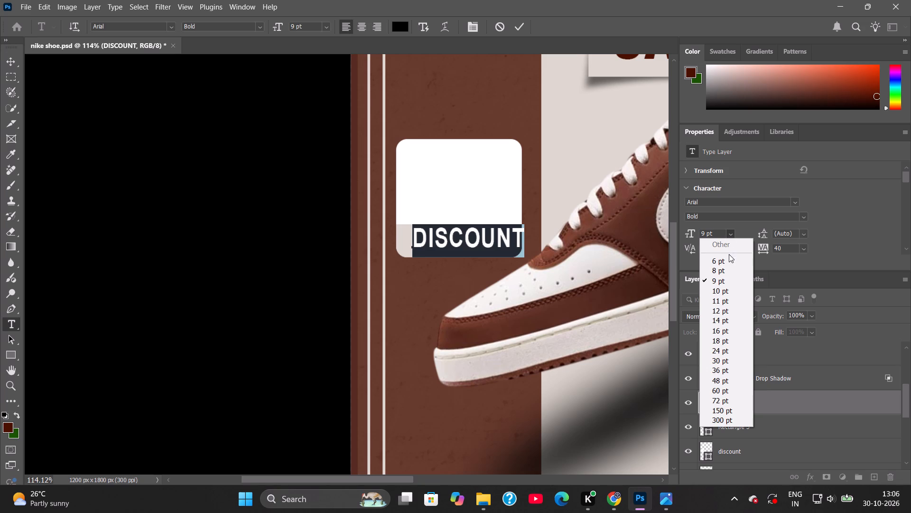
left_click(725, 258)
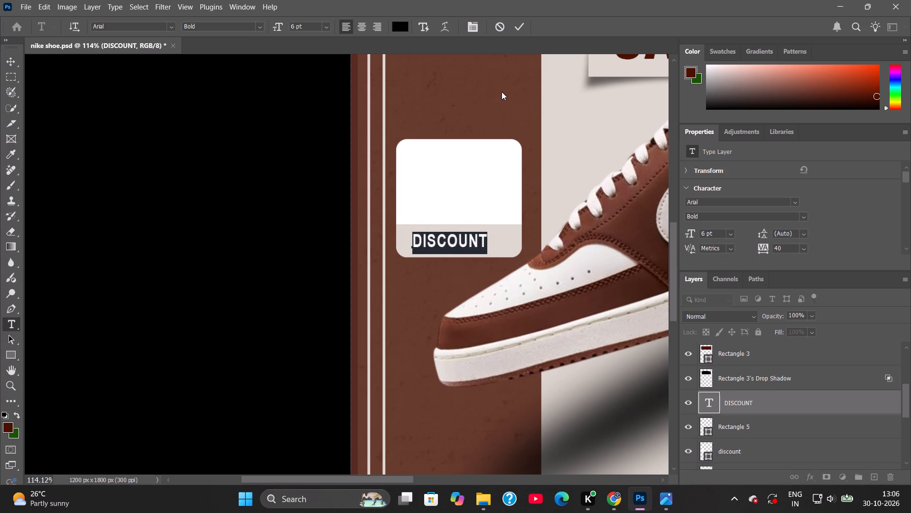
left_click(730, 233)
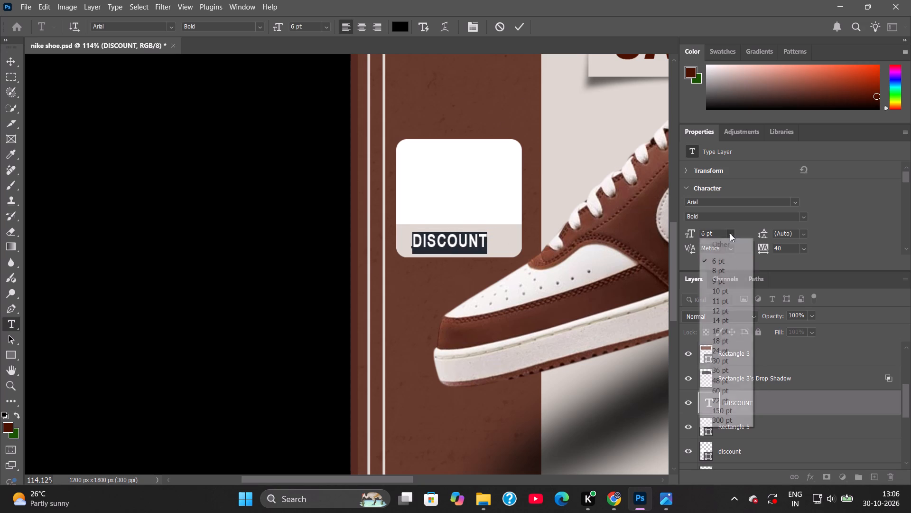
left_click(726, 267)
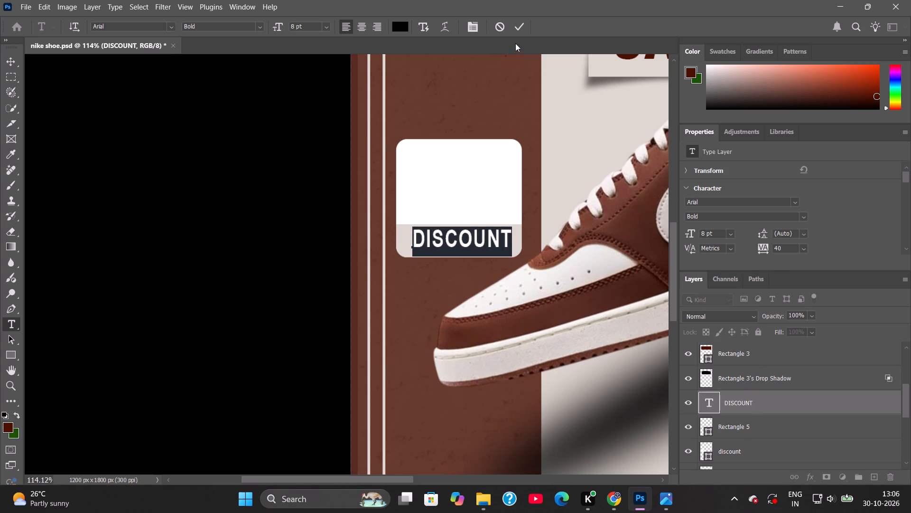
left_click(520, 31)
Move the DISCOUNT text slightly so it sits centred within the badge's beige strip.
left_click(14, 58)
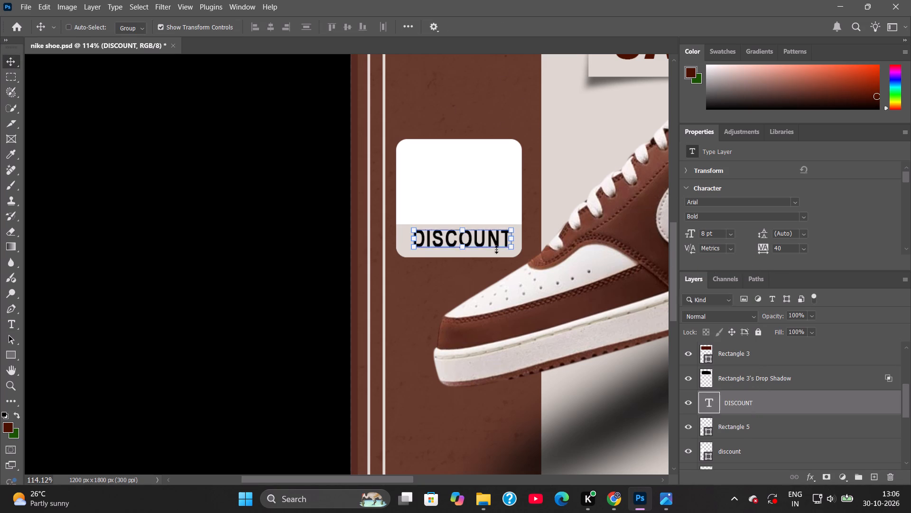
left_click(477, 240)
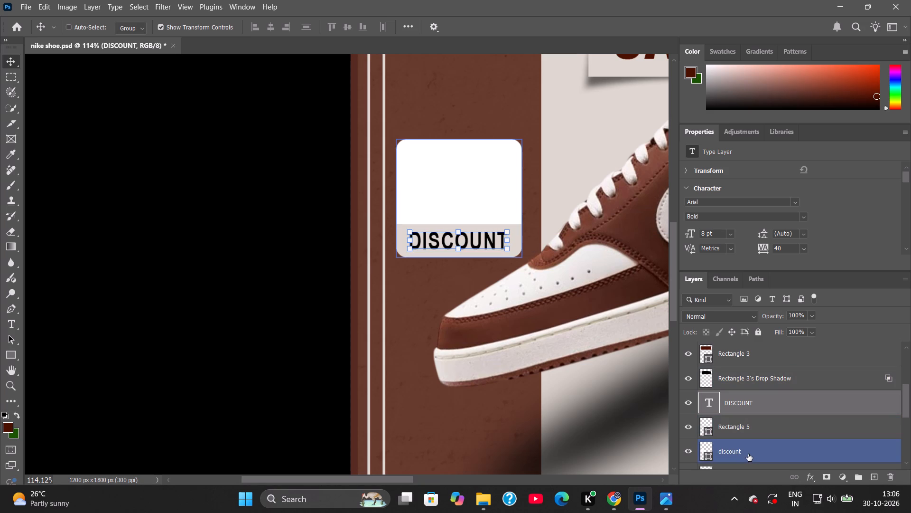
Make the Shoes layer active and save the document.
scroll(772, 441, "down", 3)
left_click(739, 395)
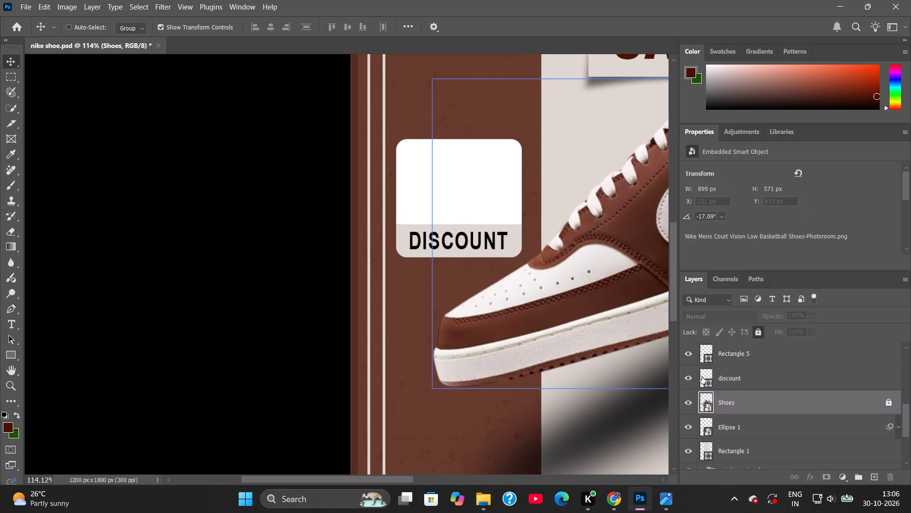
key("ctrl+s")
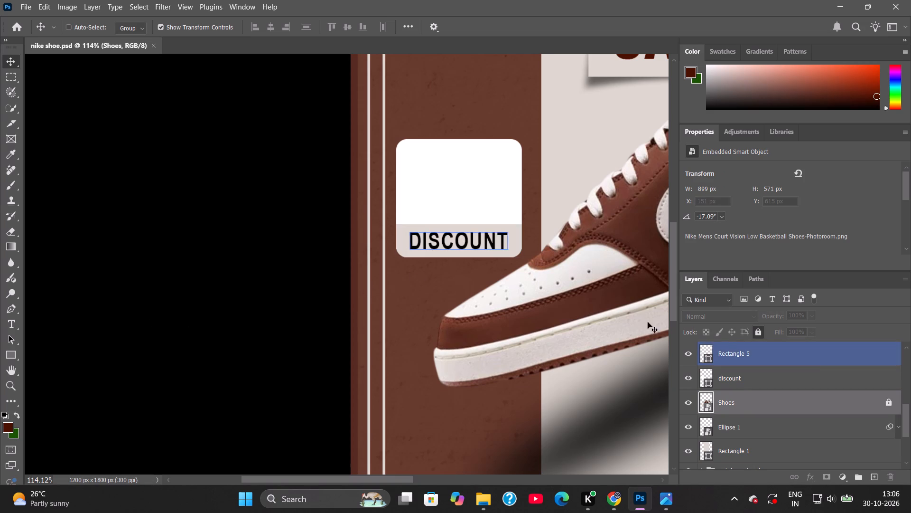
Set the tracking of the DISCOUNT text to -40 and commit the edit.
left_click(739, 387)
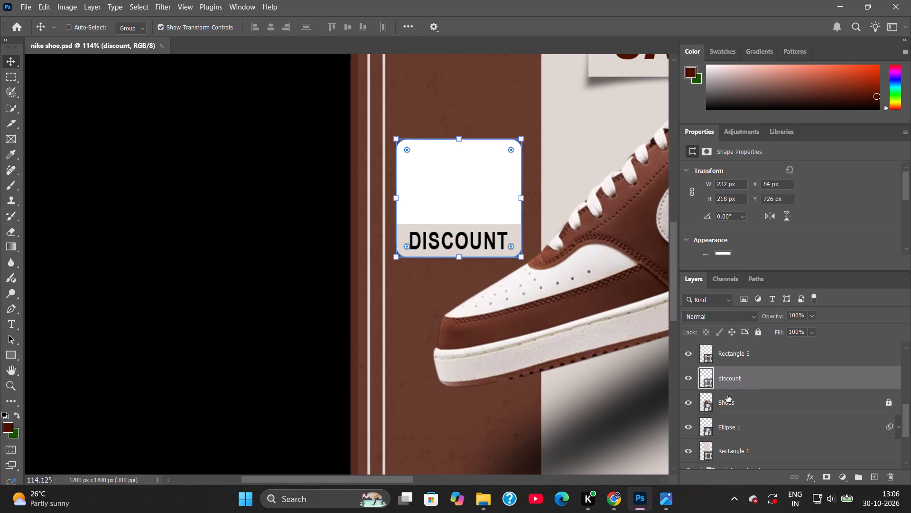
scroll(755, 382, "up", 2)
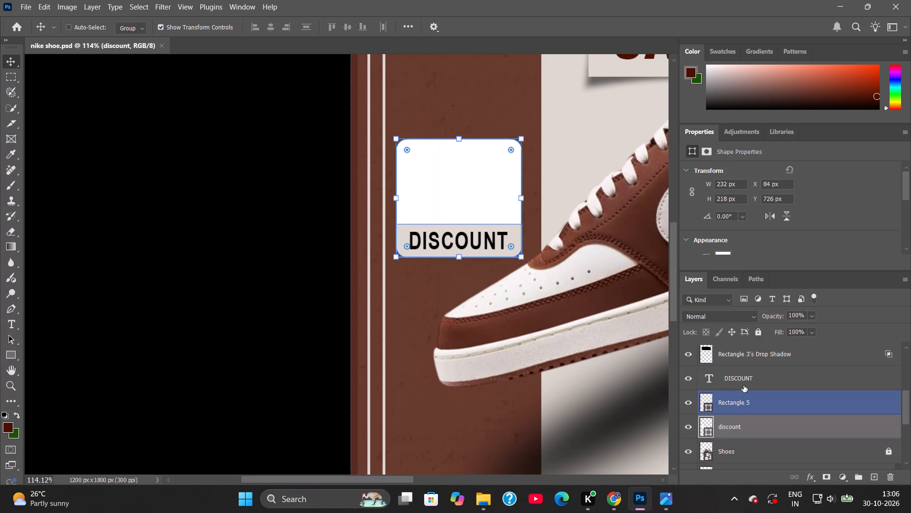
double_click(744, 385)
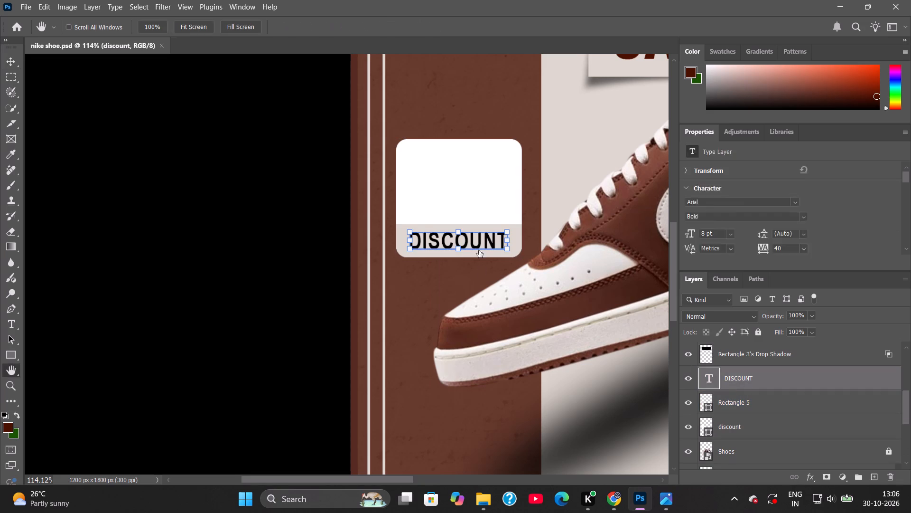
left_click(873, 172)
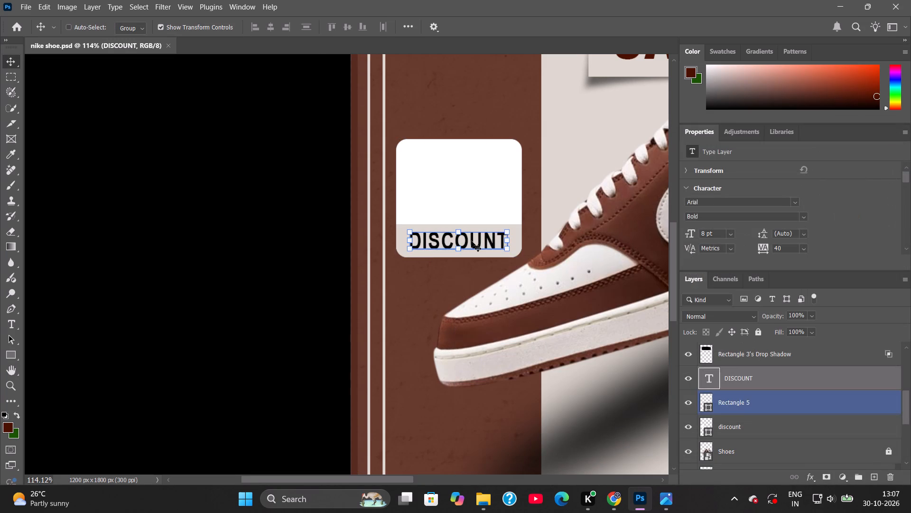
double_click(471, 241)
scroll(850, 234, "down", 2)
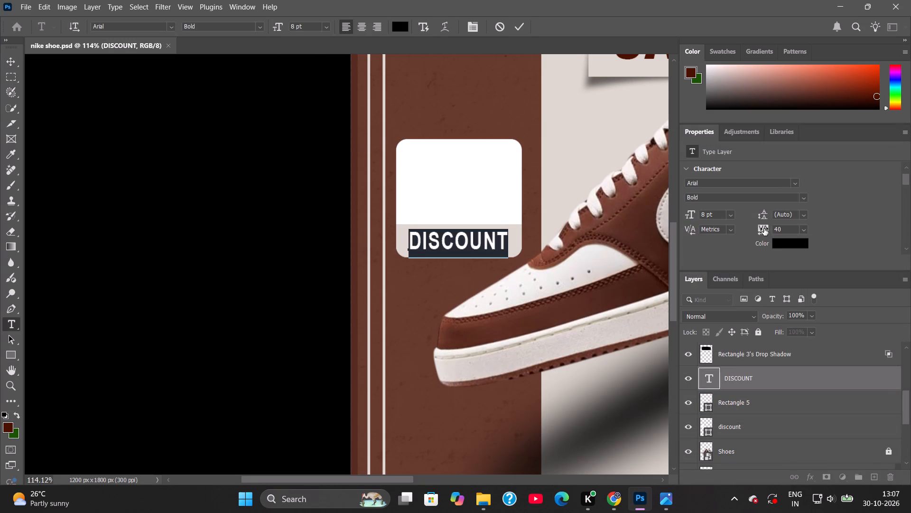
left_click(764, 228)
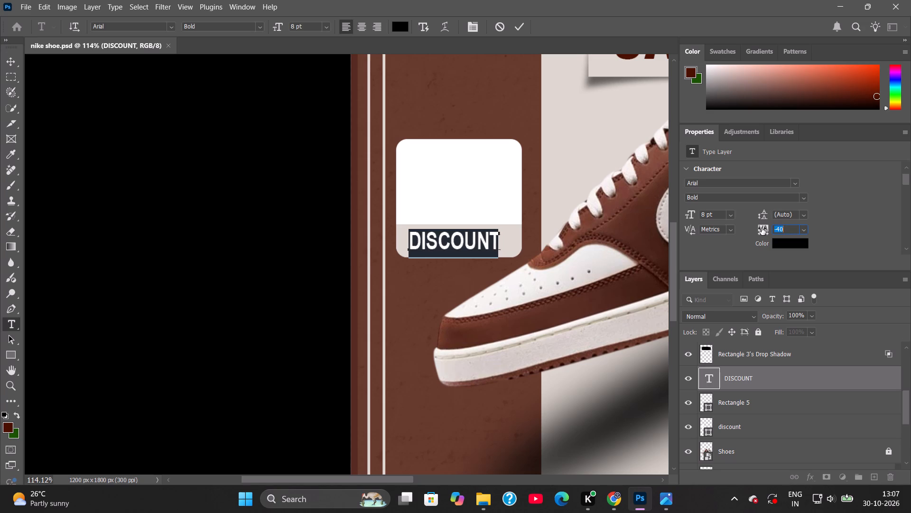
left_click(519, 24)
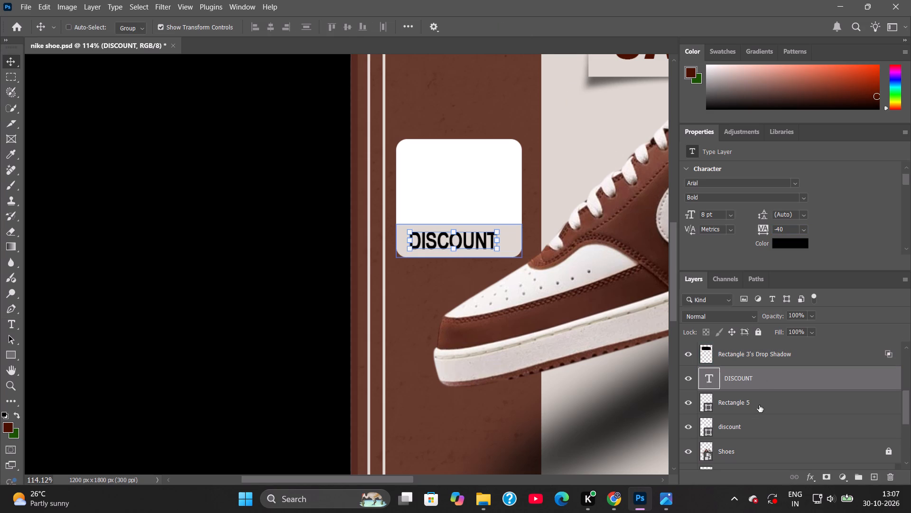
Align the DISCOUNT text and the discount badge shape on their horizontal centres.
left_click(754, 423, "ctrl")
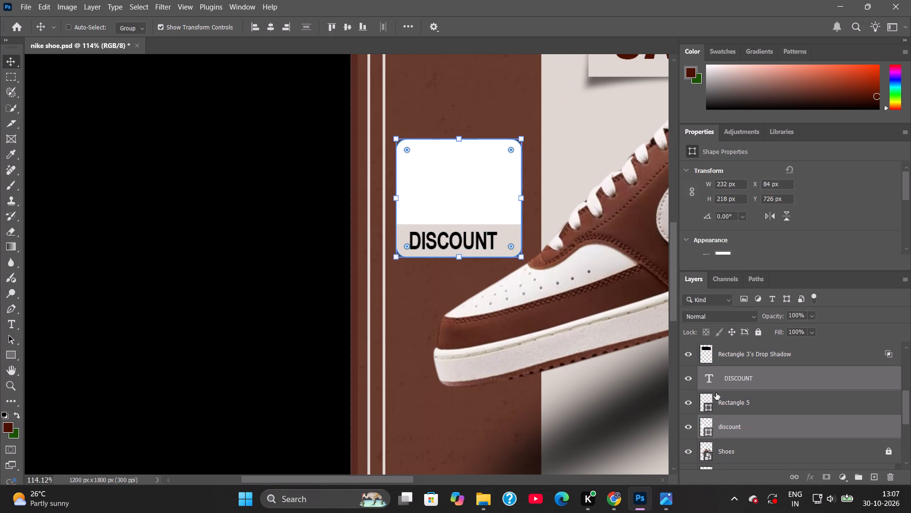
left_click(268, 26)
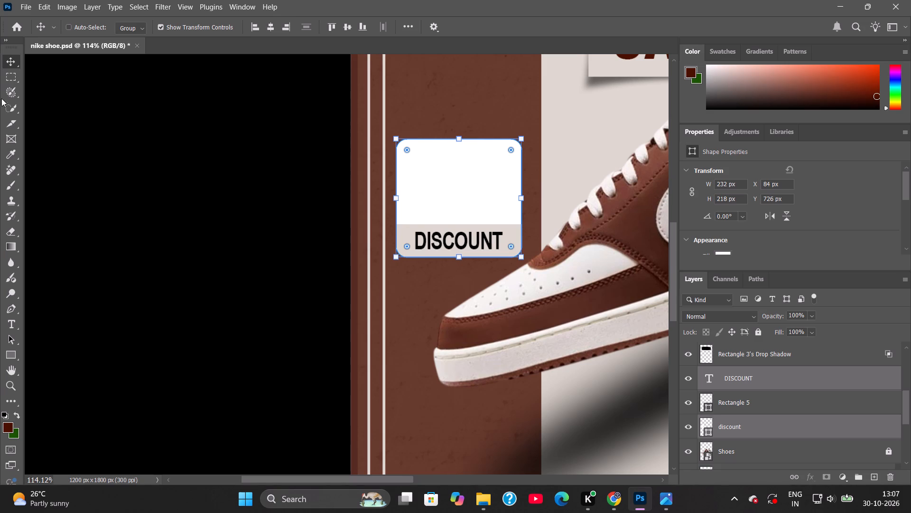
Make the Shoes layer active and save the document.
left_click(748, 404)
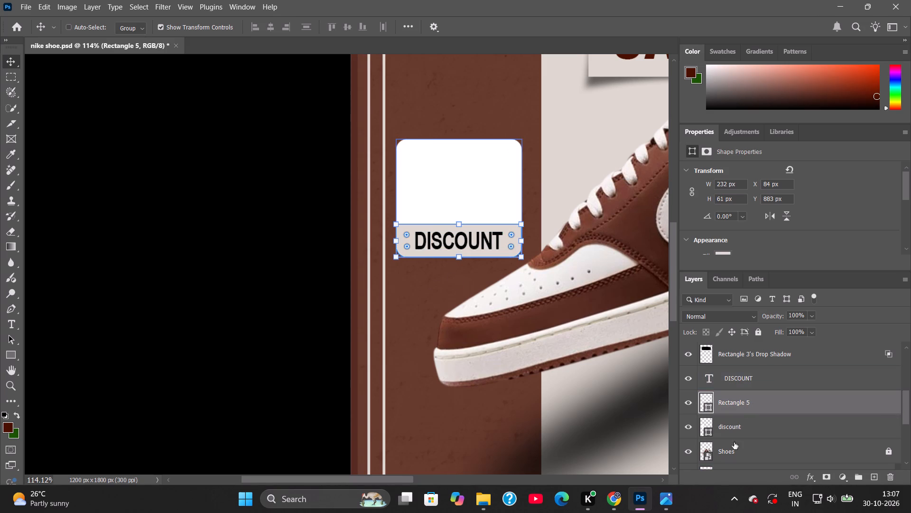
left_click(755, 455)
key("ctrl+s")
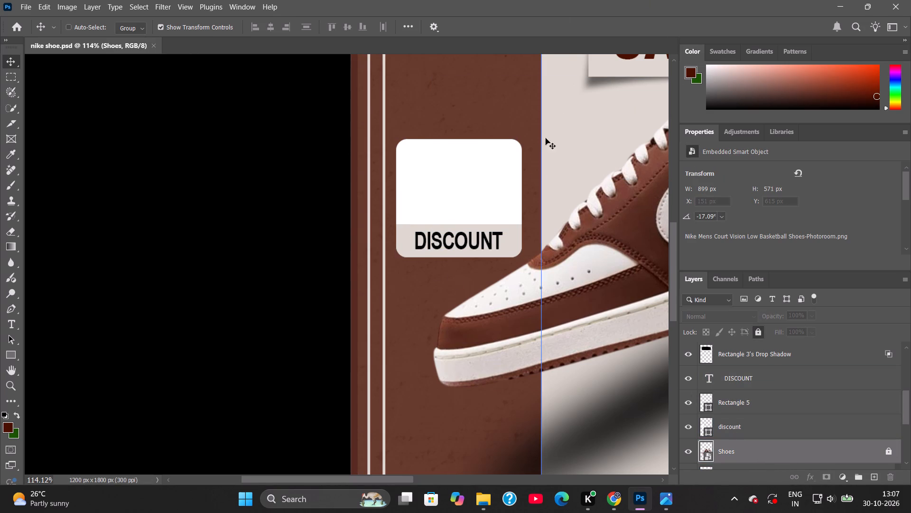
Duplicate the DISCOUNT text into the badge's white area and change the copy's wording to GET UP TO.
left_click(475, 244)
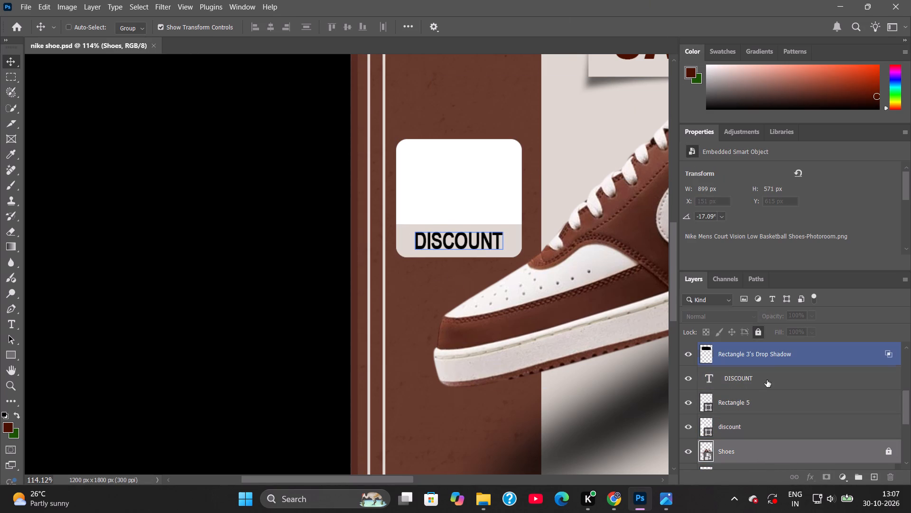
left_click(765, 380)
left_click_drag(473, 239, 465, 171, "alt")
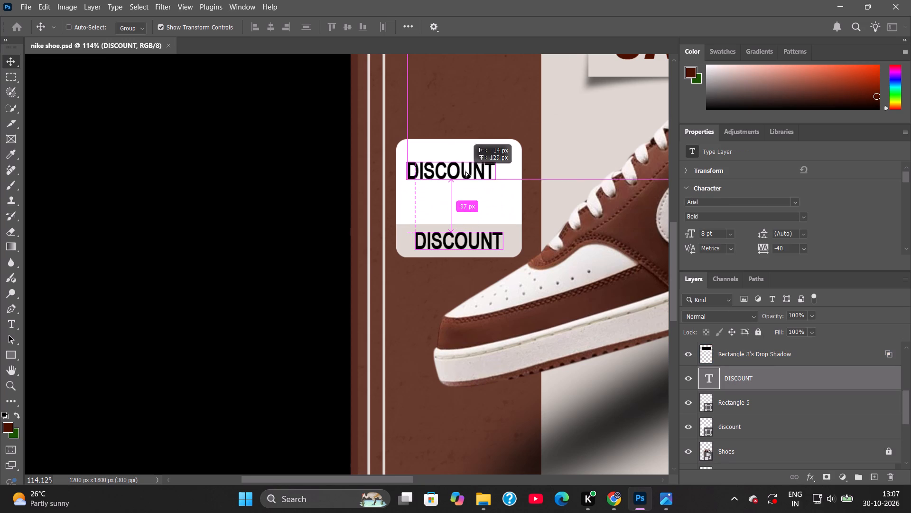
left_click_drag(465, 171, 469, 158, "alt")
double_click(469, 158)
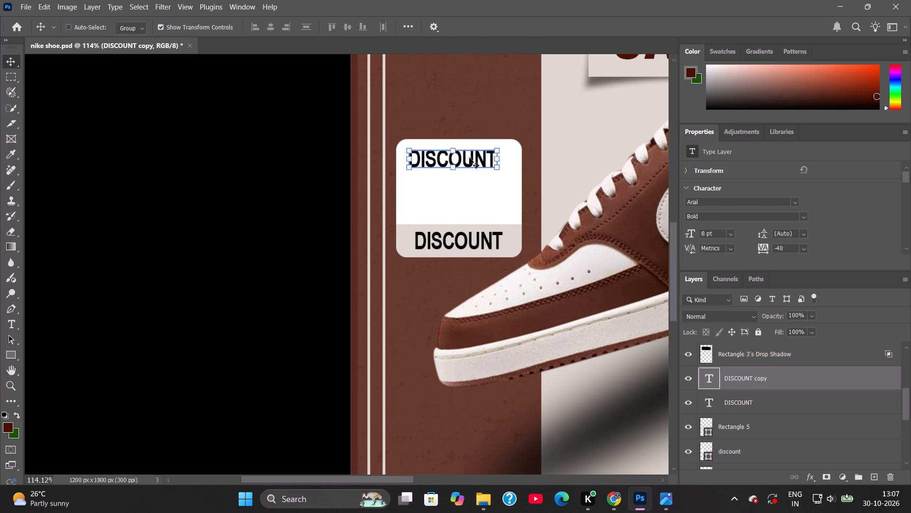
type("GET UP TO")
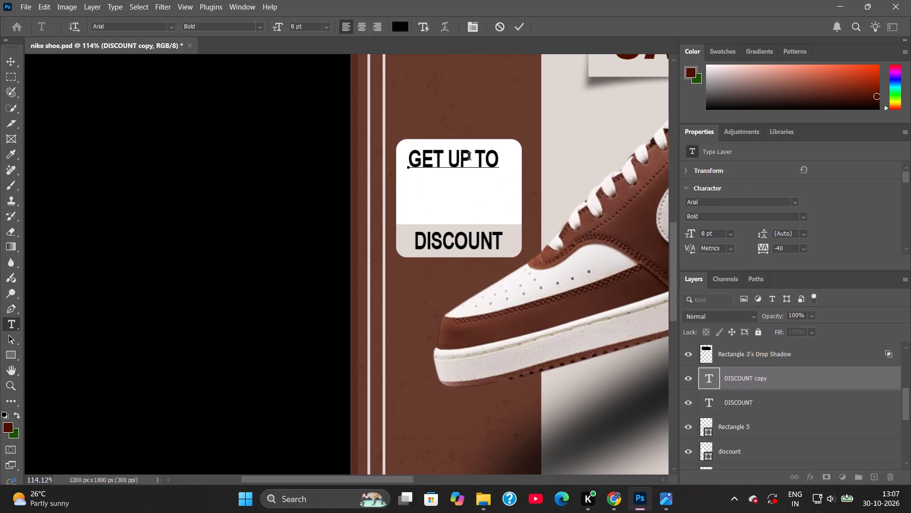
left_click(514, 26)
left_click(776, 412)
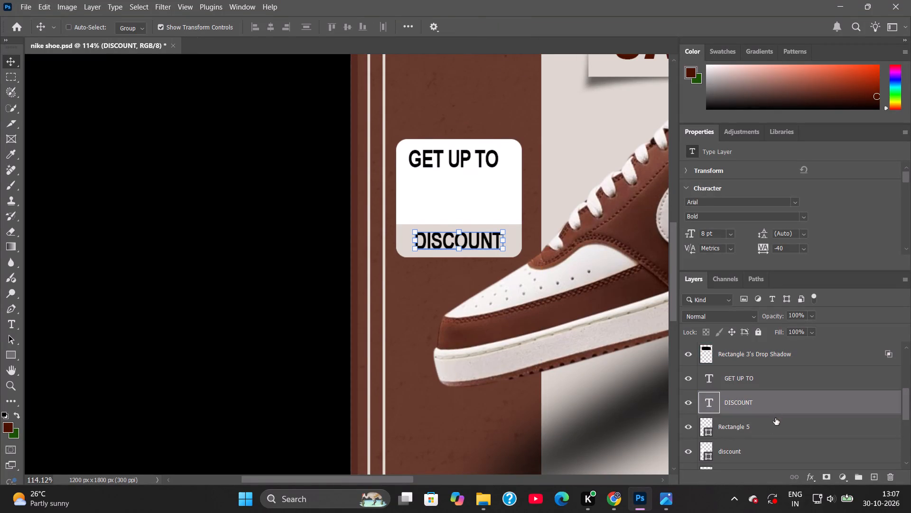
left_click(758, 449)
scroll(806, 383, "down", 1)
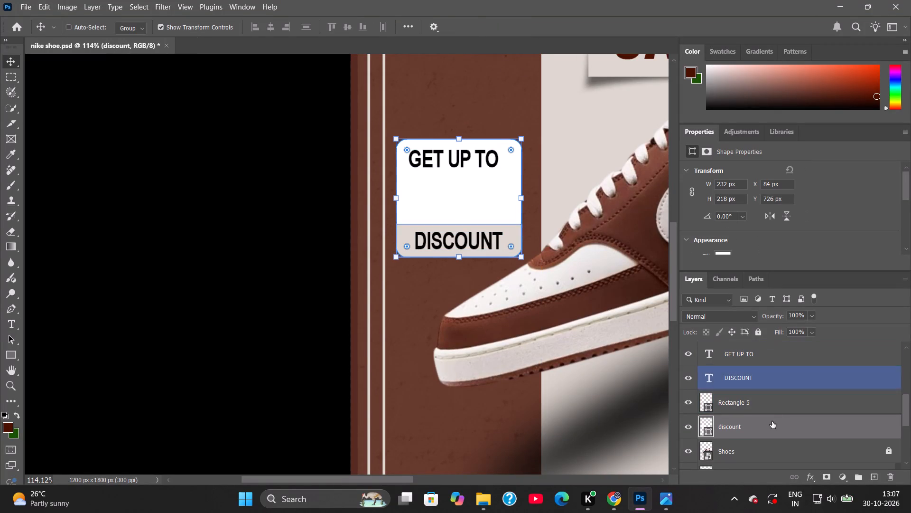
left_click(751, 446)
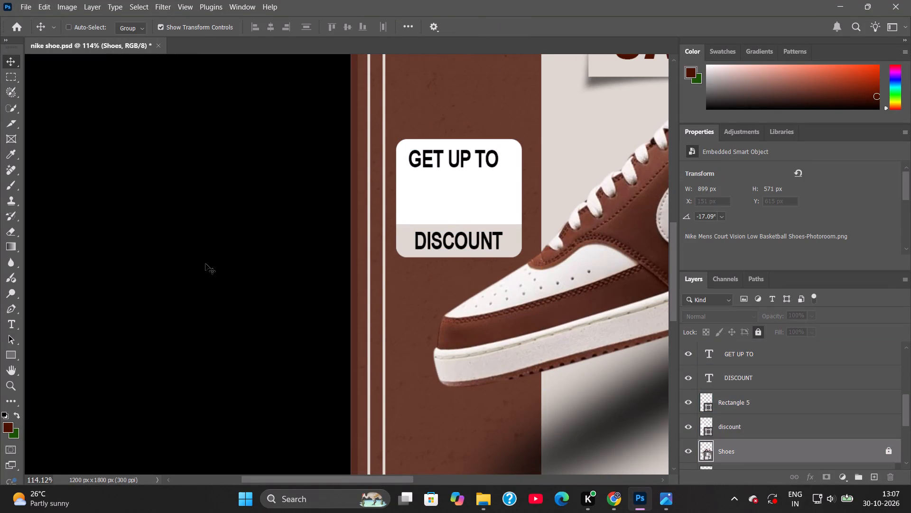
Align the GET UP TO text and the discount badge shape on their horizontal centres.
left_click(761, 356)
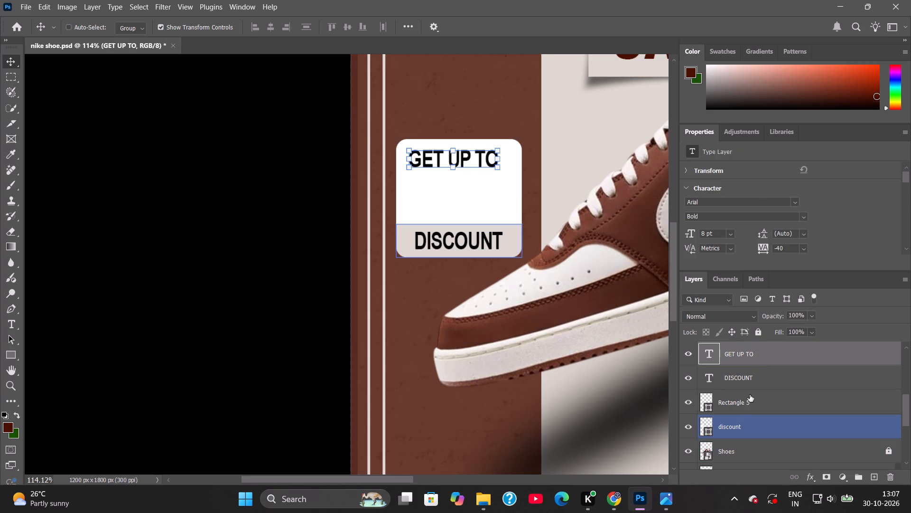
left_click(738, 429, "ctrl")
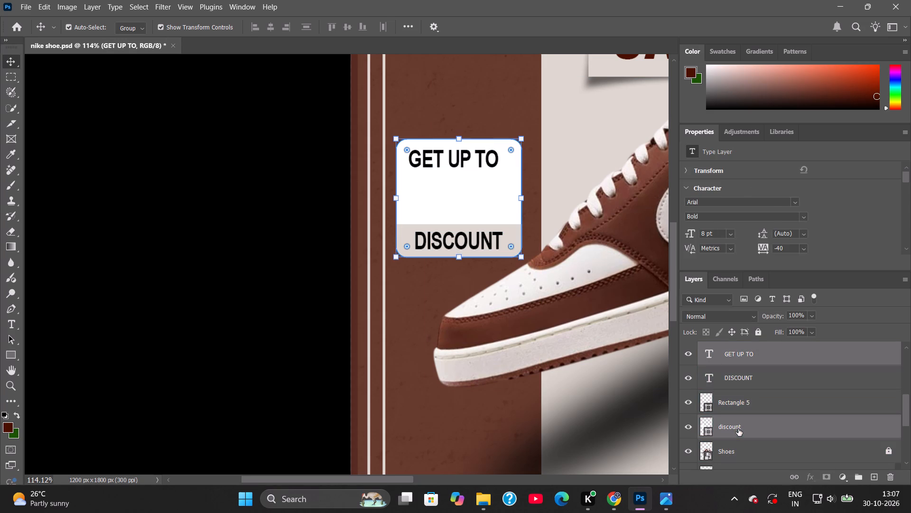
left_click(271, 28)
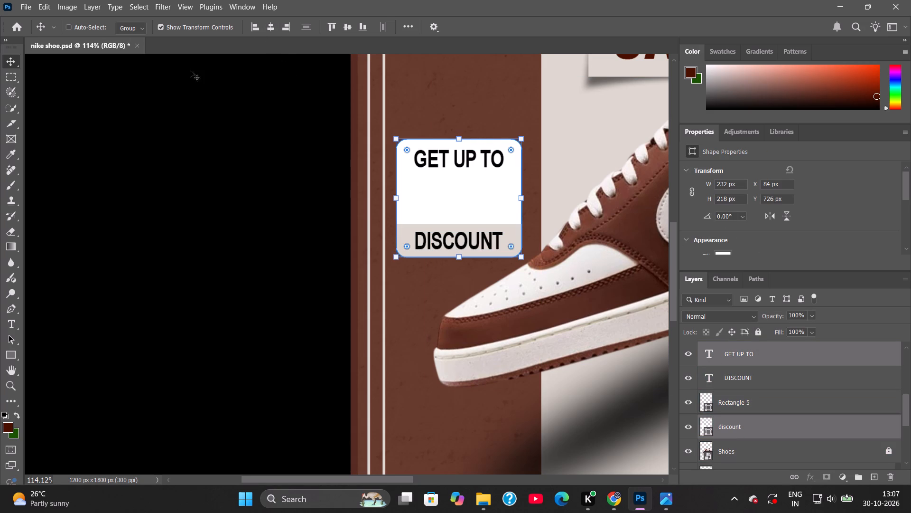
Make the Shoes layer active and save the document.
scroll(762, 399, "down", 1)
left_click(737, 427)
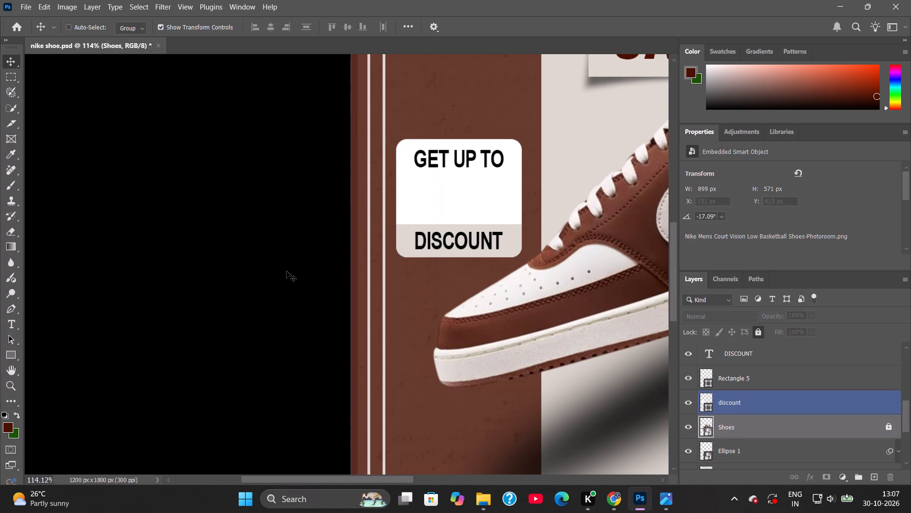
key("ctrl+s")
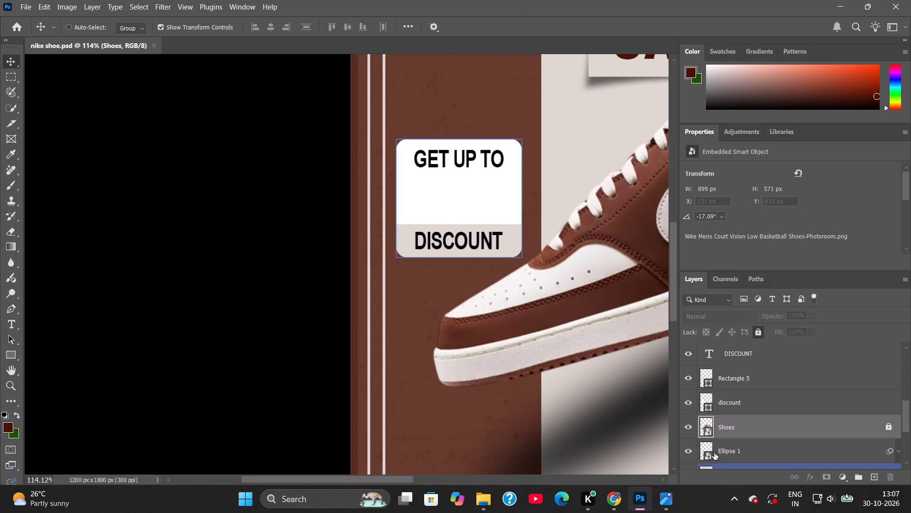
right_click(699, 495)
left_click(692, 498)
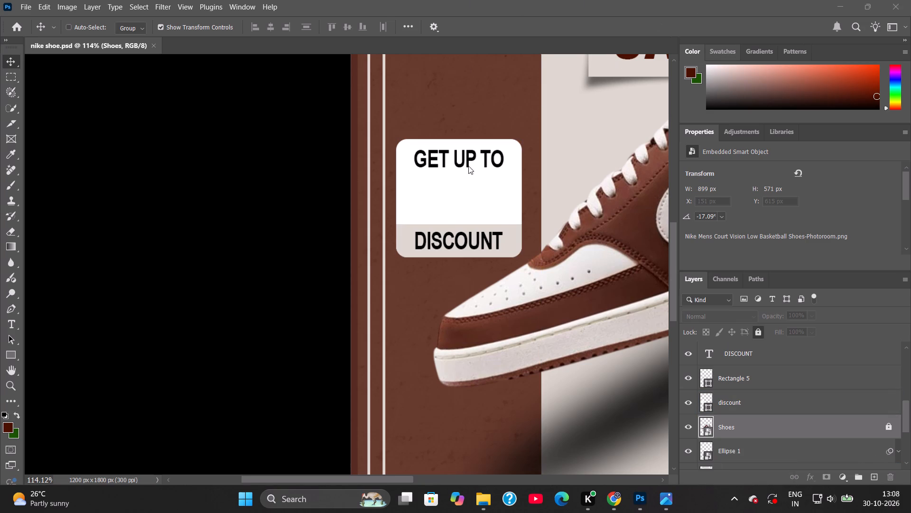
Set the font size of the GET UP TO text to 6 pt.
scroll(741, 399, "up", 2)
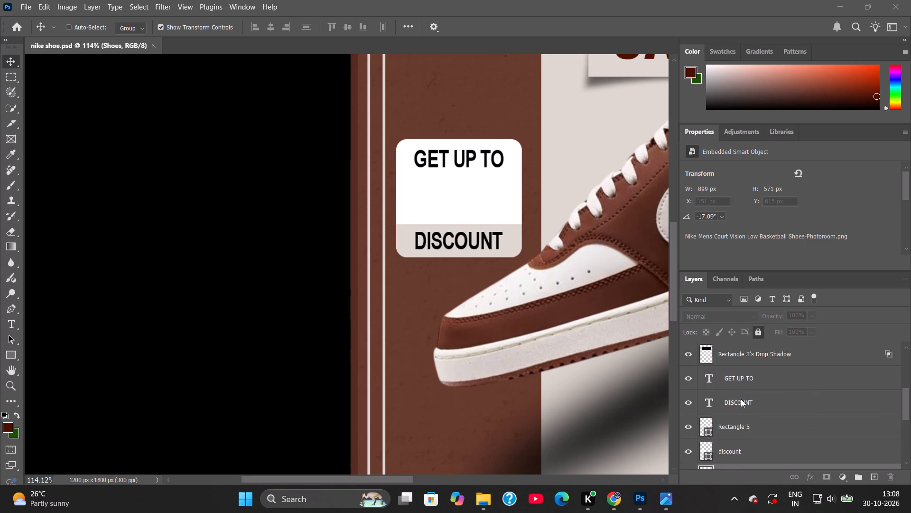
scroll(741, 399, "up", 1)
left_click(749, 406)
left_click(747, 404)
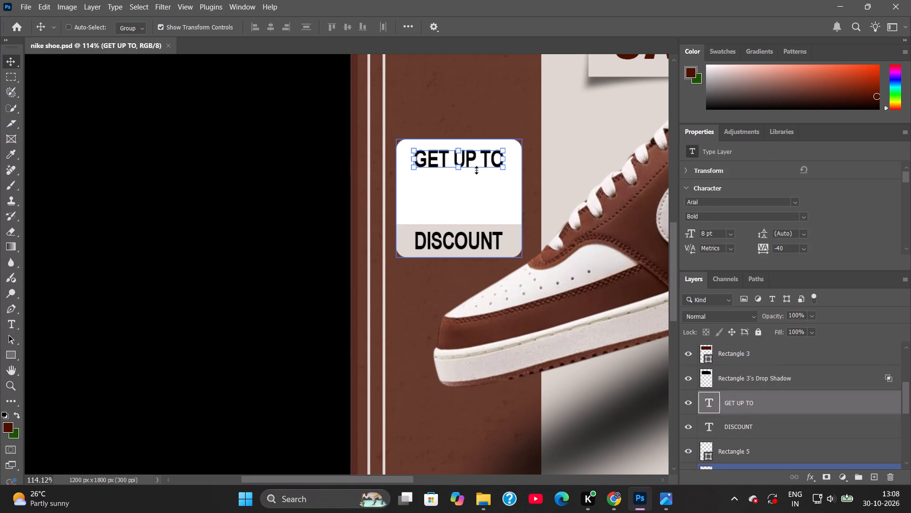
left_click(728, 235)
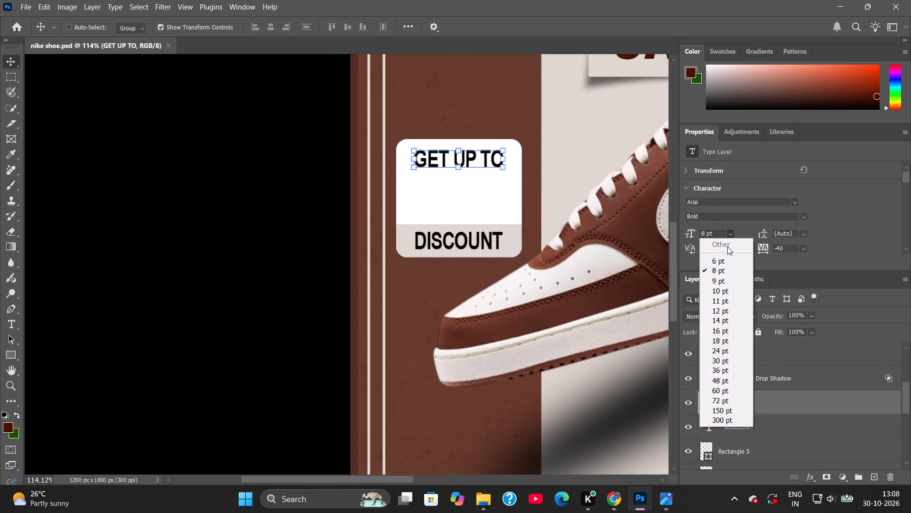
left_click(726, 259)
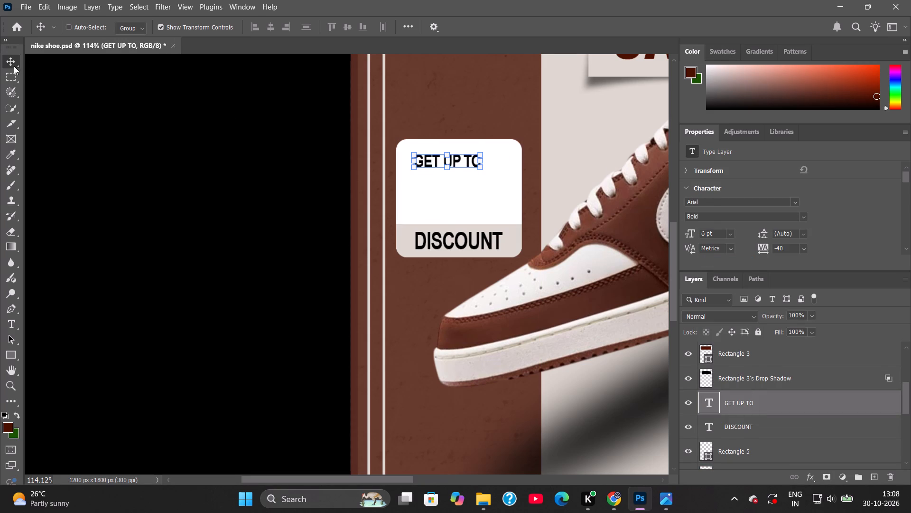
Align the GET UP TO text and the beige strip, Rectangle 5, on their horizontal centres.
scroll(763, 410, "down", 1)
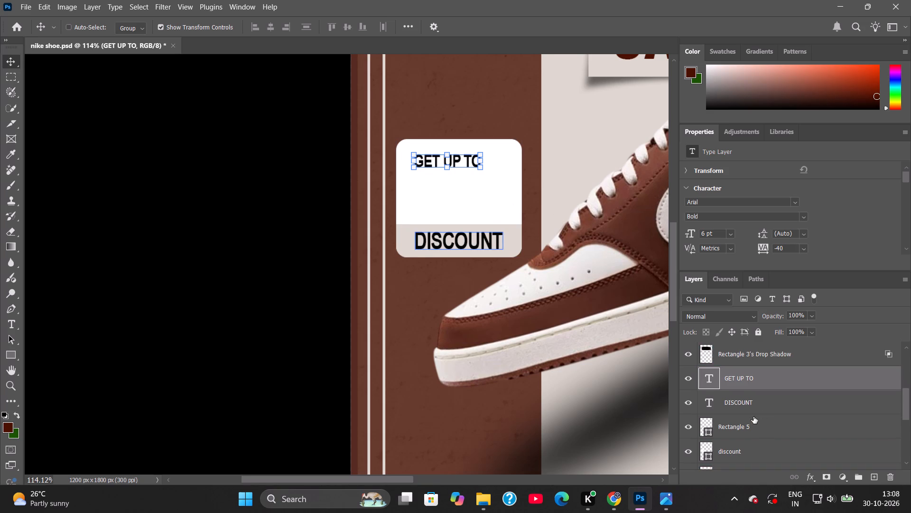
left_click(751, 424, "ctrl")
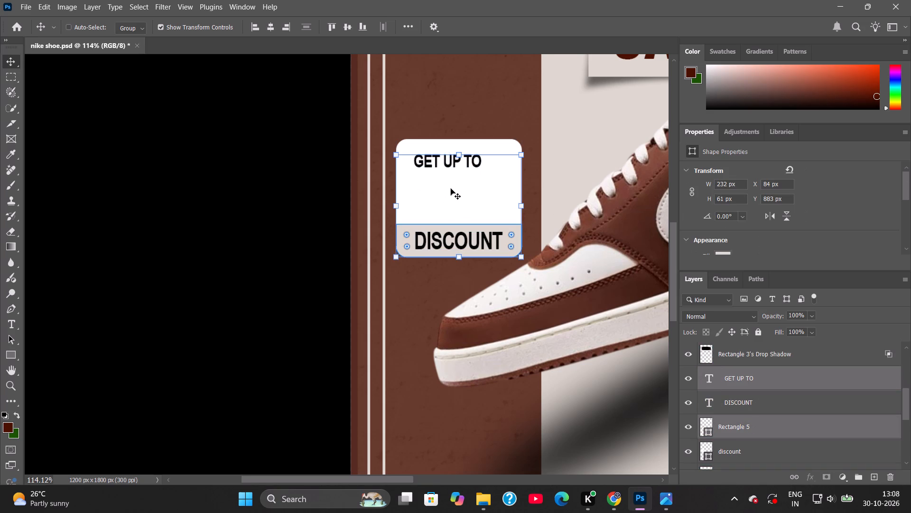
left_click(275, 27)
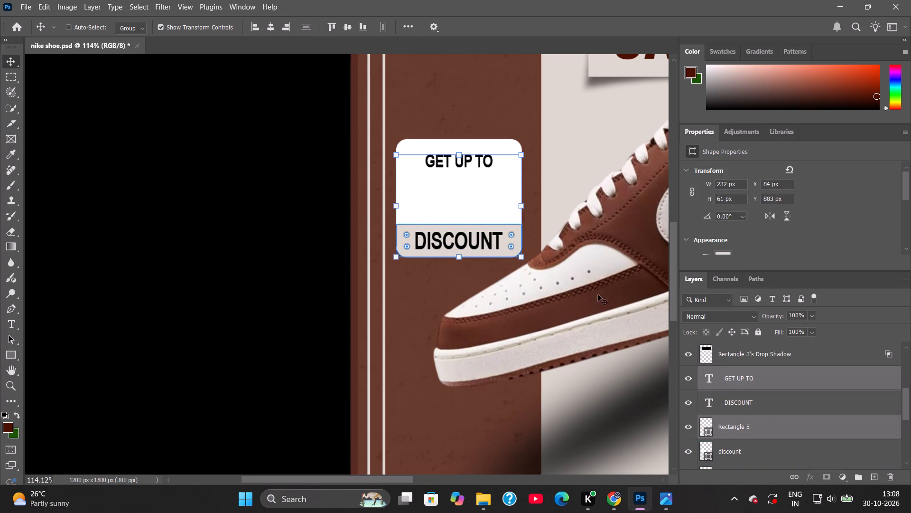
Make the Shoes layer active and save the document.
left_click(767, 415)
scroll(759, 437, "down", 2)
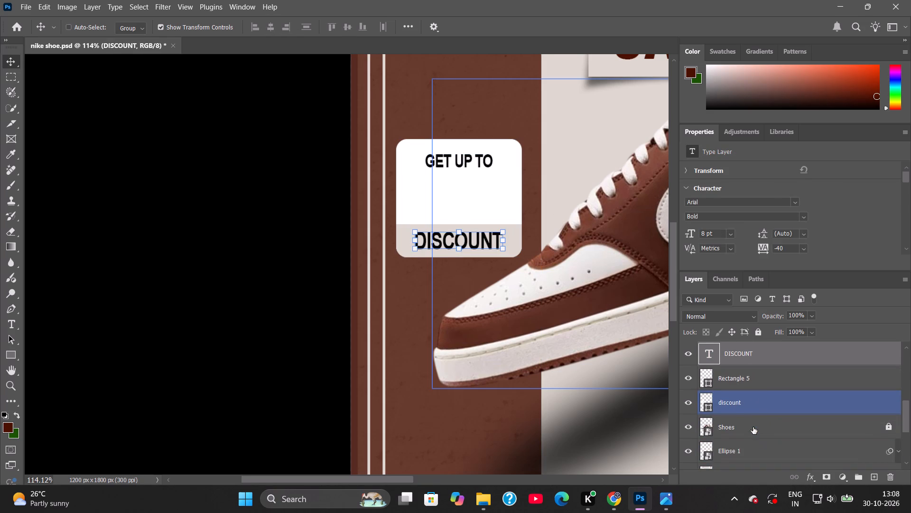
left_click(753, 427)
left_click(166, 247)
key("ctrl+s")
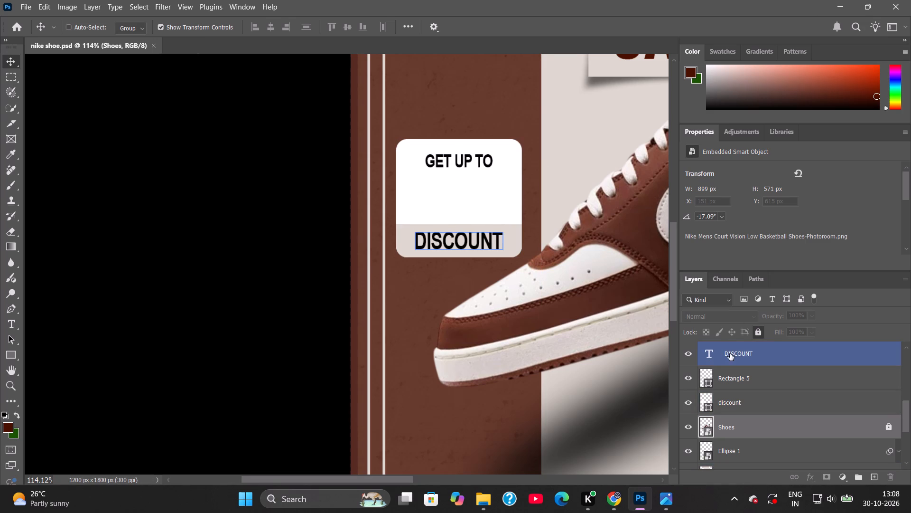
Move the GET UP TO text straight up, close to the white badge's top edge, and apply the transform.
left_click(469, 159)
scroll(734, 396, "up", 2)
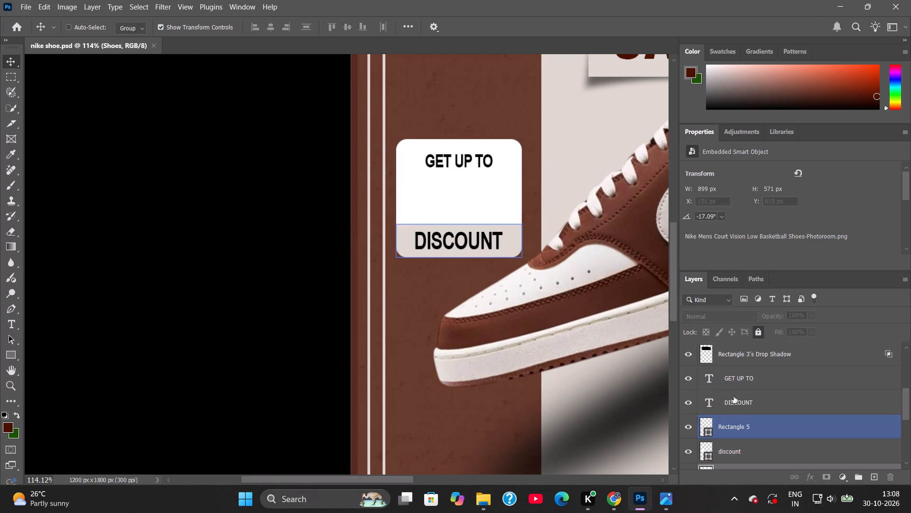
left_click(739, 381)
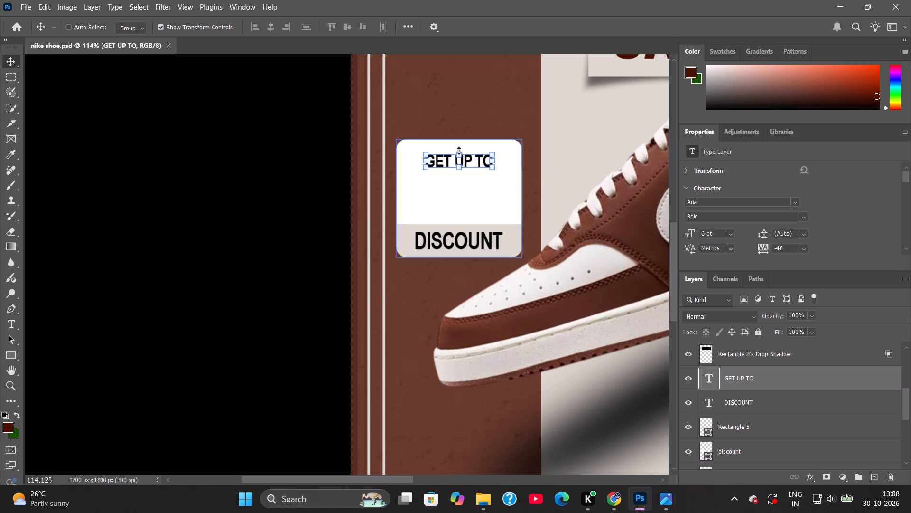
left_click(459, 151)
left_click_drag(159, 29, 149, 29)
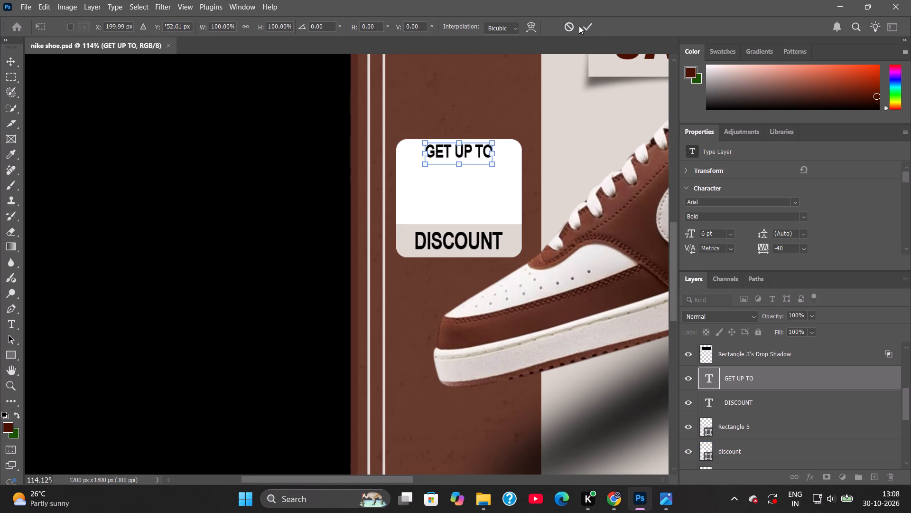
left_click(579, 26)
left_click(580, 26)
Make the Shoes layer active and save the document.
scroll(775, 431, "down", 1)
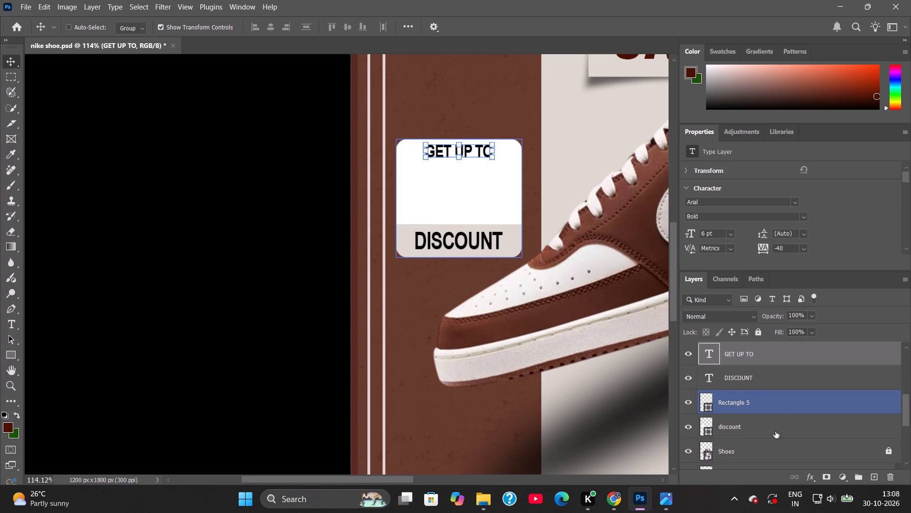
left_click(759, 444)
left_click(290, 330)
key("ctrl+s")
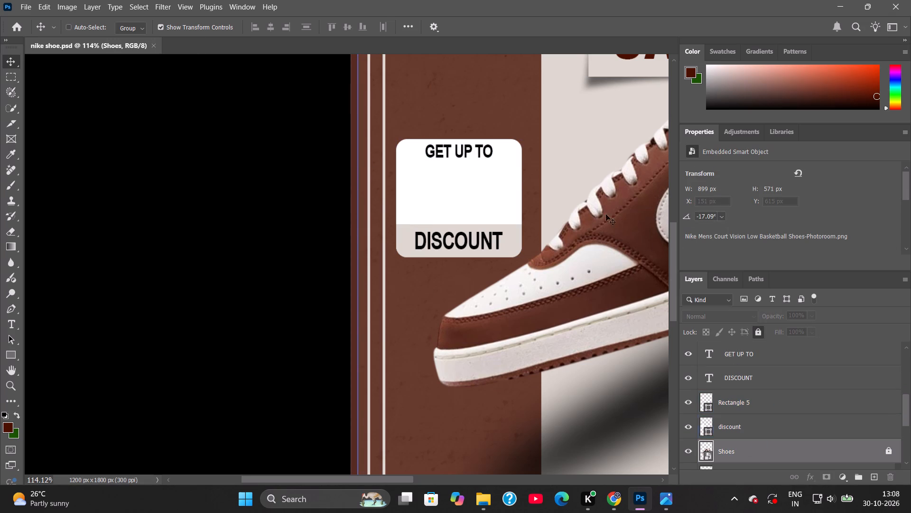
Duplicate the GET UP TO text into the space below it and replace the copy's wording with 50%.
left_click(751, 359)
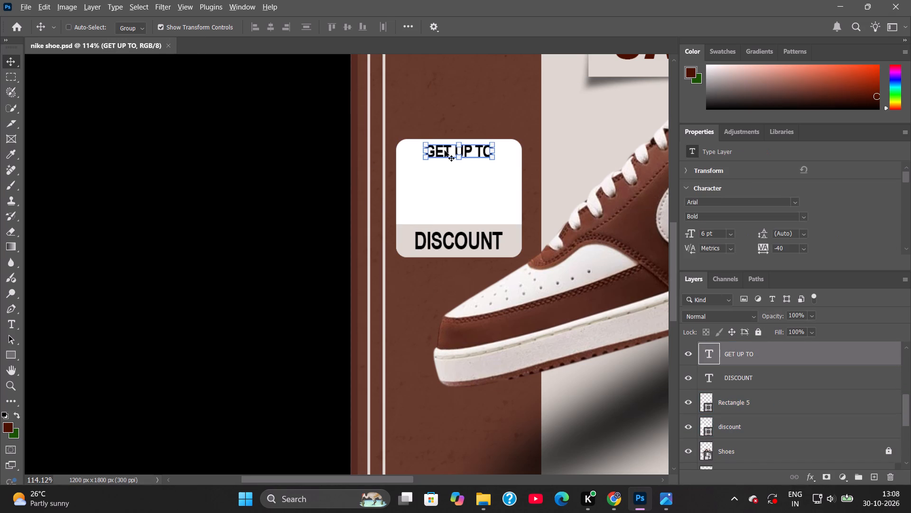
left_click_drag(445, 151, 442, 182, "alt")
double_click(442, 182)
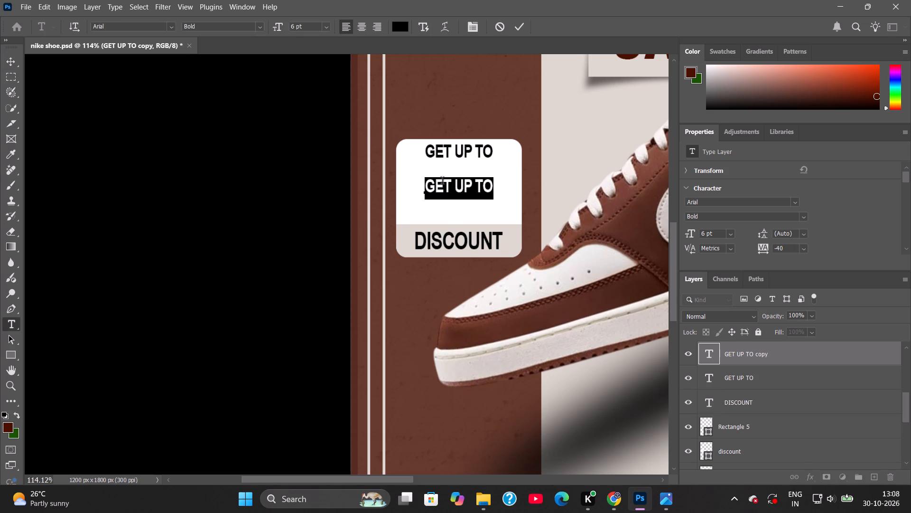
type("%)")
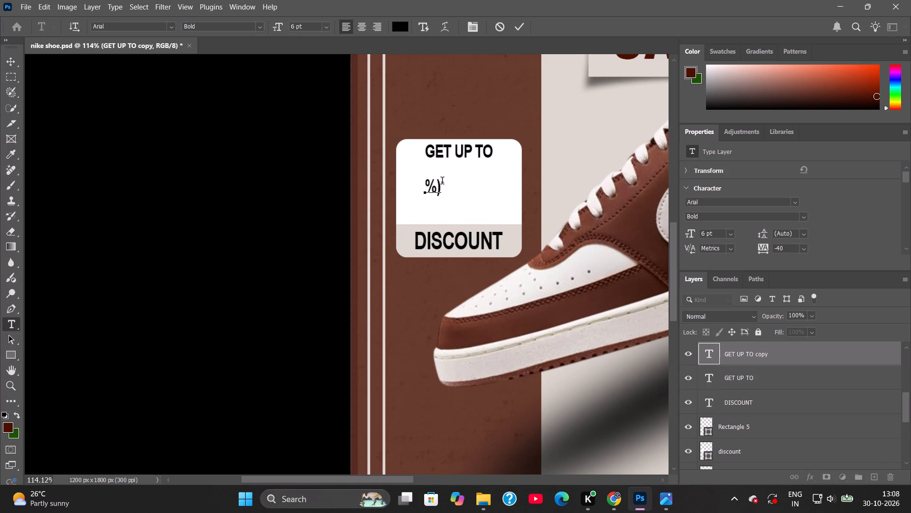
key("BackSpace")
key("BackSpace")
key("BackSpace")
type("50")
key("BackSpace")
key("BackSpace")
key("BackSpace")
key("BackSpace")
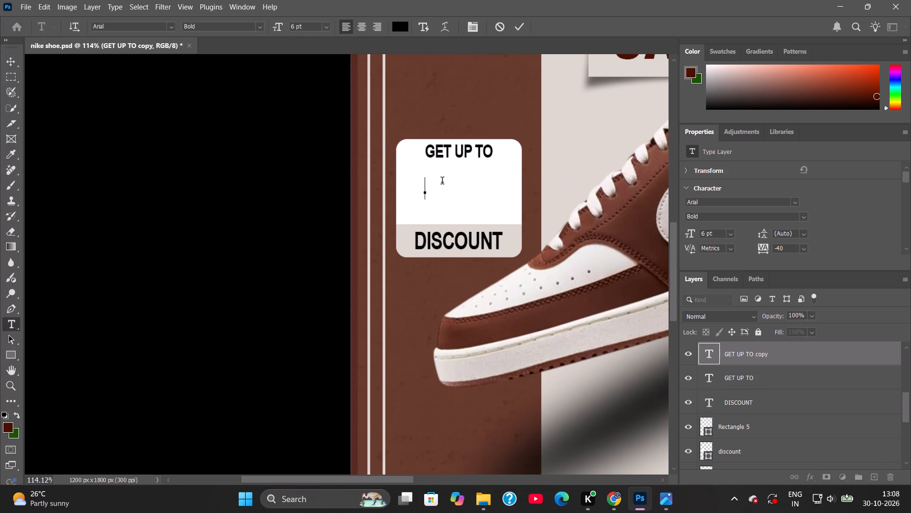
type("50")
key("shift+percent")
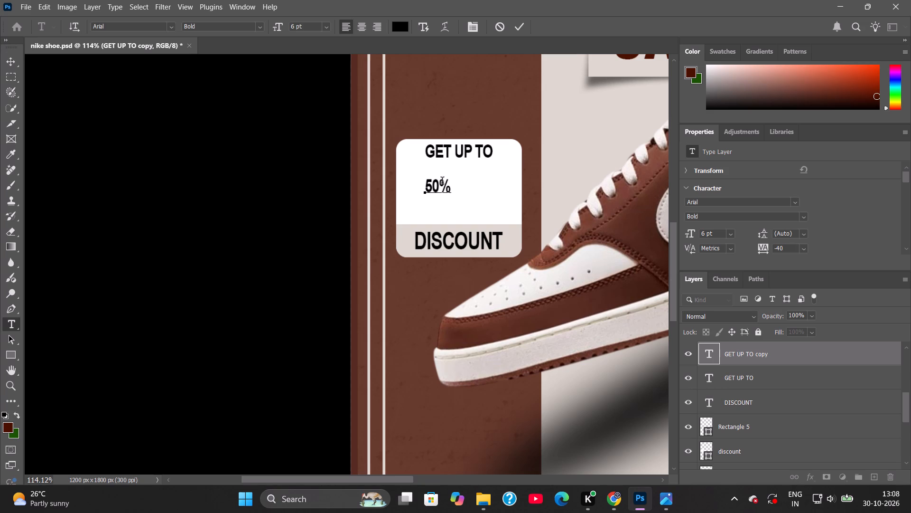
Set the 50% text's font size to 14 pt and commit the text edit.
triple_click(442, 185)
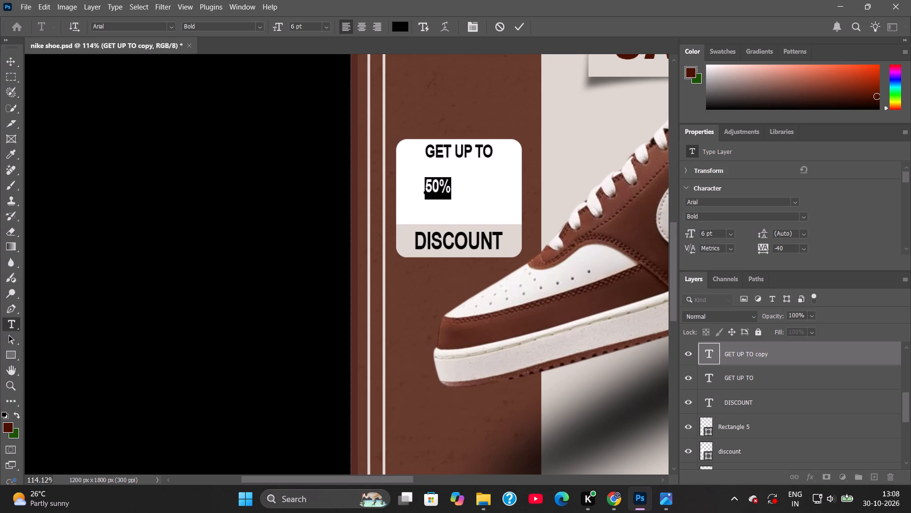
left_click(729, 233)
left_click(727, 291)
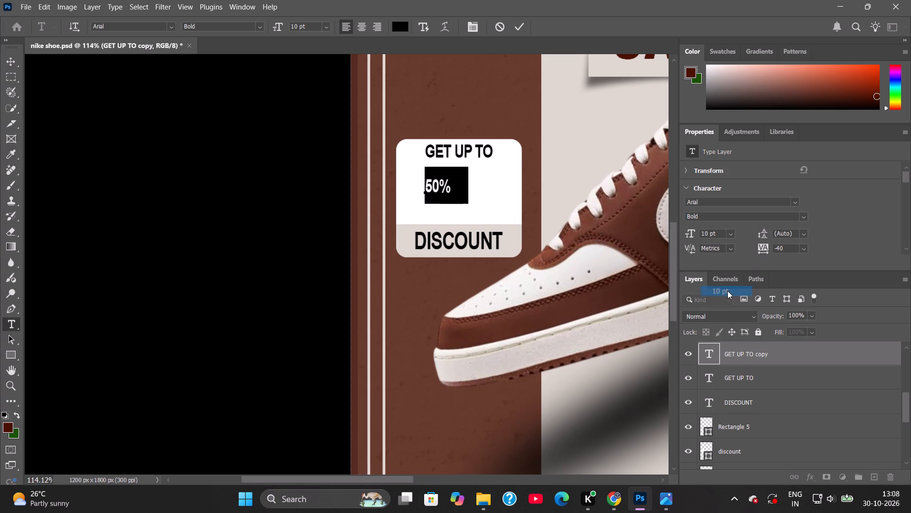
left_click(731, 235)
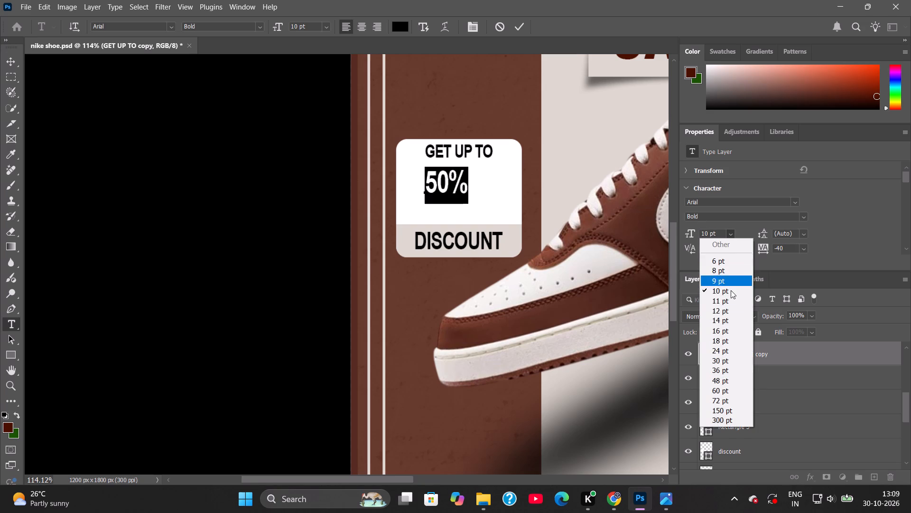
left_click(725, 309)
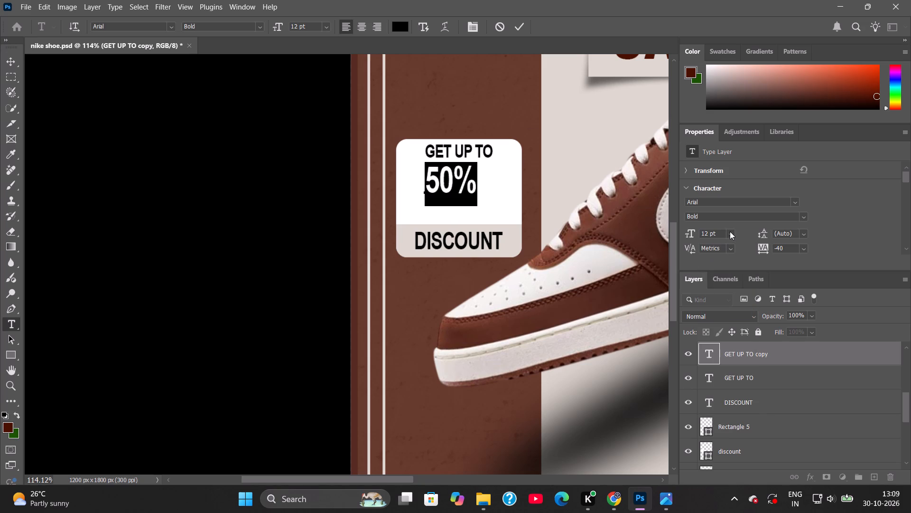
left_click(730, 231)
left_click(731, 326)
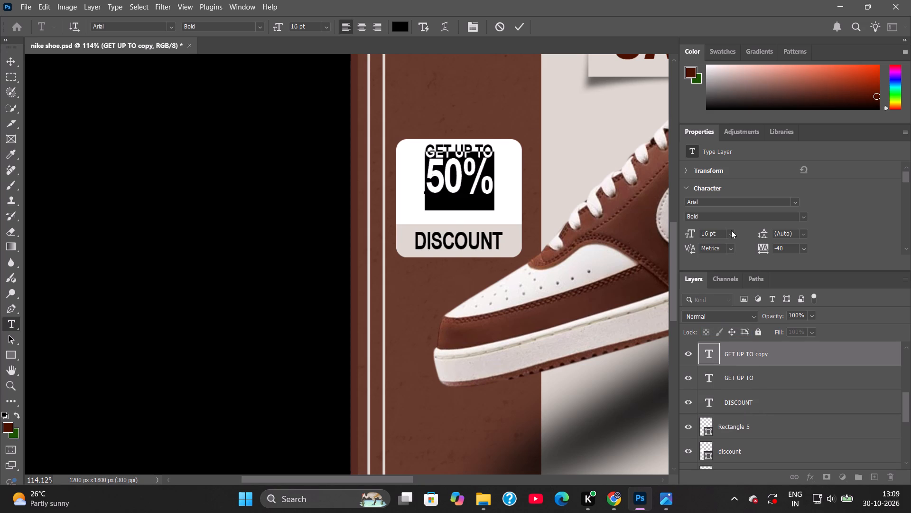
left_click(730, 237)
left_click(723, 322)
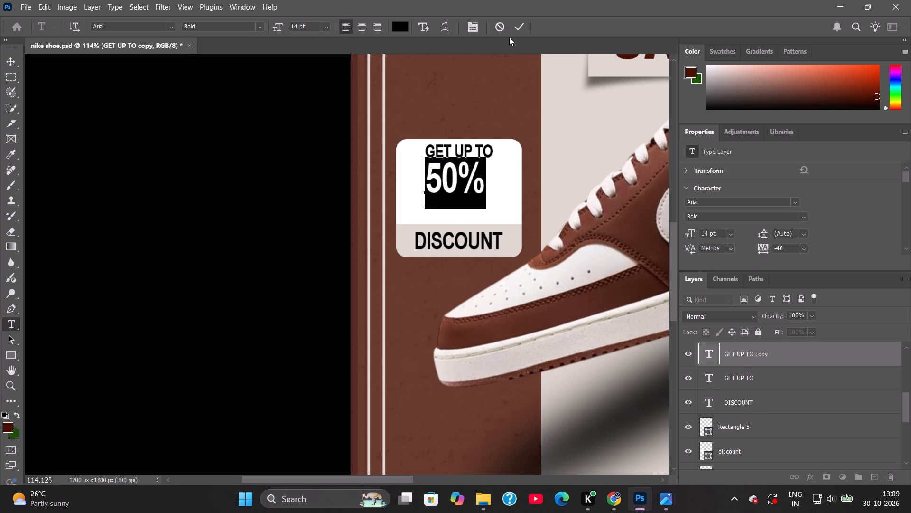
left_click(517, 28)
Move the 50% text down between GET UP TO and DISCOUNT, and scale it up proportionally to about 114%.
left_click_drag(455, 176, 455, 185)
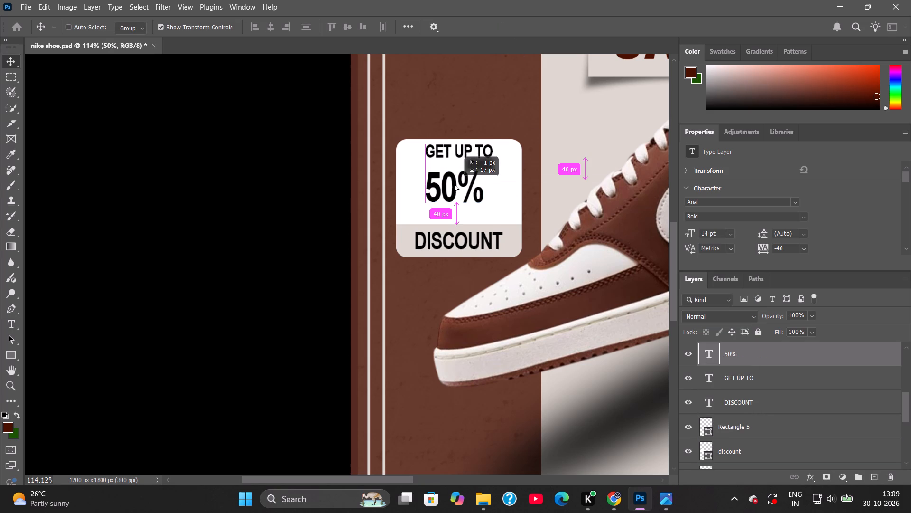
left_click_drag(455, 185, 455, 188)
left_click(485, 174)
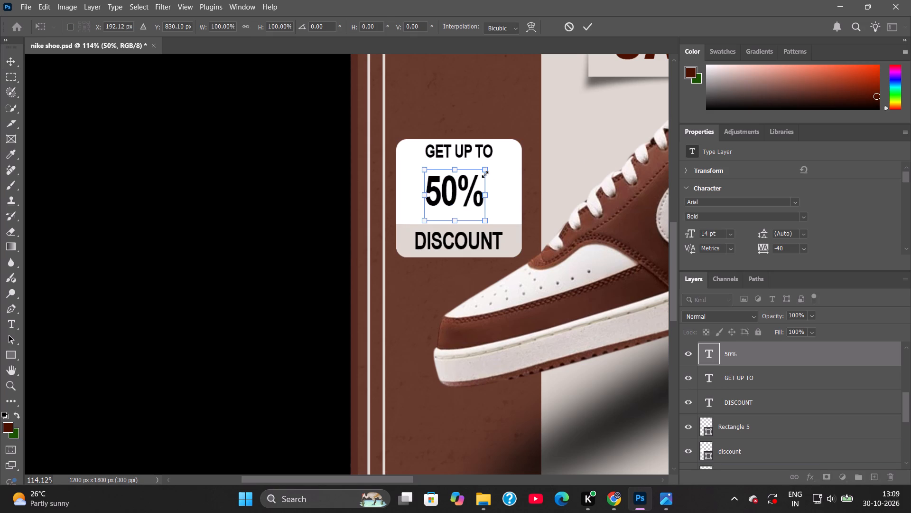
left_click_drag(485, 168, 491, 163, "shift")
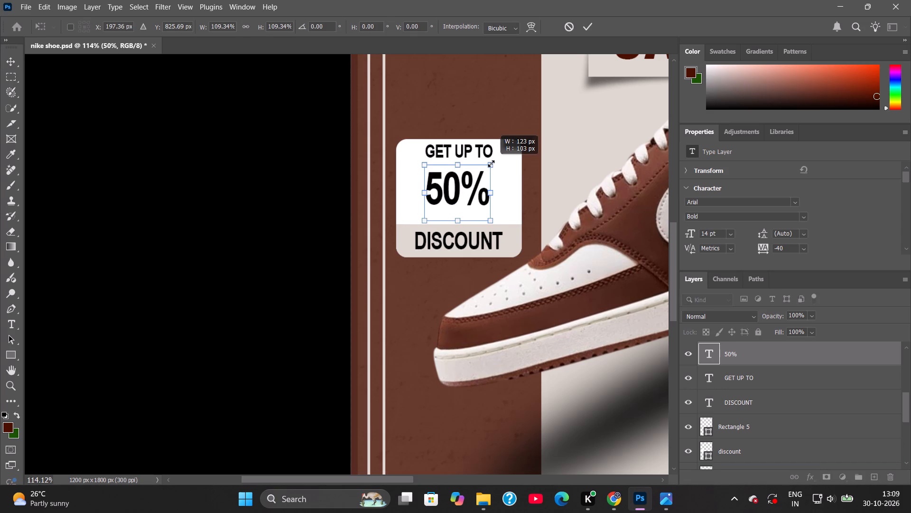
left_click_drag(491, 163, 494, 161, "shift")
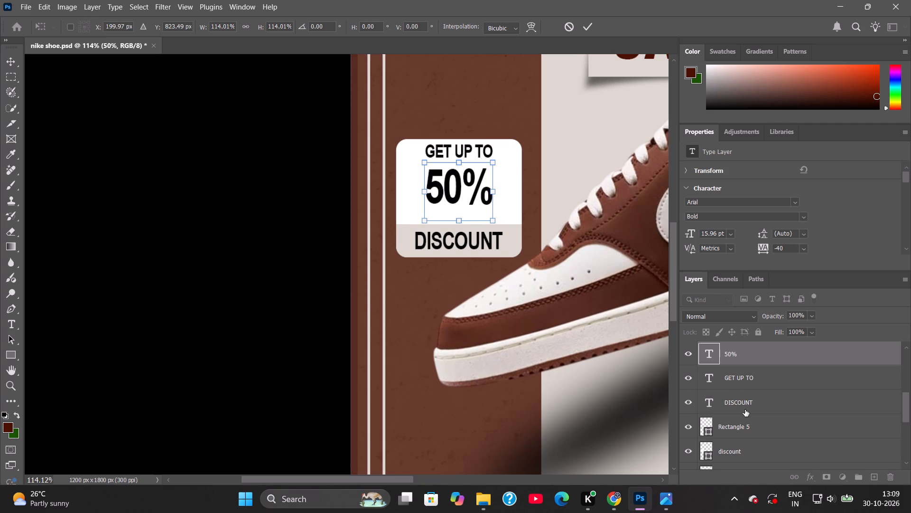
Centre the 50% text horizontally on the white discount badge shape.
scroll(749, 409, "down", 1)
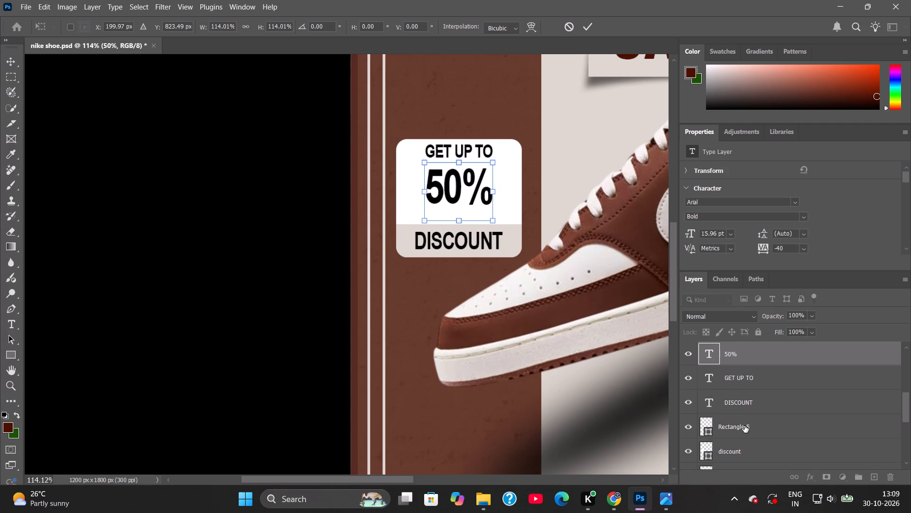
left_click(744, 426, "ctrl")
left_click(274, 28)
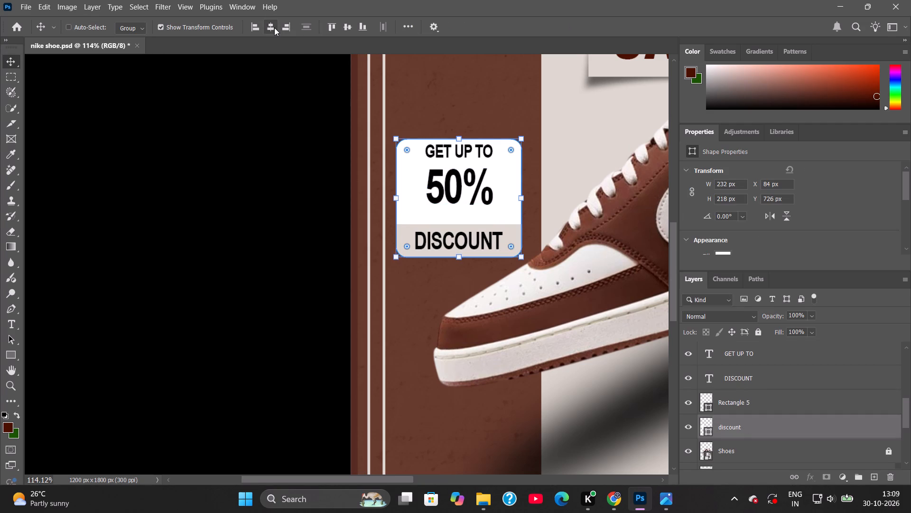
Make the Shoes layer active and save the document.
left_click(779, 431)
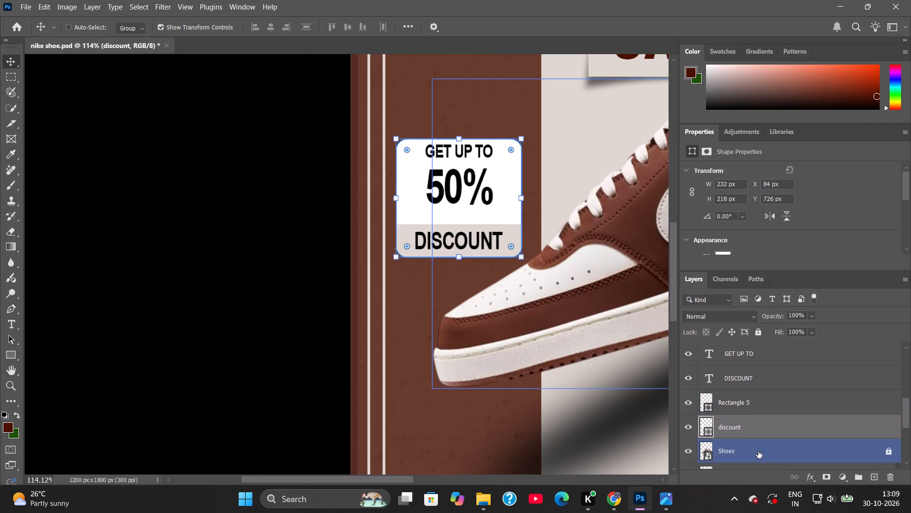
left_click(758, 451)
key("ctrl+s")
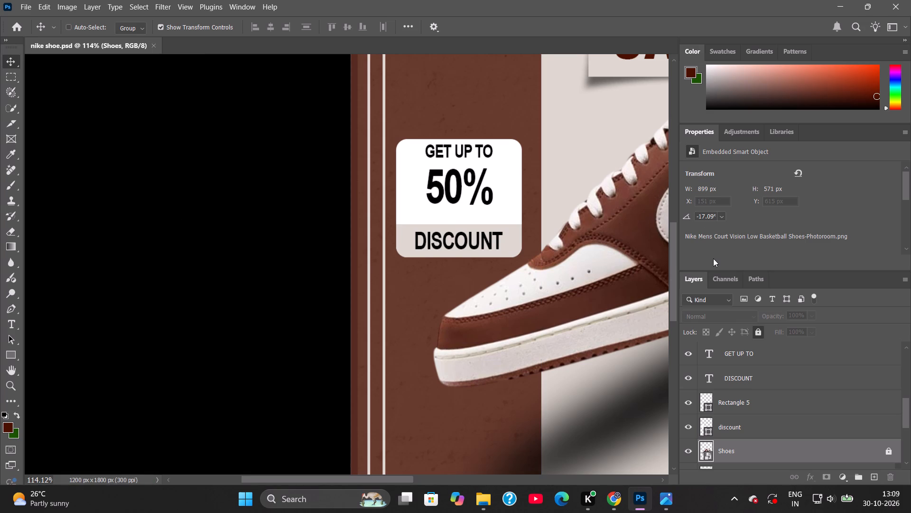
Examine the discount badge within the whole poster layout.
scroll(393, 256, "down", 7, "alt")
scroll(497, 257, "down", 4, "alt")
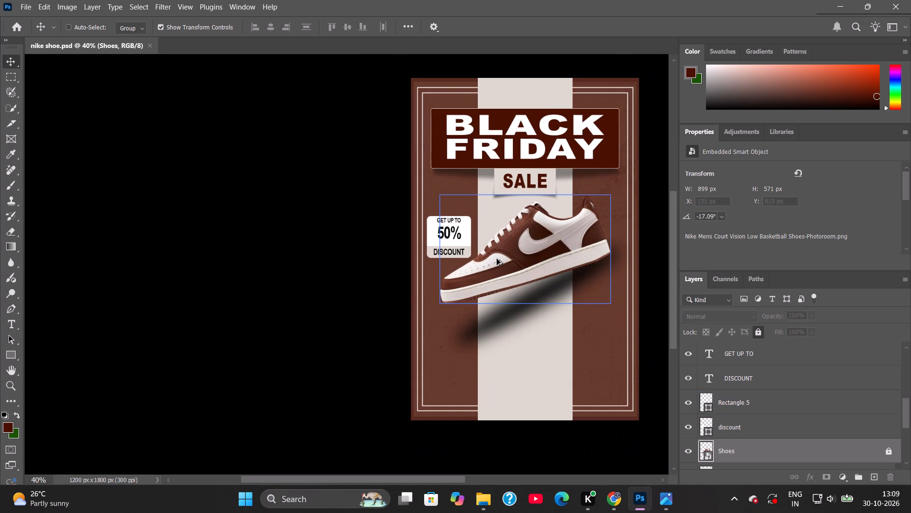
key("space")
key("space")
key("space")
key("space")
key("space")
key("space")
key("space")
key("space")
key("space")
key("space")
key("space")
left_click_drag(539, 244, 467, 256)
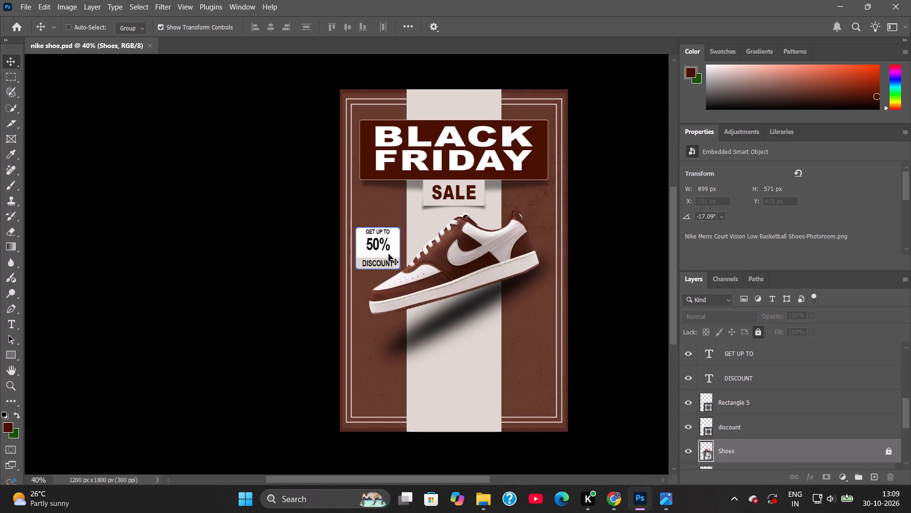
Select the 50% text layer and lower the text to a Y position of about 830 px.
scroll(379, 256, "up", 11, "alt")
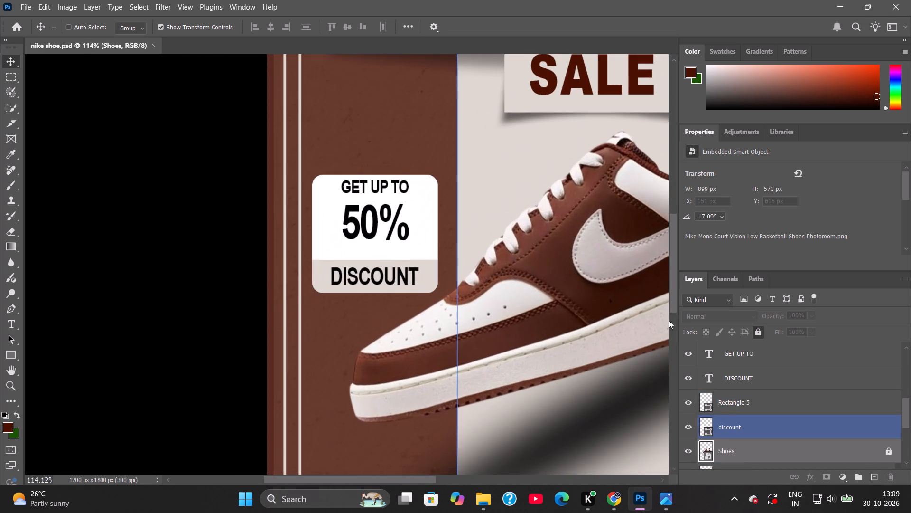
scroll(759, 394, "up", 12)
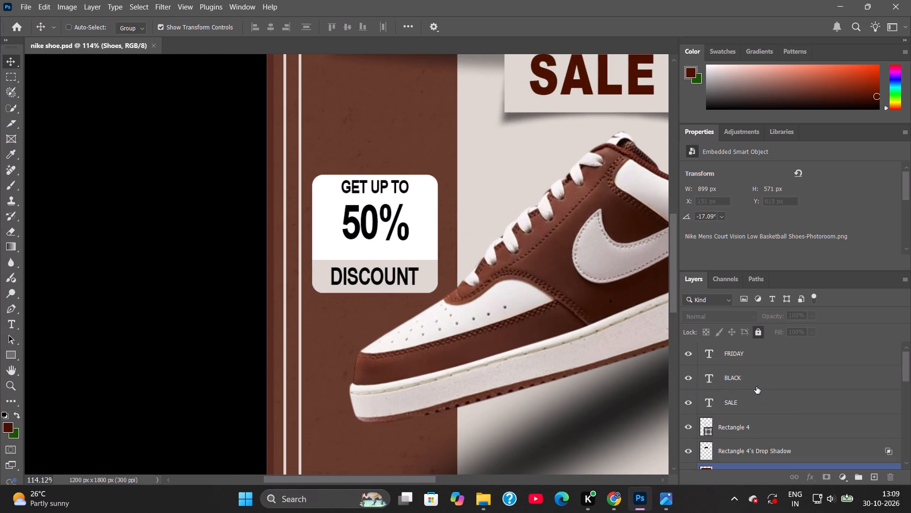
scroll(756, 387, "down", 4)
left_click(752, 421)
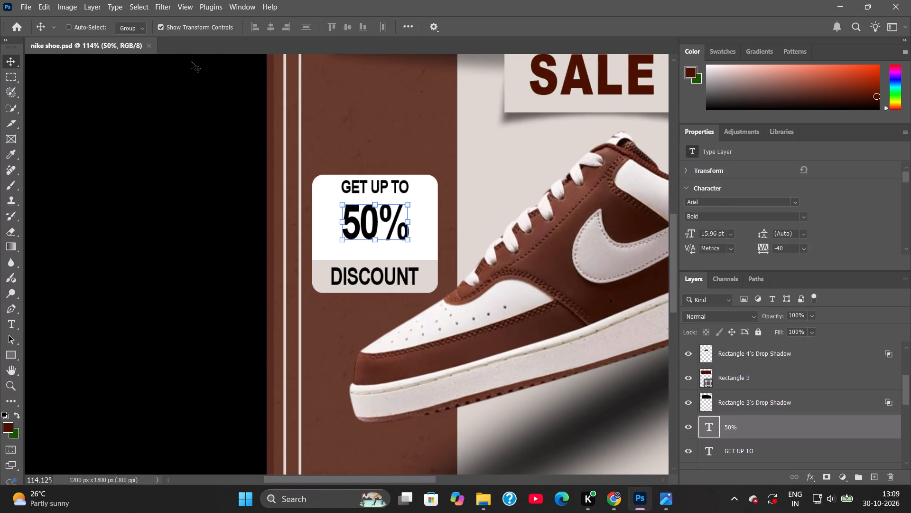
left_click(376, 202)
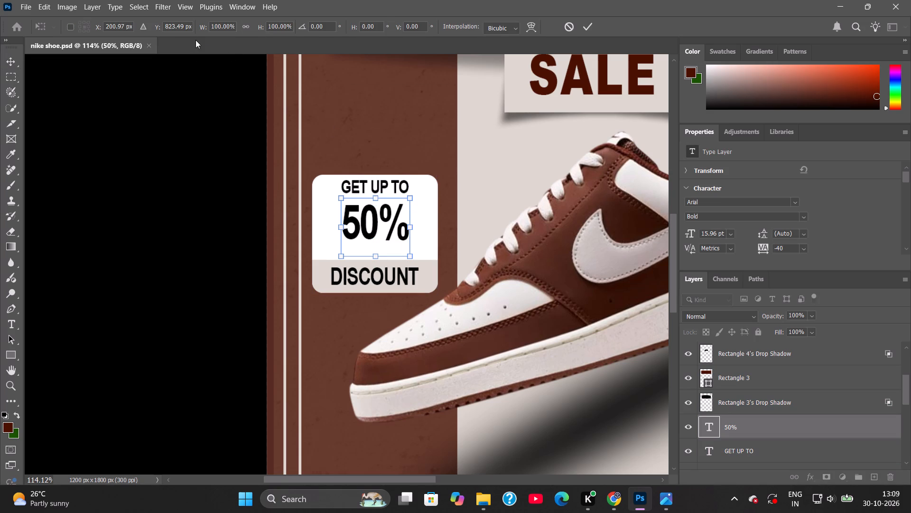
left_click_drag(157, 30, 162, 29)
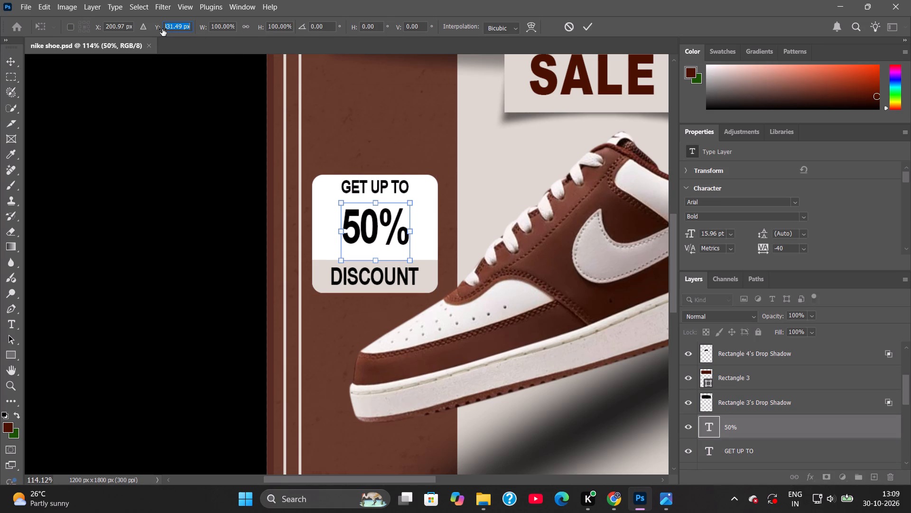
left_click_drag(162, 29, 161, 29)
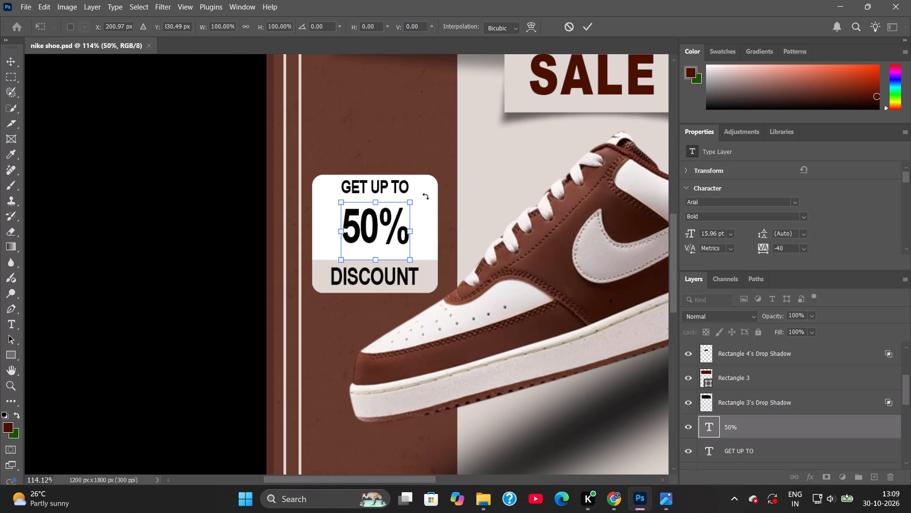
Enlarge the 50% text proportionally to about 110%, keeping it between GET UP TO and DISCOUNT.
left_click_drag(410, 202, 410, 199, "shift")
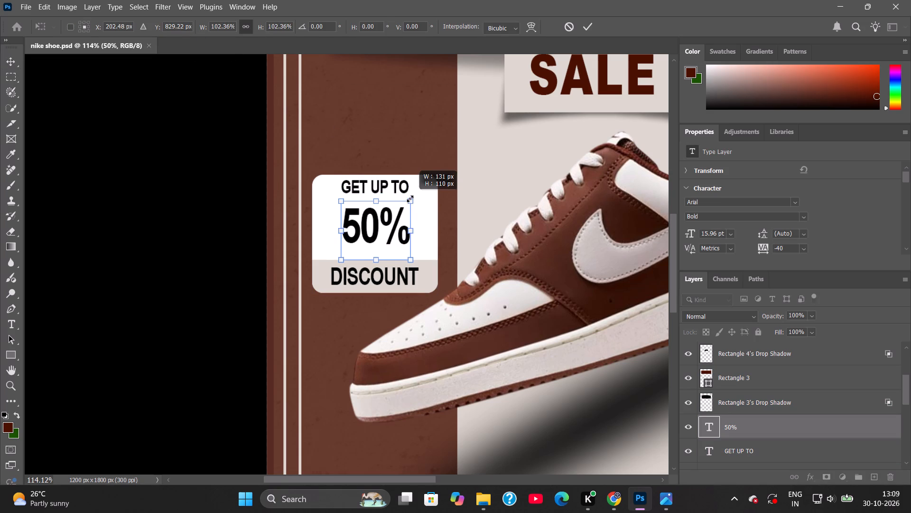
left_click_drag(410, 199, 413, 194, "shift")
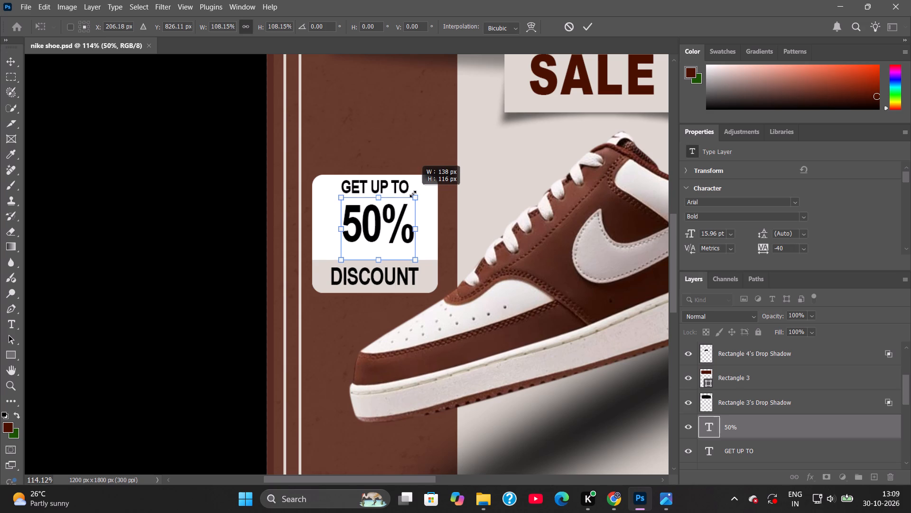
left_click_drag(413, 194, 400, 183, "shift")
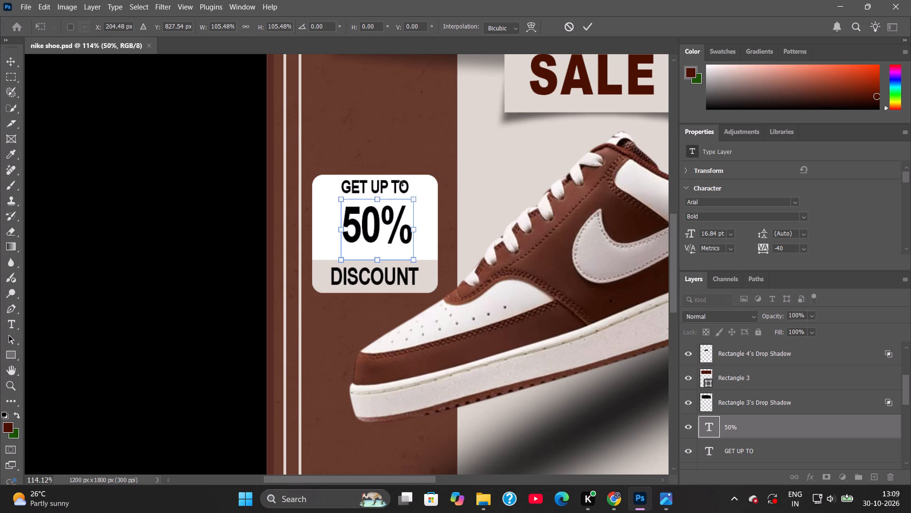
left_click(415, 200, "shift")
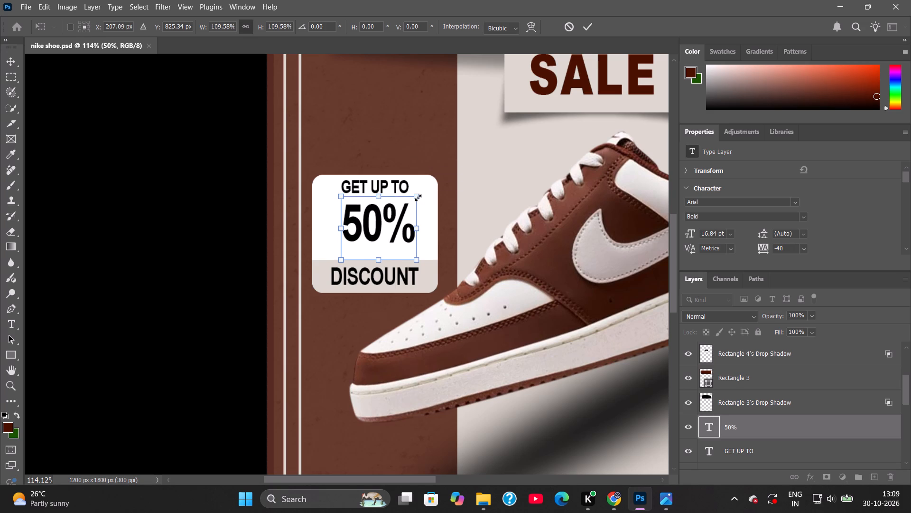
Centre the enlarged 50% text horizontally on the discount badge shape.
scroll(771, 414, "down", 3)
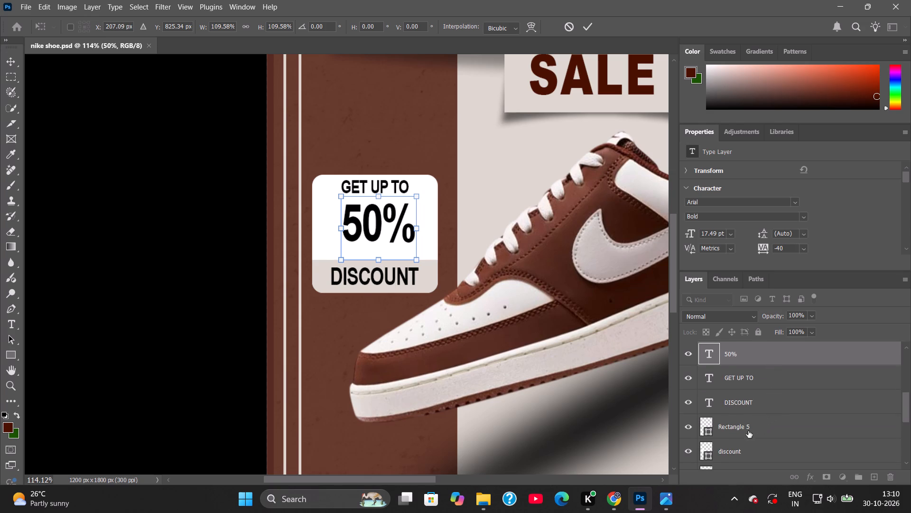
left_click(752, 449, "ctrl")
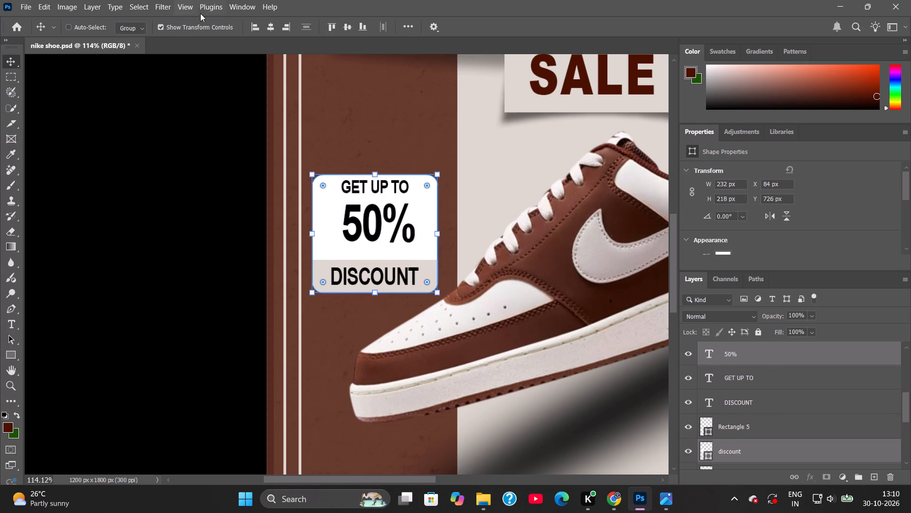
left_click(265, 28)
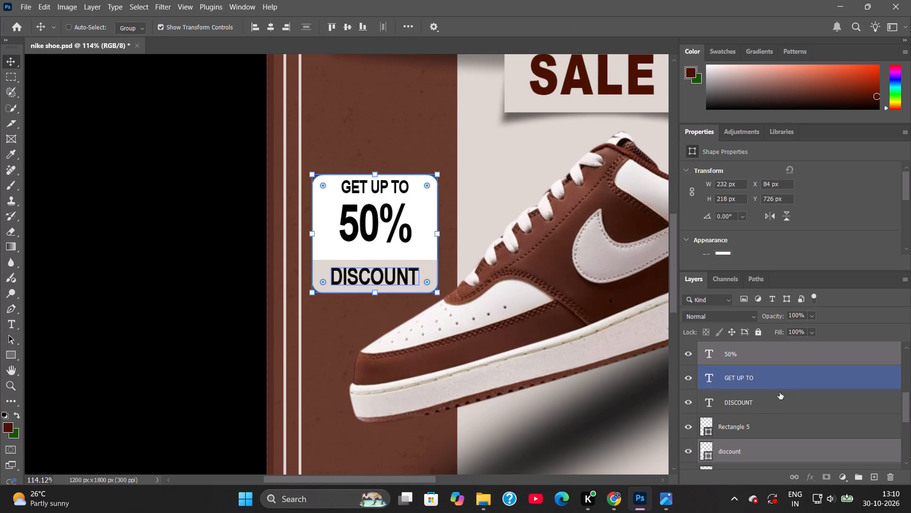
Make the Shoes layer active and save the document.
scroll(780, 394, "down", 2)
left_click(745, 425)
left_click(166, 276)
key("ctrl+s")
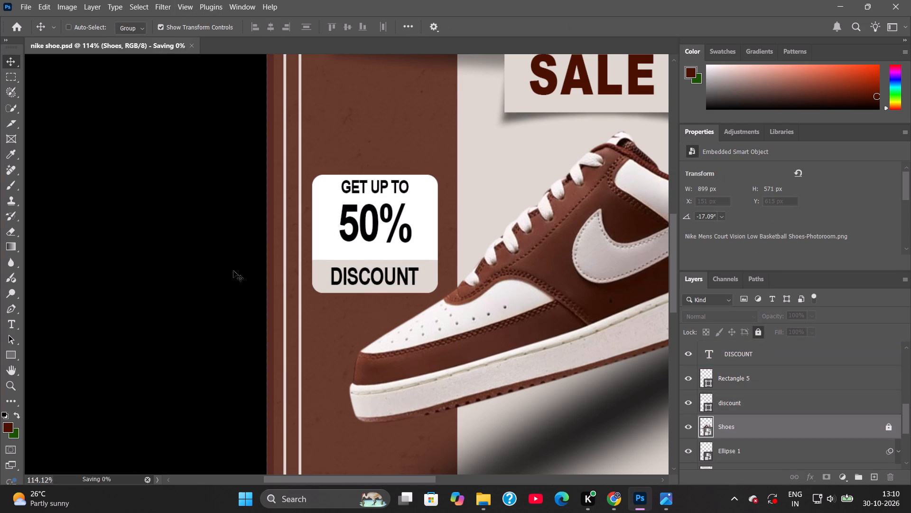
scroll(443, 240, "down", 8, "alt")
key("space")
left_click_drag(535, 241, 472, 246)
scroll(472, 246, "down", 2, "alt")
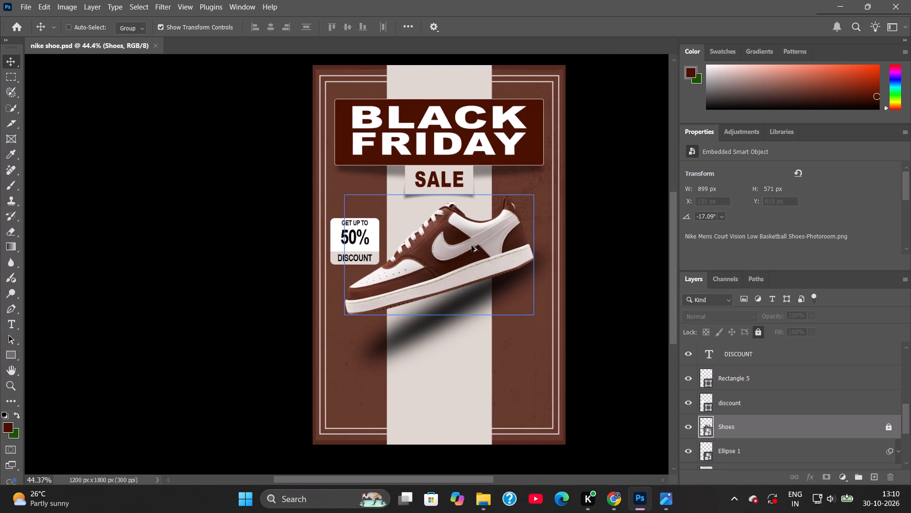